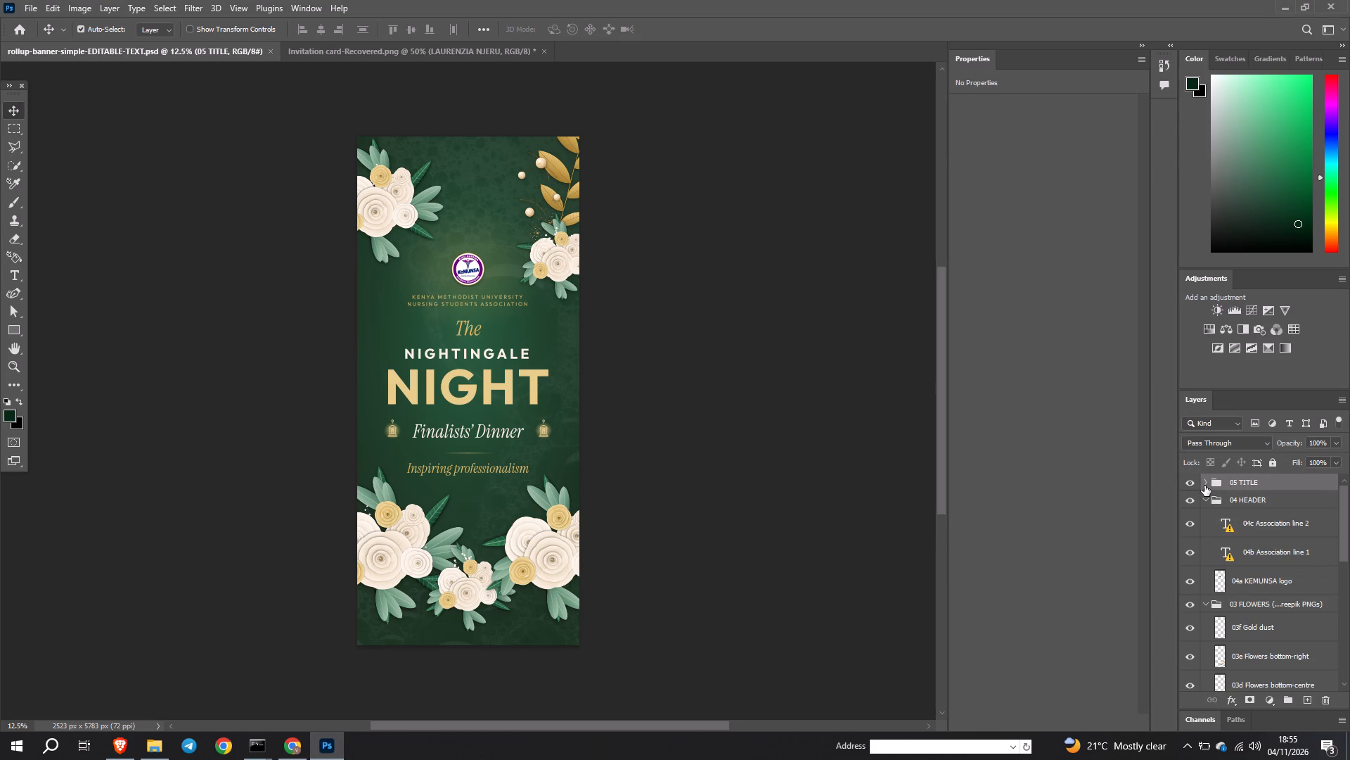
{"action": "left_click", "coordinate": [1207, 506]}
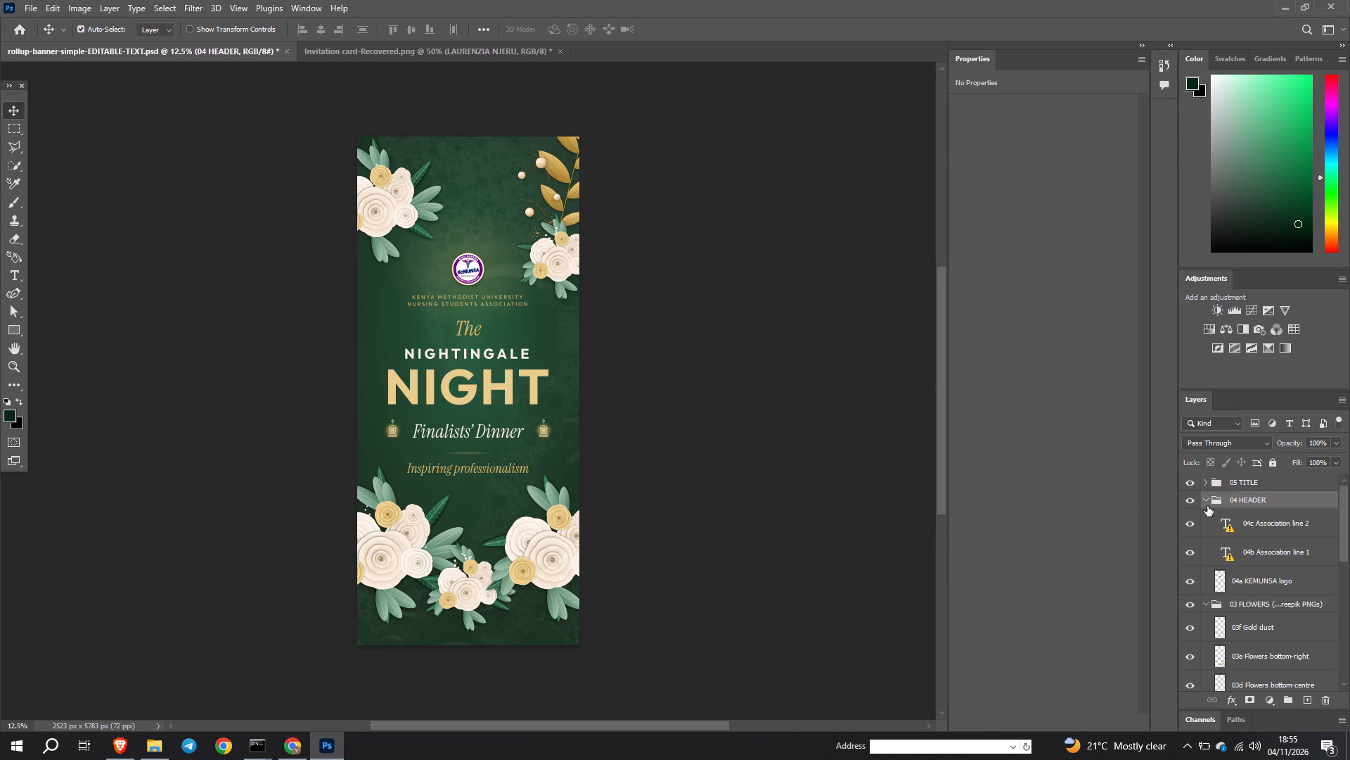
{"action": "left_click", "coordinate": [1207, 501]}
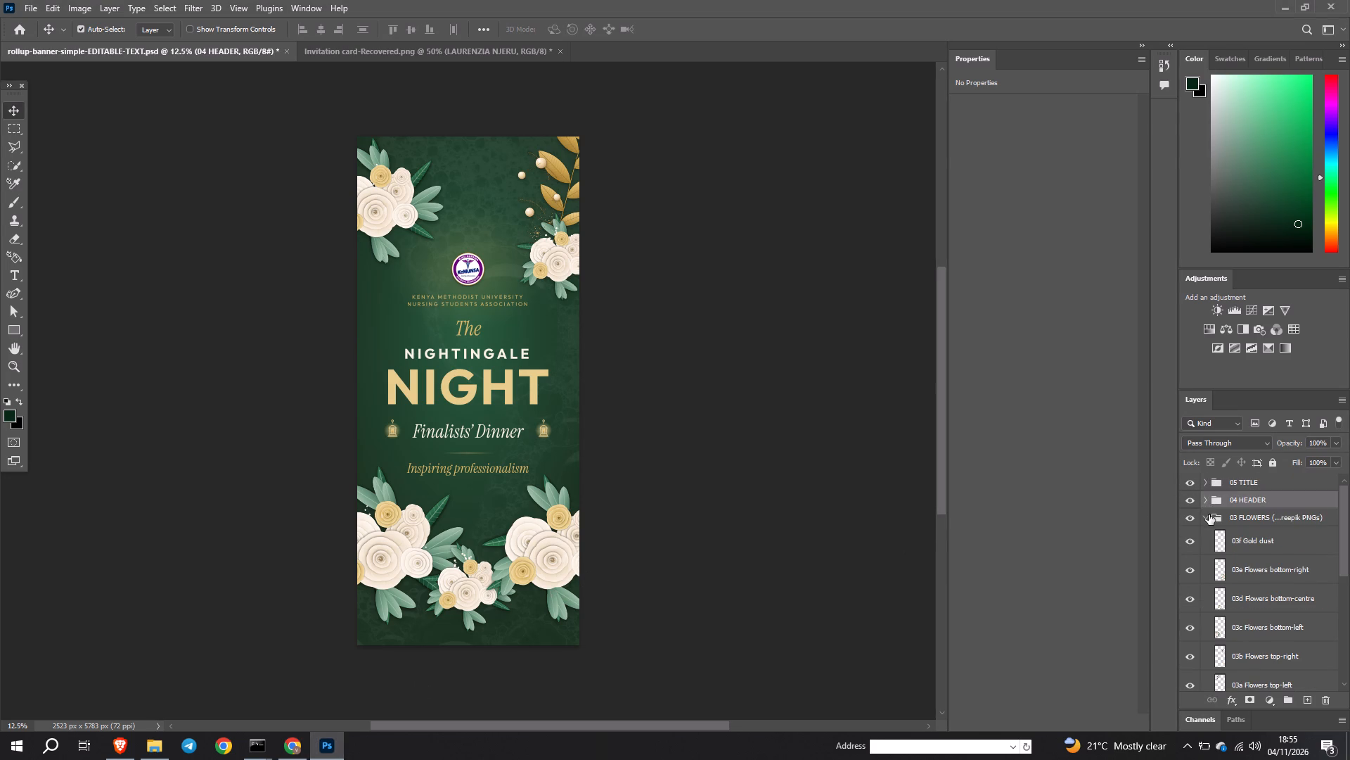
{"action": "left_click", "coordinate": [1182, 520]}
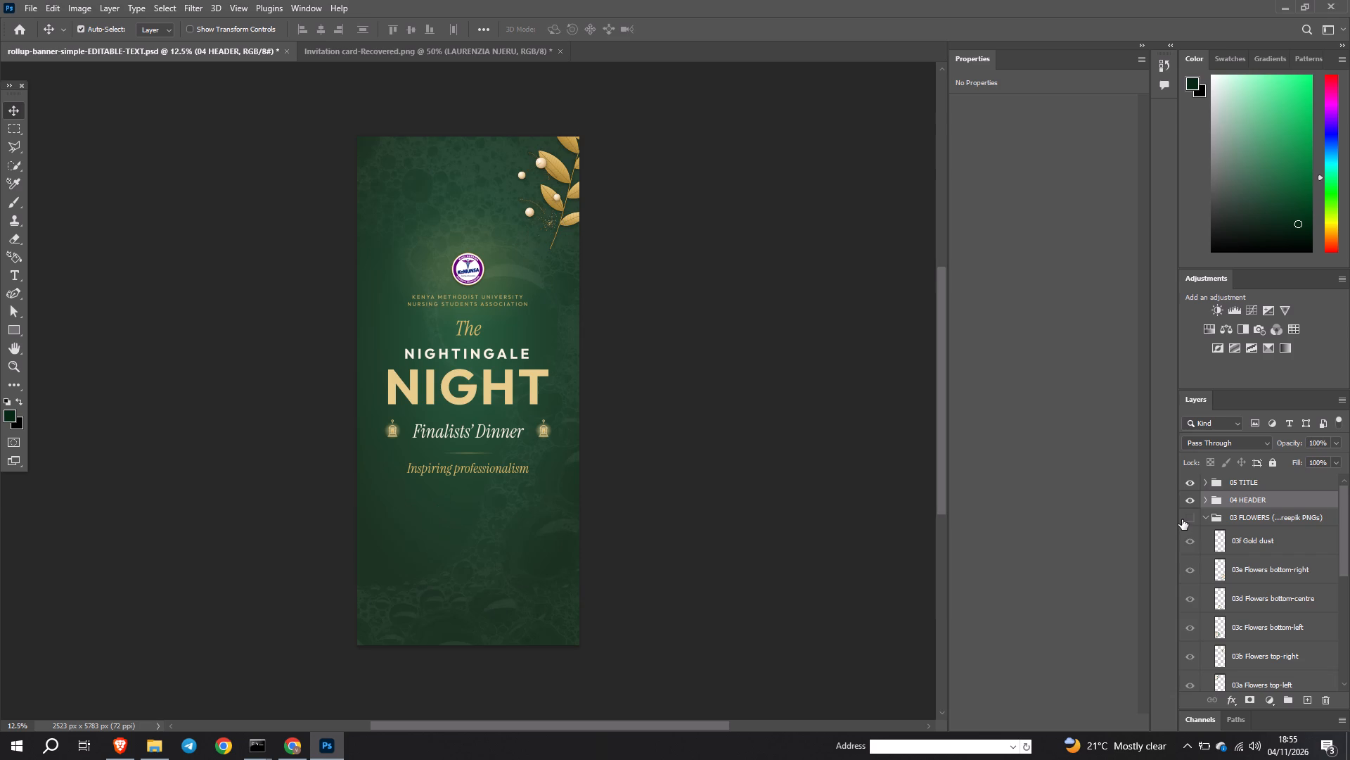
{"action": "left_click", "coordinate": [1207, 517]}
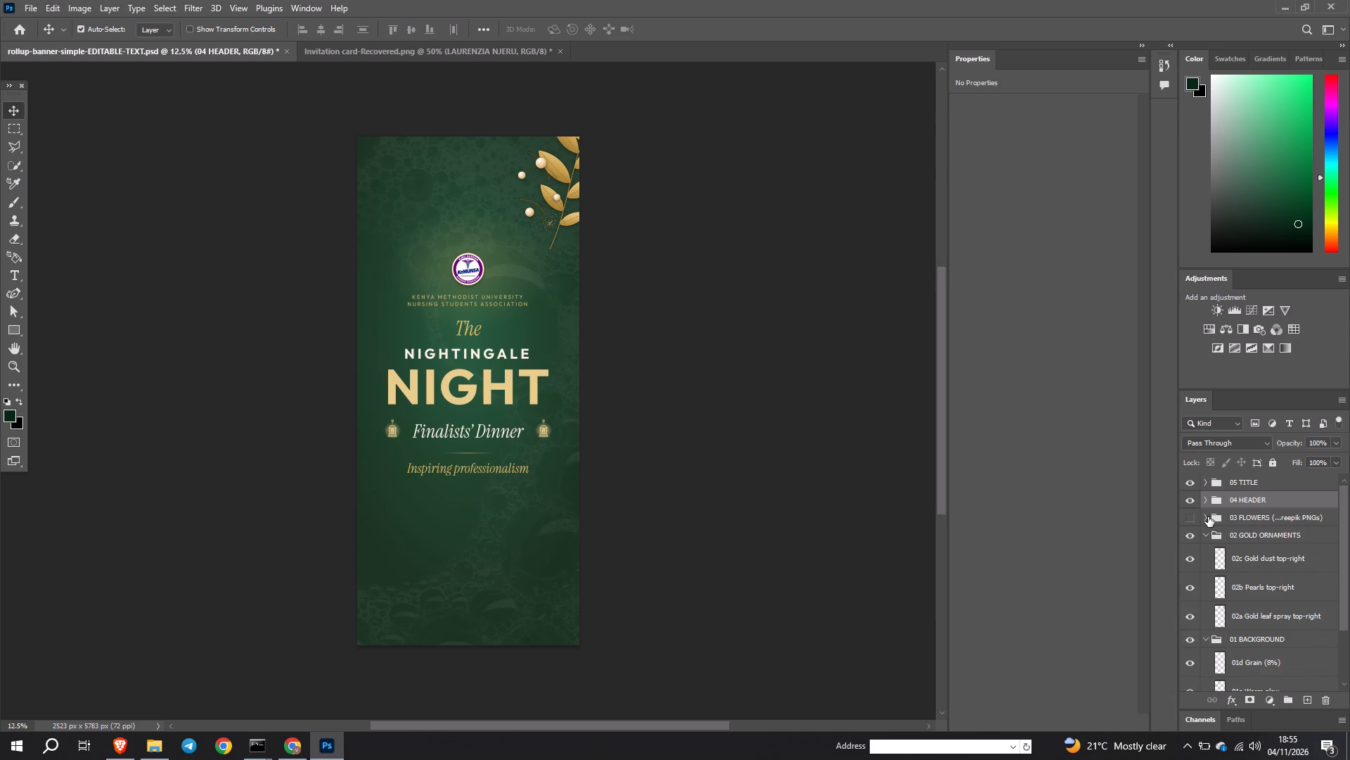
{"action": "left_click", "coordinate": [1209, 533]}
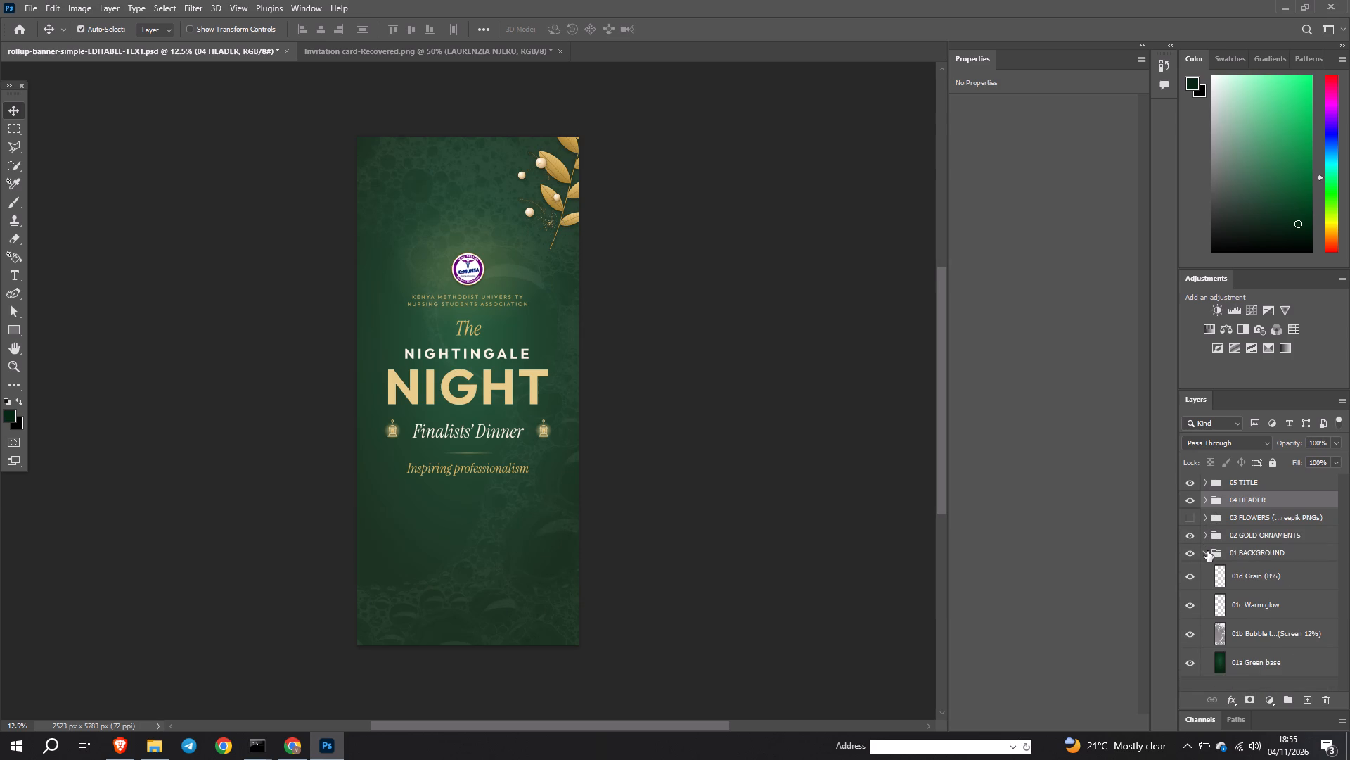
{"action": "left_click", "coordinate": [1207, 551]}
{"action": "left_click", "coordinate": [1193, 540]}
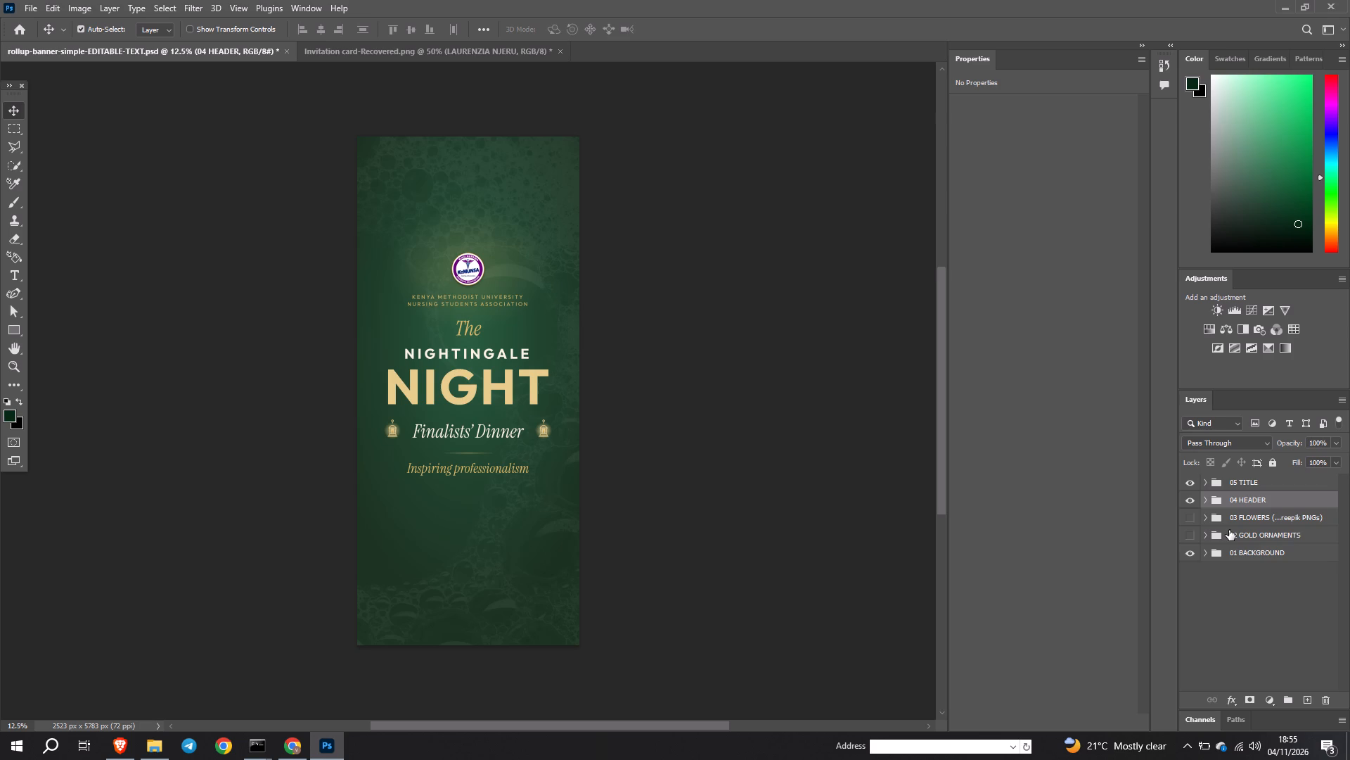
Draw a rectangle of about 1193 × 929 px over the banner's bottom-left corner, directly above the 01 BACKGROUND group.
{"action": "key", "text": "z"}
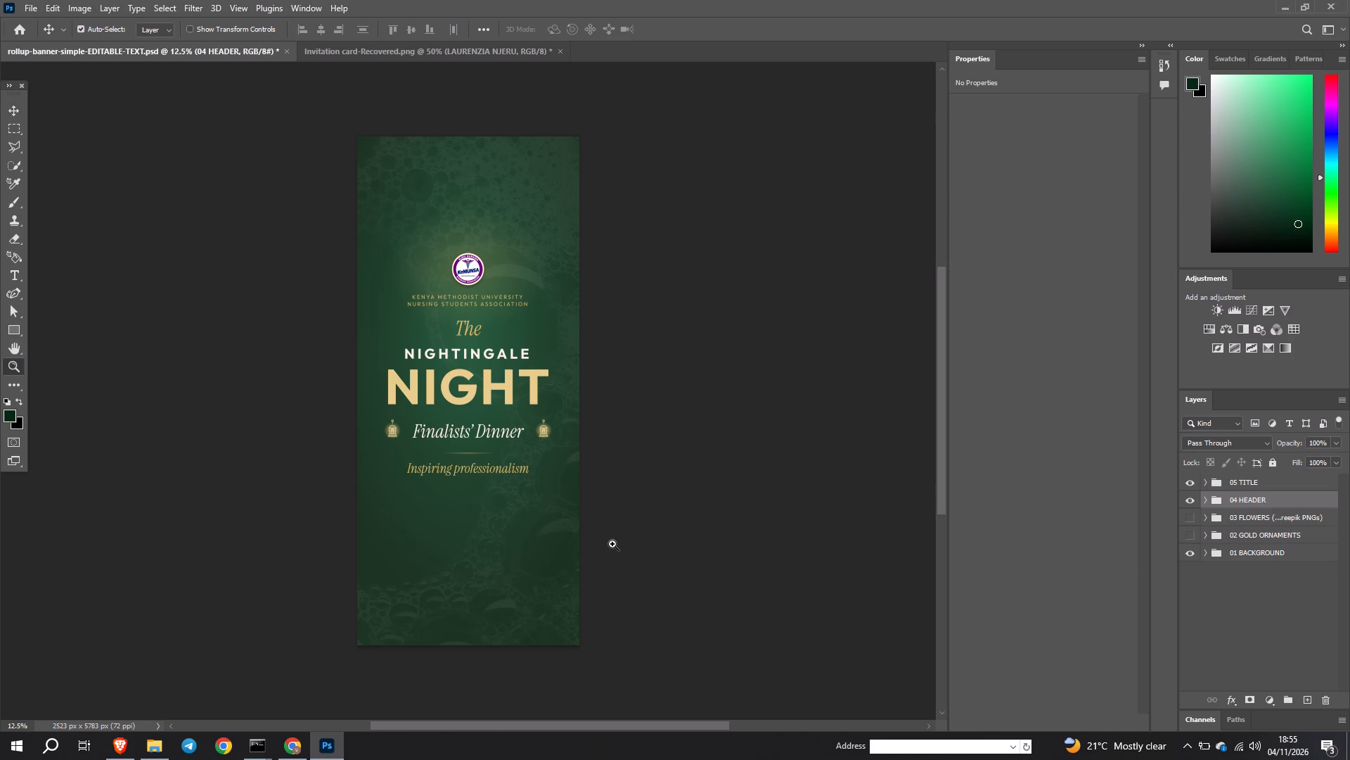
{"action": "left_click_drag", "start_coordinate": [465, 483], "coordinate": [523, 521]}
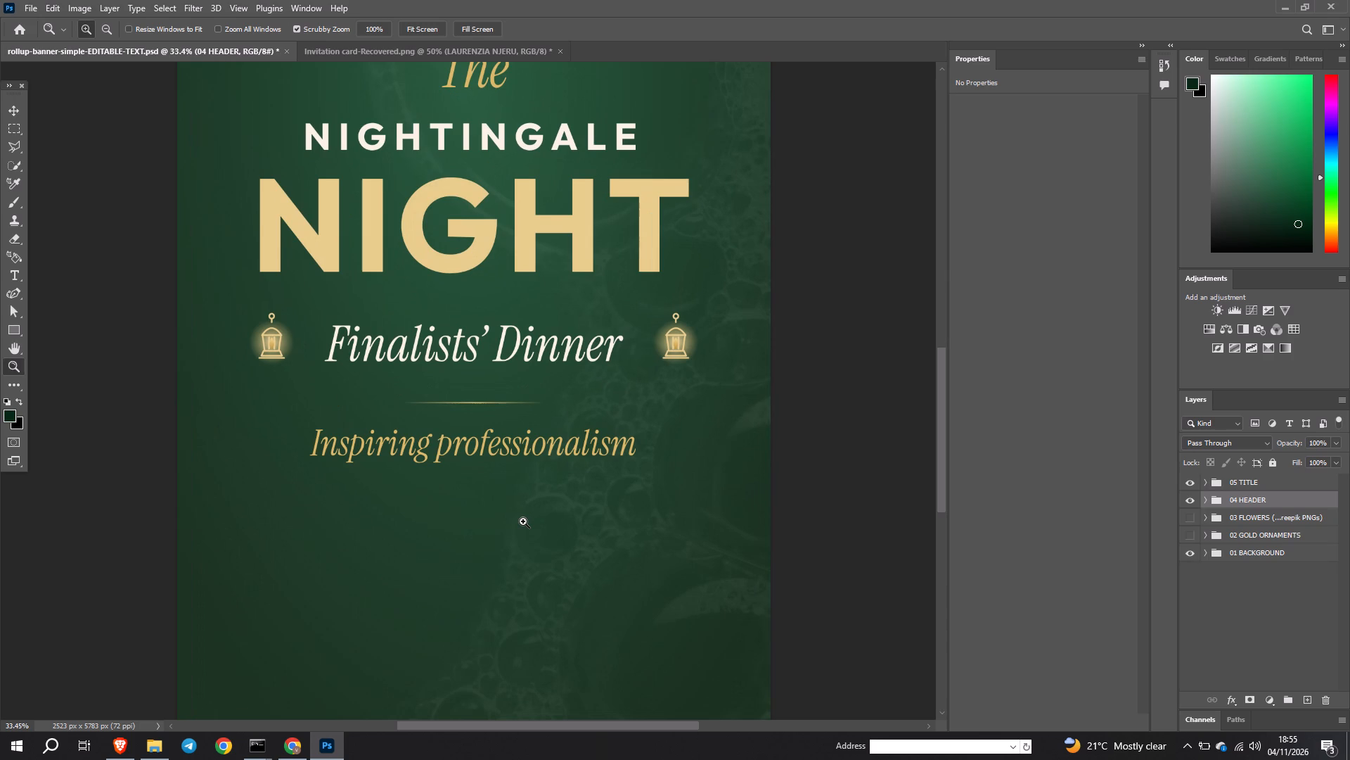
{"action": "scroll", "coordinate": [523, 521], "scroll_direction": "up", "scroll_amount": 3}
{"action": "key", "text": "z"}
{"action": "key", "text": "z"}
{"action": "key", "text": "z"}
{"action": "key", "text": "z"}
{"action": "key", "text": "z"}
{"action": "key", "text": "z"}
{"action": "key", "text": "z"}
{"action": "key", "text": "z"}
{"action": "key", "text": "z"}
{"action": "key", "text": "z"}
{"action": "key", "text": "z"}
{"action": "key", "text": "z"}
{"action": "key", "text": "z"}
{"action": "key", "text": "z"}
{"action": "key", "text": "z"}
{"action": "key", "text": "z"}
{"action": "key", "text": "z"}
{"action": "key", "text": "z"}
{"action": "key", "text": "z"}
{"action": "key", "text": "z"}
{"action": "left_click_drag", "start_coordinate": [523, 521], "coordinate": [505, 514]}
{"action": "key", "text": "z"}
{"action": "key", "text": "z"}
{"action": "key", "text": "z"}
{"action": "key", "text": "z"}
{"action": "key", "text": "z"}
{"action": "key", "text": "z"}
{"action": "key", "text": "z"}
{"action": "key", "text": "z"}
{"action": "key", "text": "z"}
{"action": "key", "text": "z"}
{"action": "key", "text": "z"}
{"action": "key", "text": "z"}
{"action": "key", "text": "z"}
{"action": "key", "text": "z"}
{"action": "key", "text": "z"}
{"action": "key", "text": "z"}
{"action": "key", "text": "z"}
{"action": "key", "text": "z"}
{"action": "key", "text": "z"}
{"action": "key", "text": "z"}
{"action": "left_click_drag", "start_coordinate": [505, 514], "coordinate": [449, 495]}
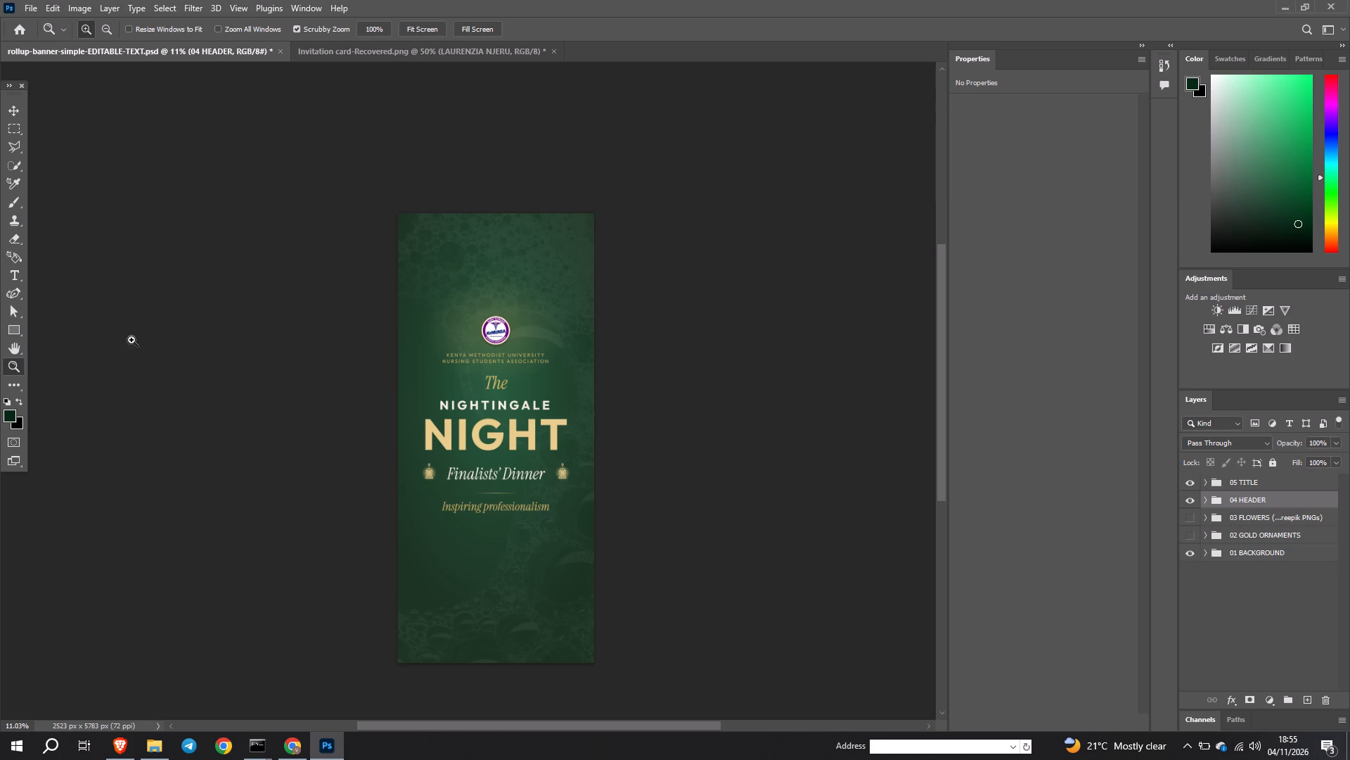
{"action": "left_click", "coordinate": [7, 324]}
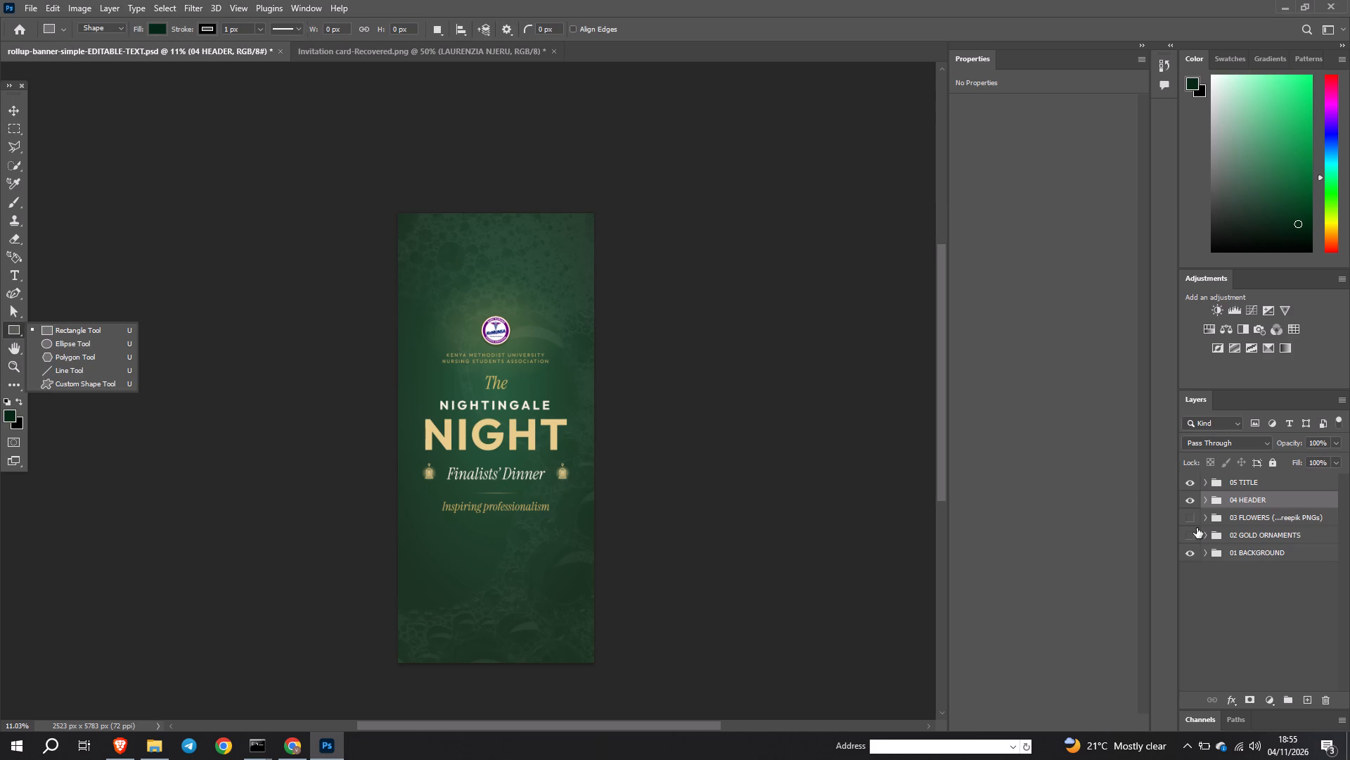
{"action": "left_click", "coordinate": [1264, 521]}
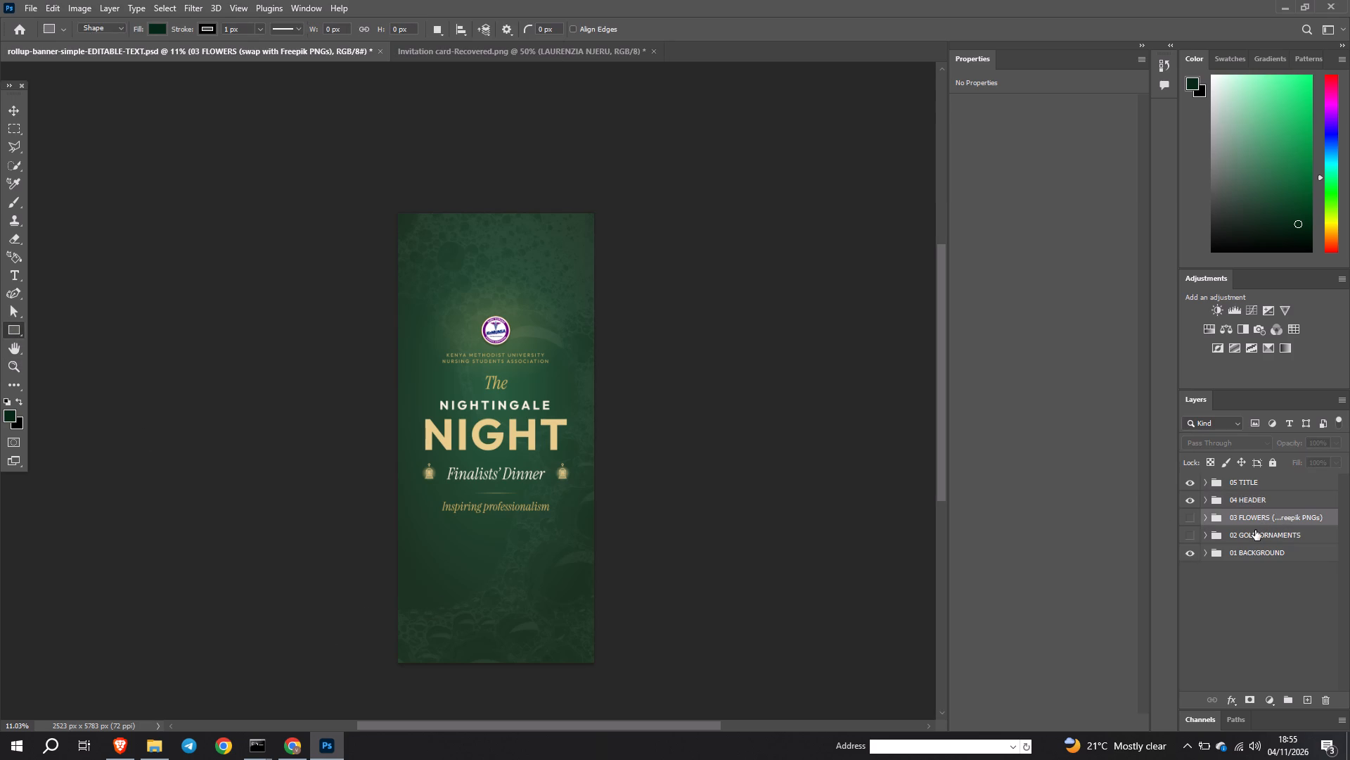
{"action": "left_click", "coordinate": [1248, 537]}
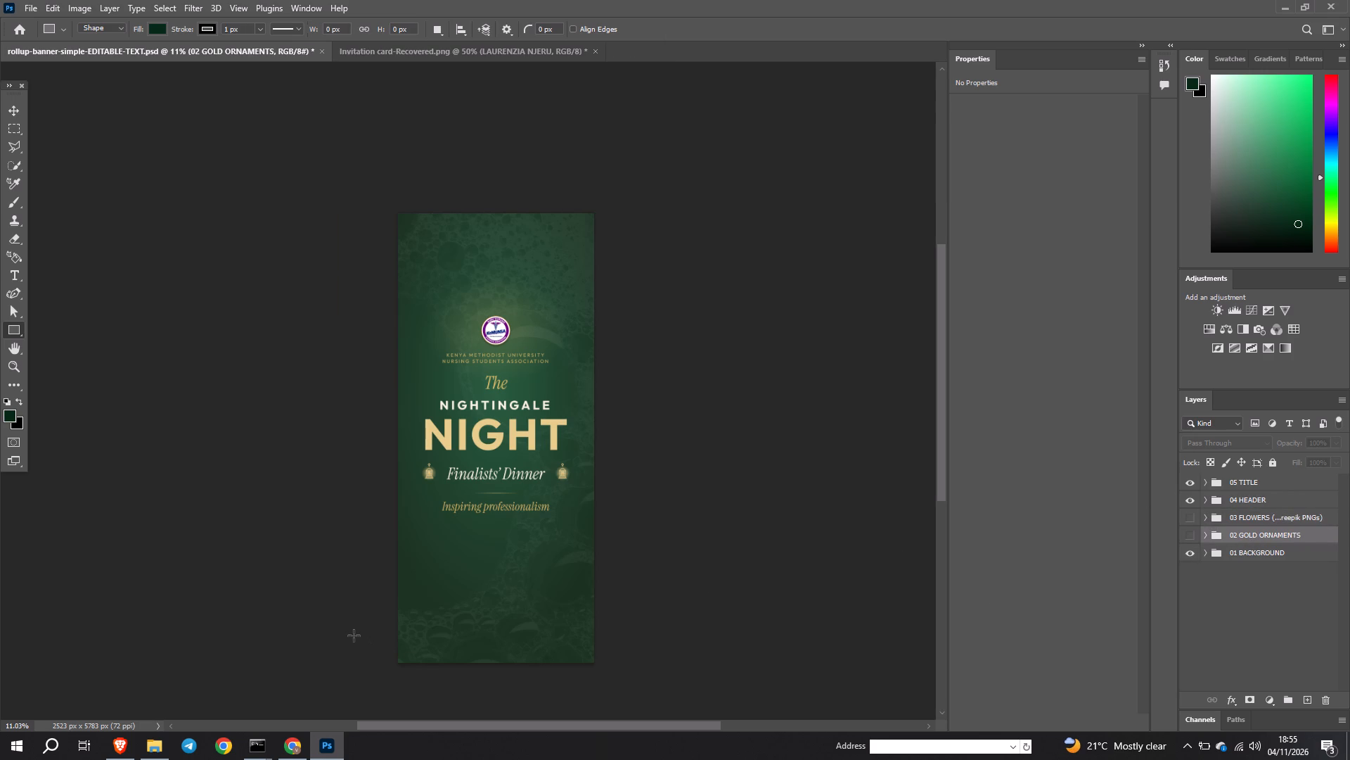
{"action": "left_click", "coordinate": [1246, 550]}
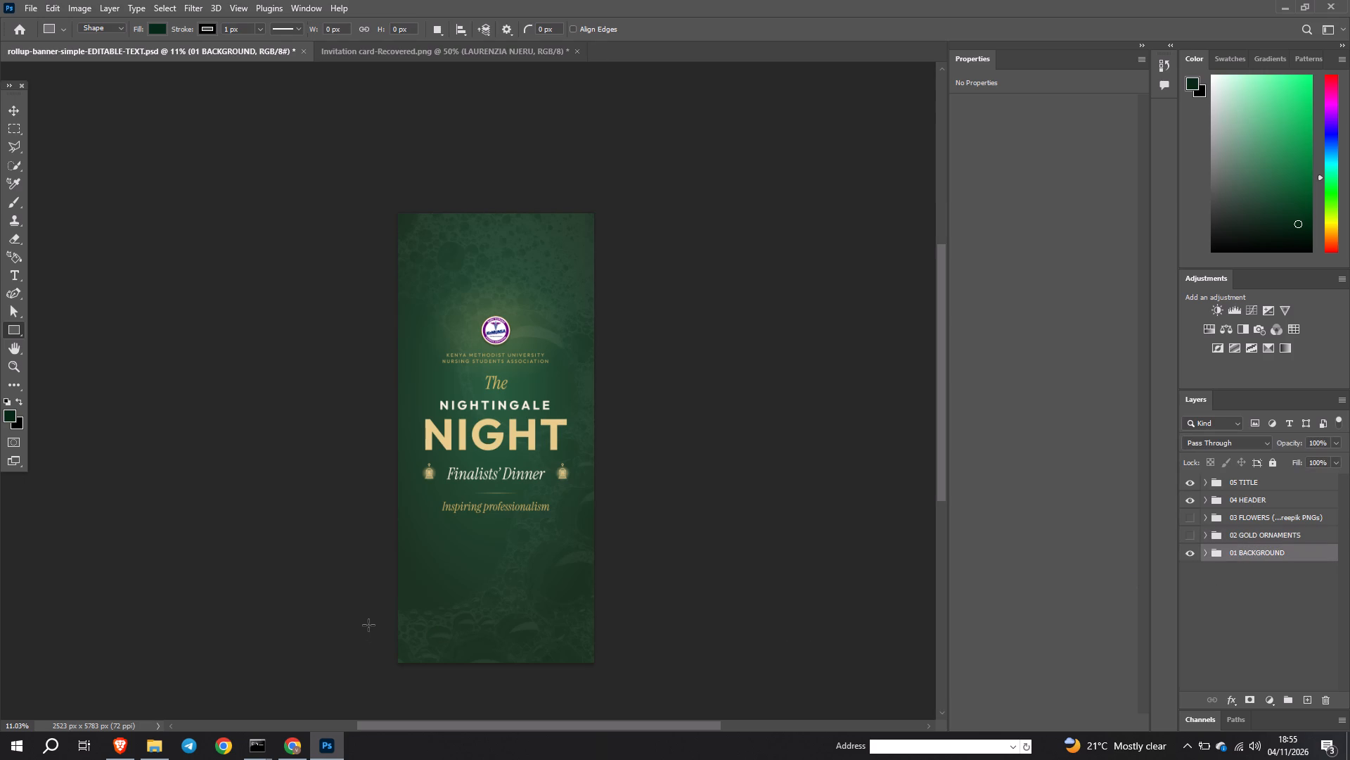
{"action": "left_click_drag", "start_coordinate": [357, 619], "coordinate": [449, 691]}
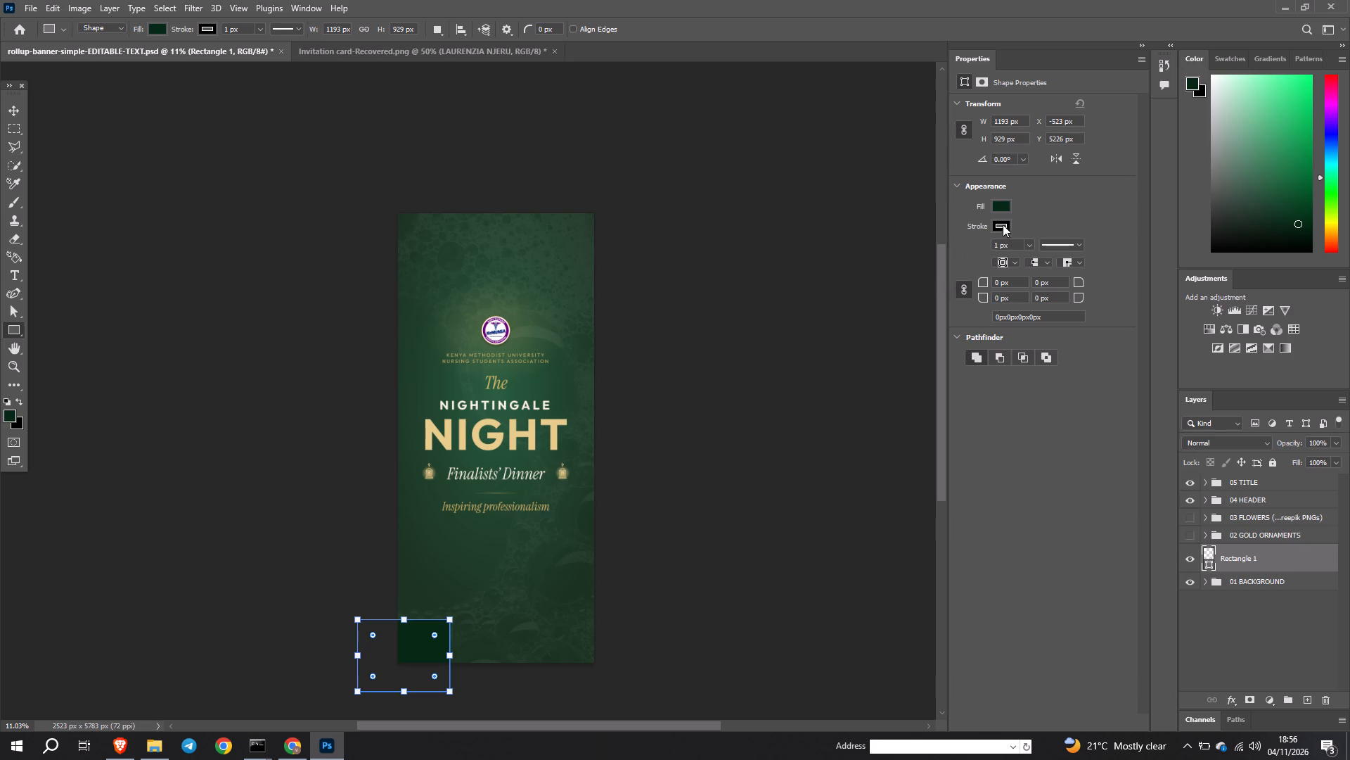
Give the new rectangle a white fill and no stroke.
{"action": "left_click", "coordinate": [1000, 208]}
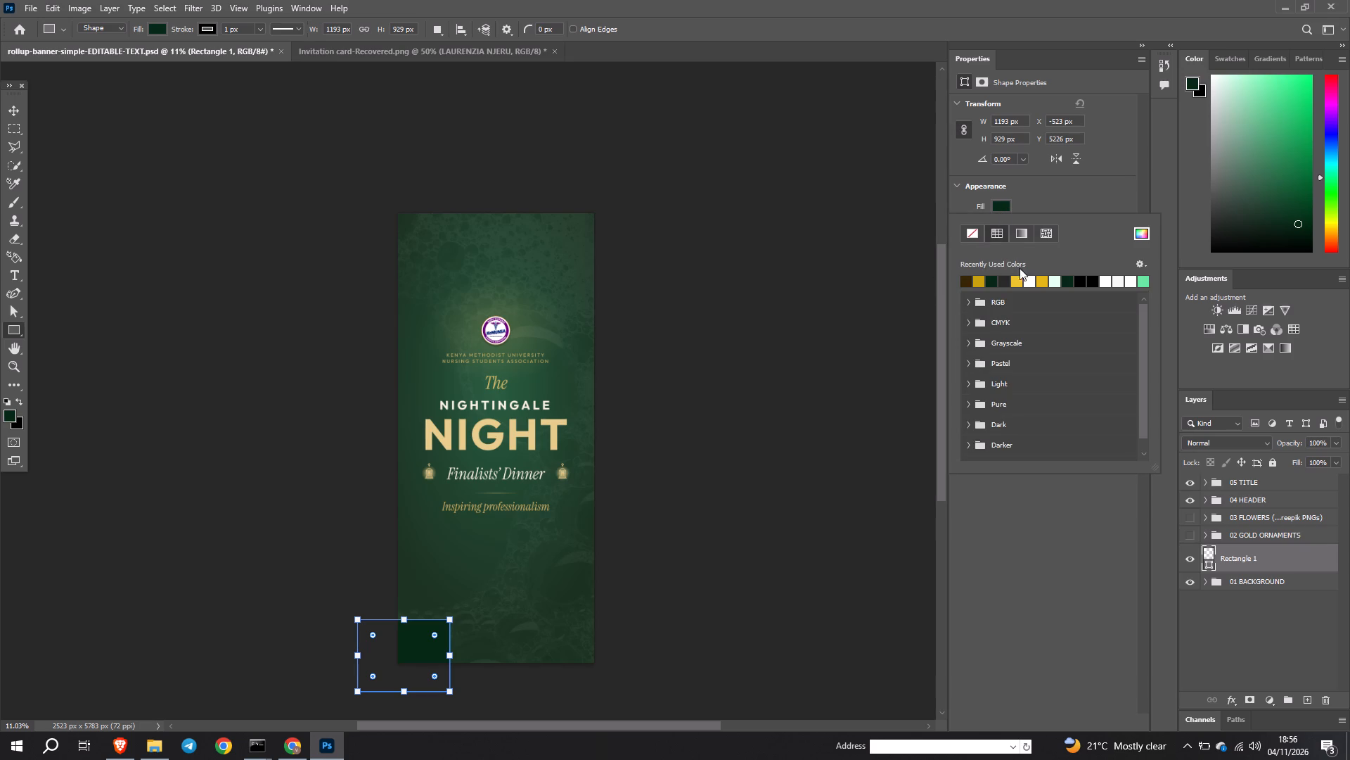
{"action": "left_click", "coordinate": [1034, 281]}
{"action": "left_click", "coordinate": [1049, 194]}
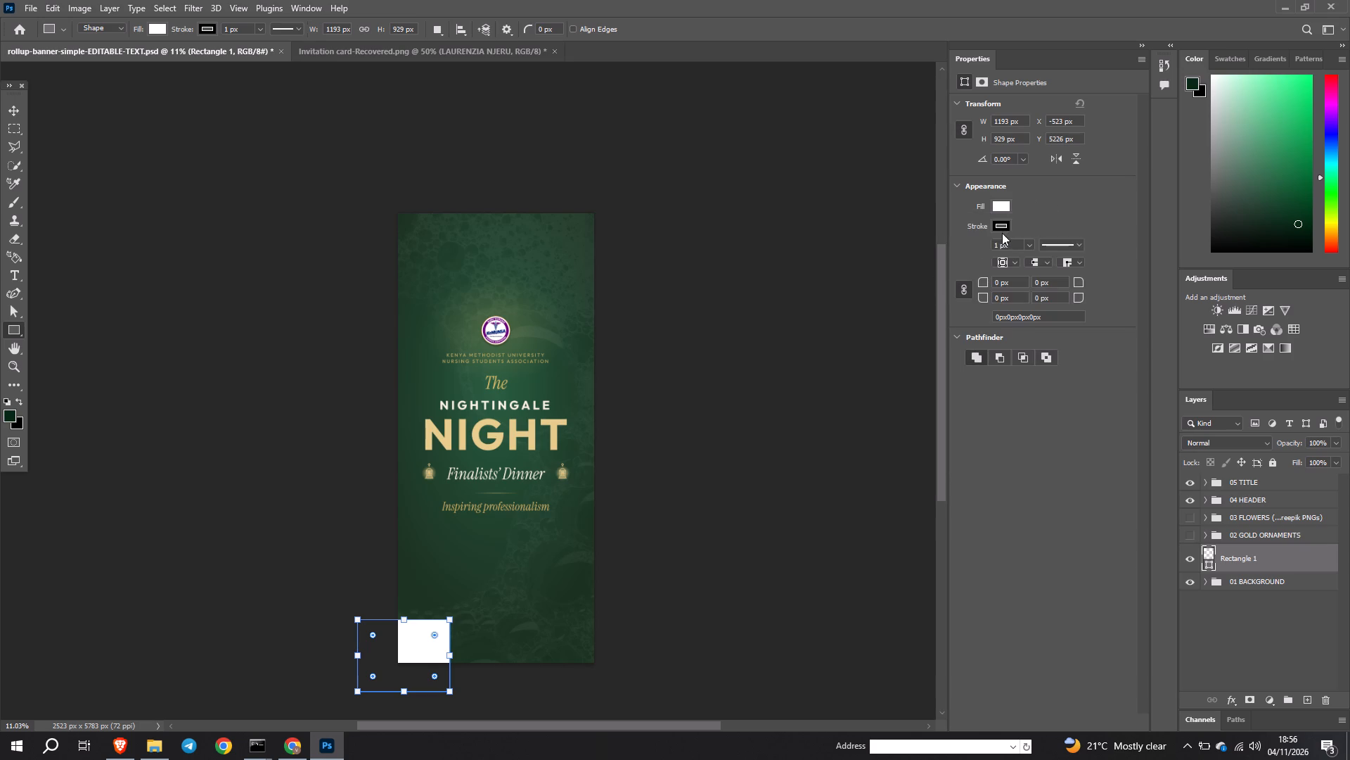
{"action": "left_click", "coordinate": [998, 221]}
{"action": "left_click", "coordinate": [973, 256]}
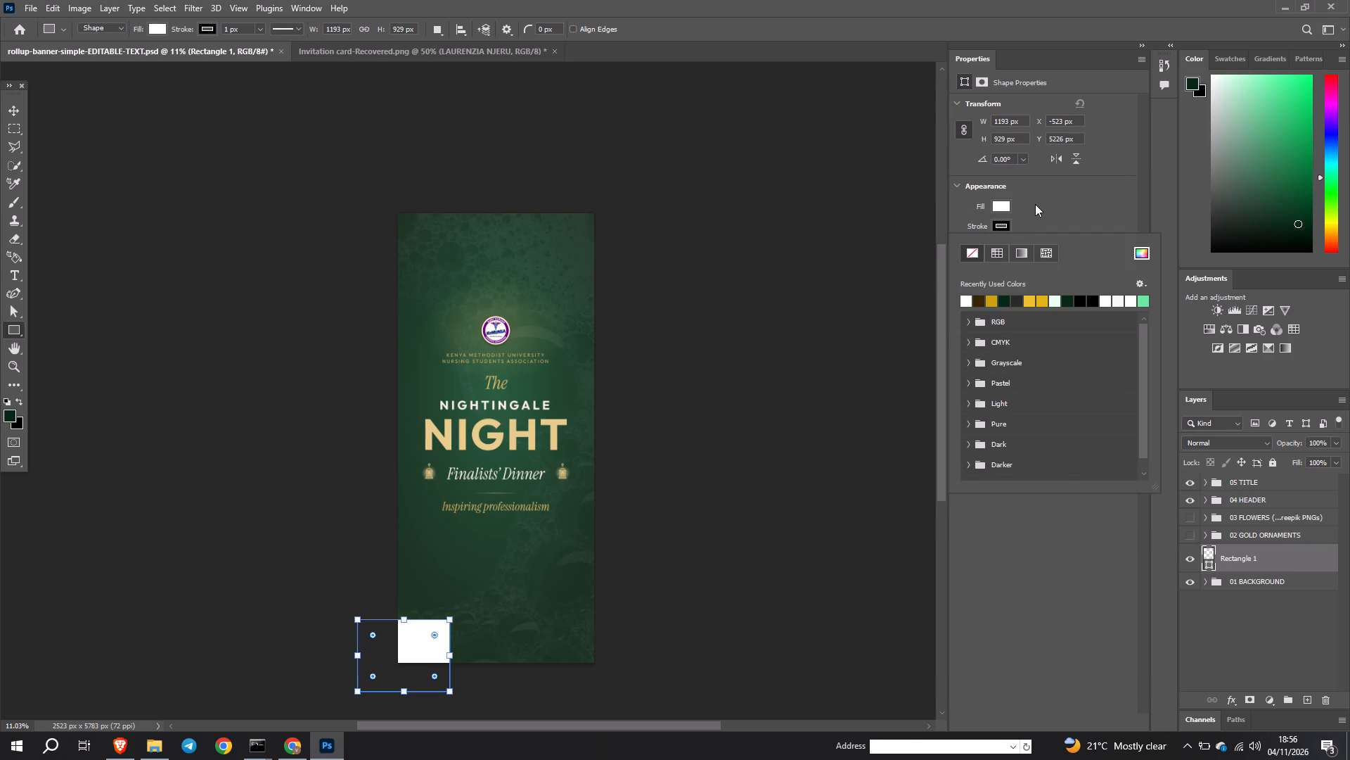
{"action": "left_click", "coordinate": [1039, 202]}
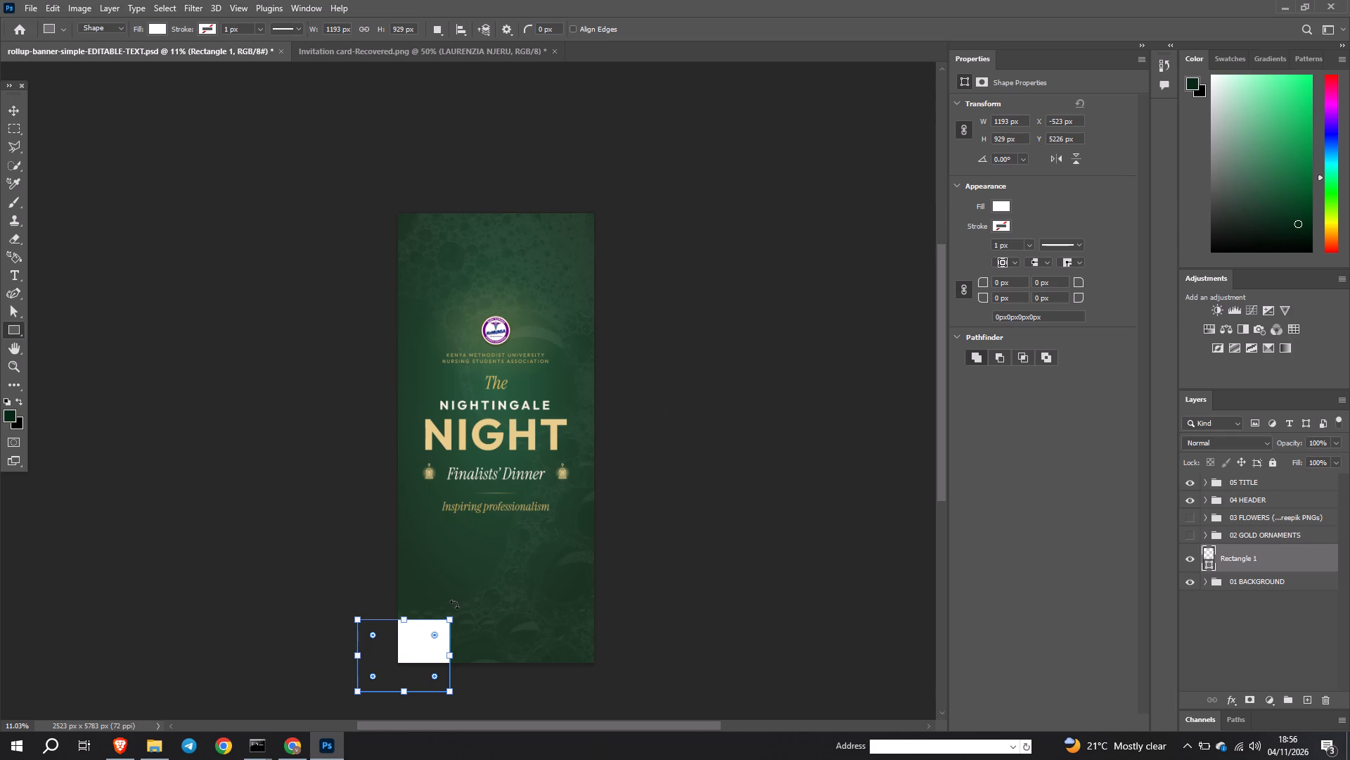
Rotate the white rectangle about 42.6° and position it so it forms a white triangle across the banner's bottom-left corner.
{"action": "key", "text": "v"}
{"action": "left_click_drag", "start_coordinate": [427, 635], "coordinate": [449, 645]}
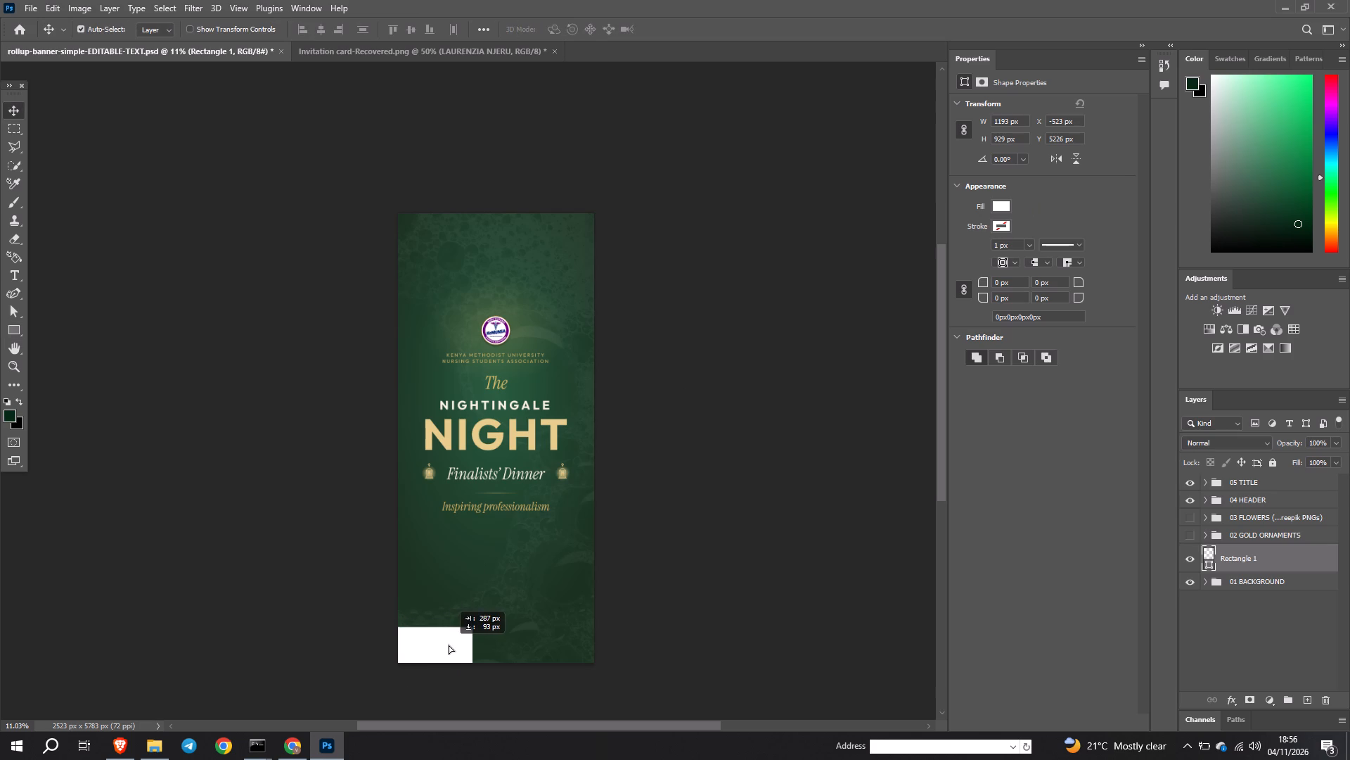
{"action": "left_click_drag", "start_coordinate": [449, 645], "coordinate": [448, 645]}
{"action": "key", "text": "ctrl+t"}
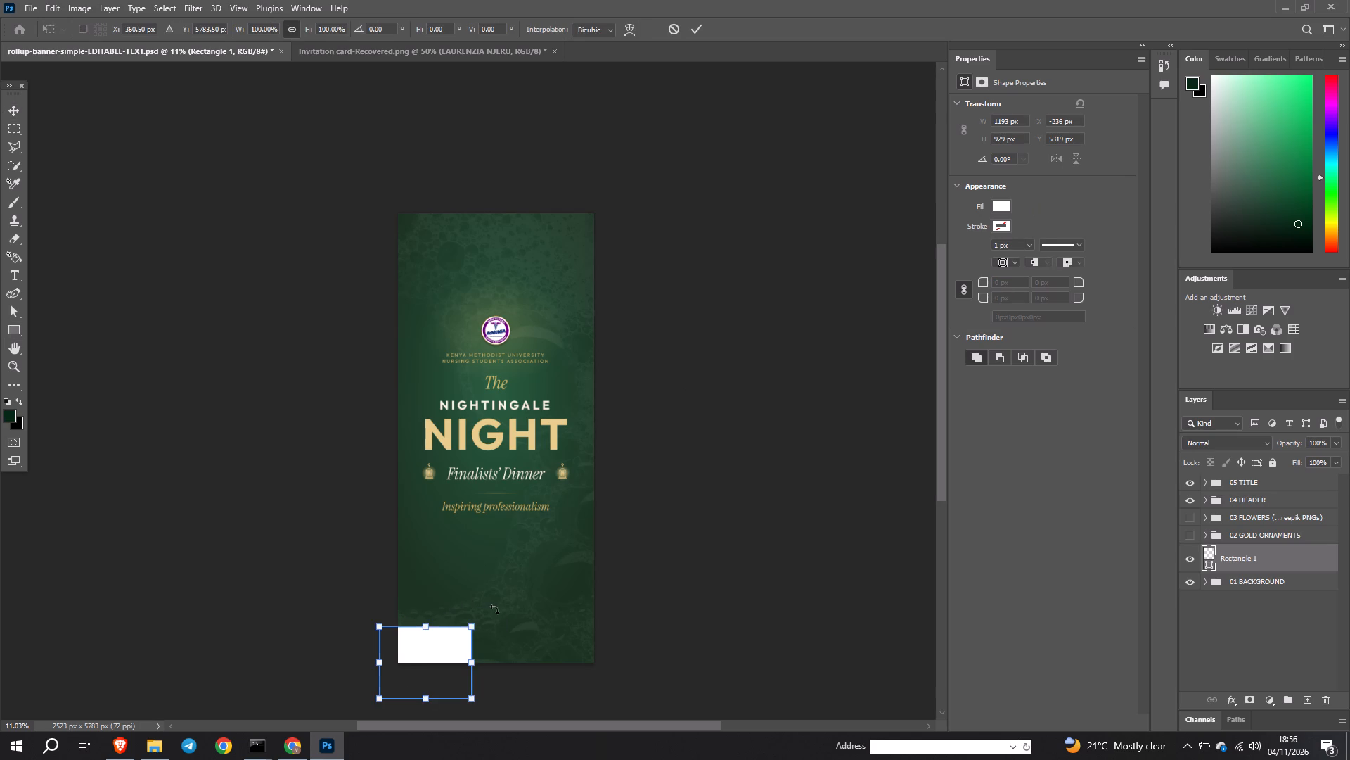
{"action": "left_click_drag", "start_coordinate": [487, 611], "coordinate": [513, 666]}
{"action": "left_click_drag", "start_coordinate": [444, 671], "coordinate": [427, 669]}
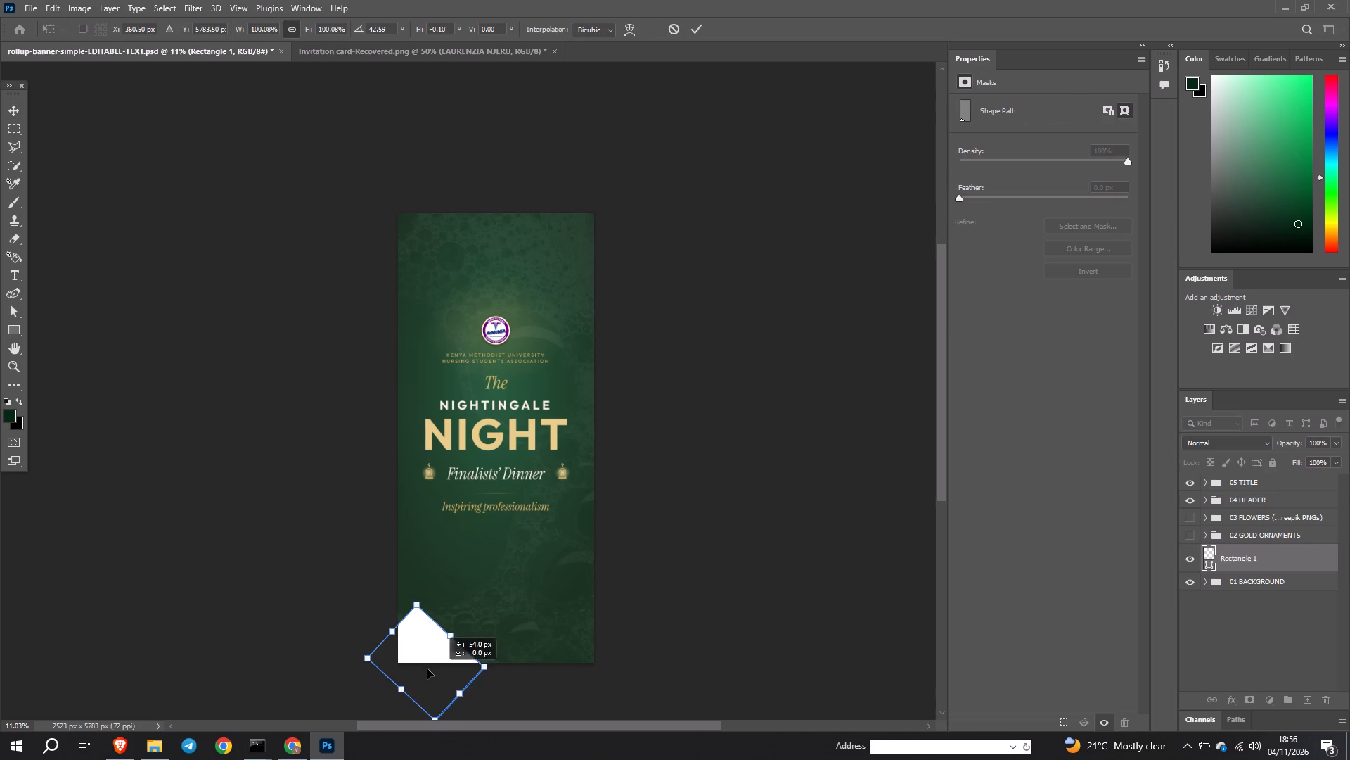
{"action": "left_click_drag", "start_coordinate": [427, 669], "coordinate": [416, 671]}
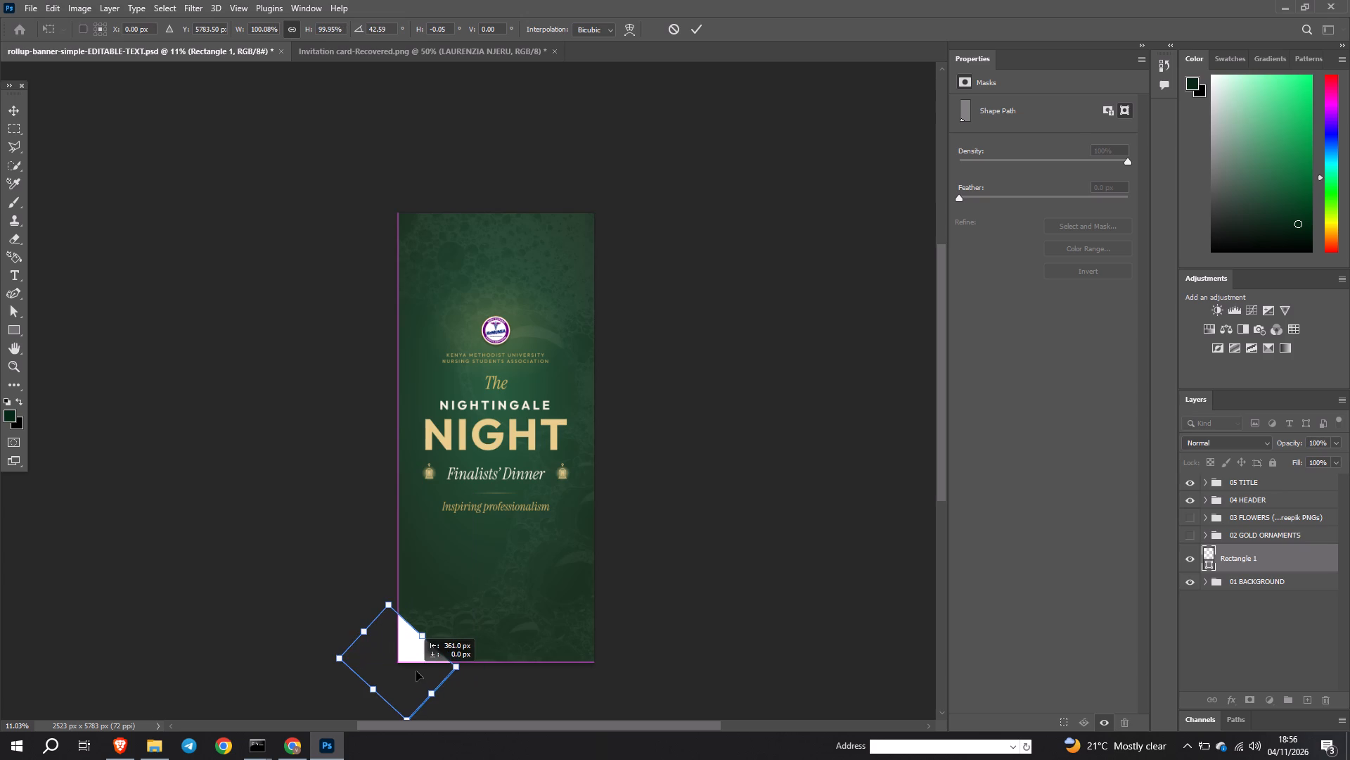
{"action": "left_click_drag", "start_coordinate": [416, 671], "coordinate": [427, 671]}
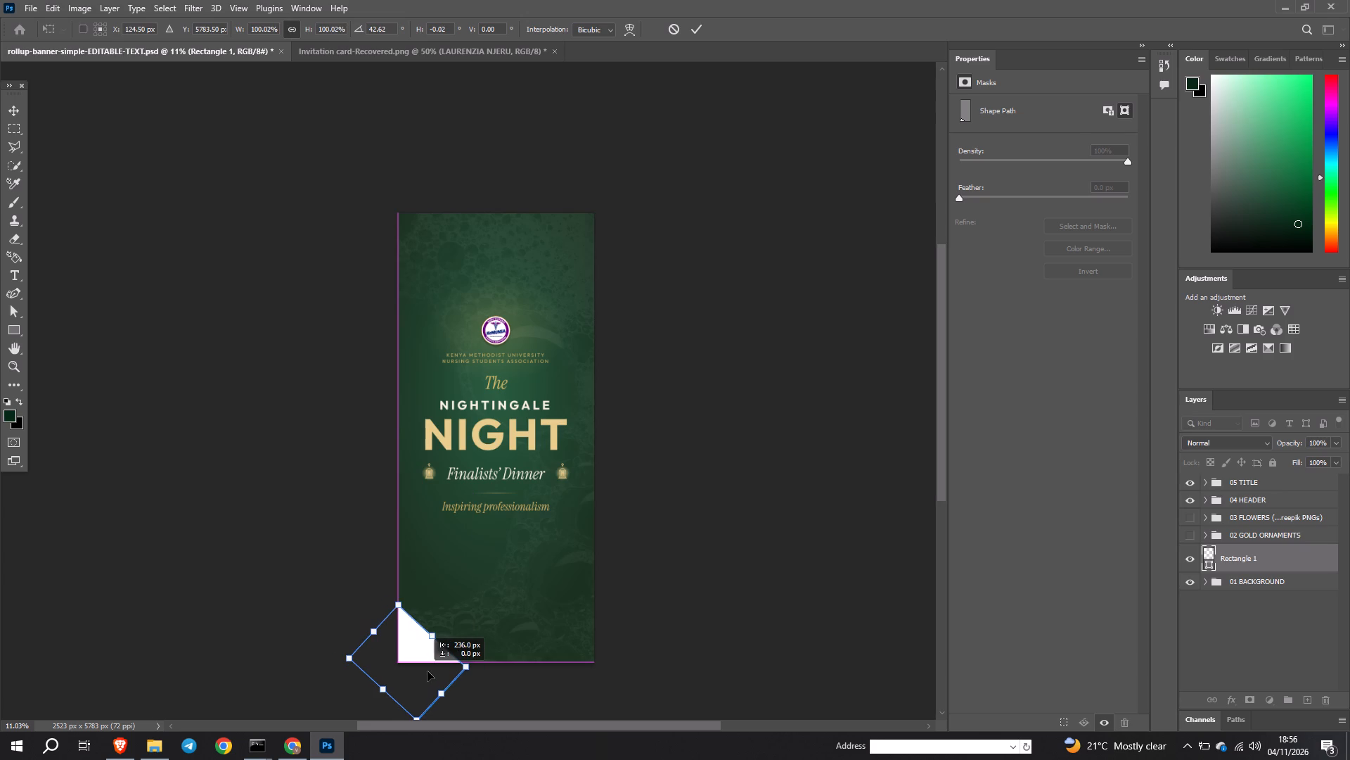
{"action": "left_click_drag", "start_coordinate": [427, 671], "coordinate": [426, 671]}
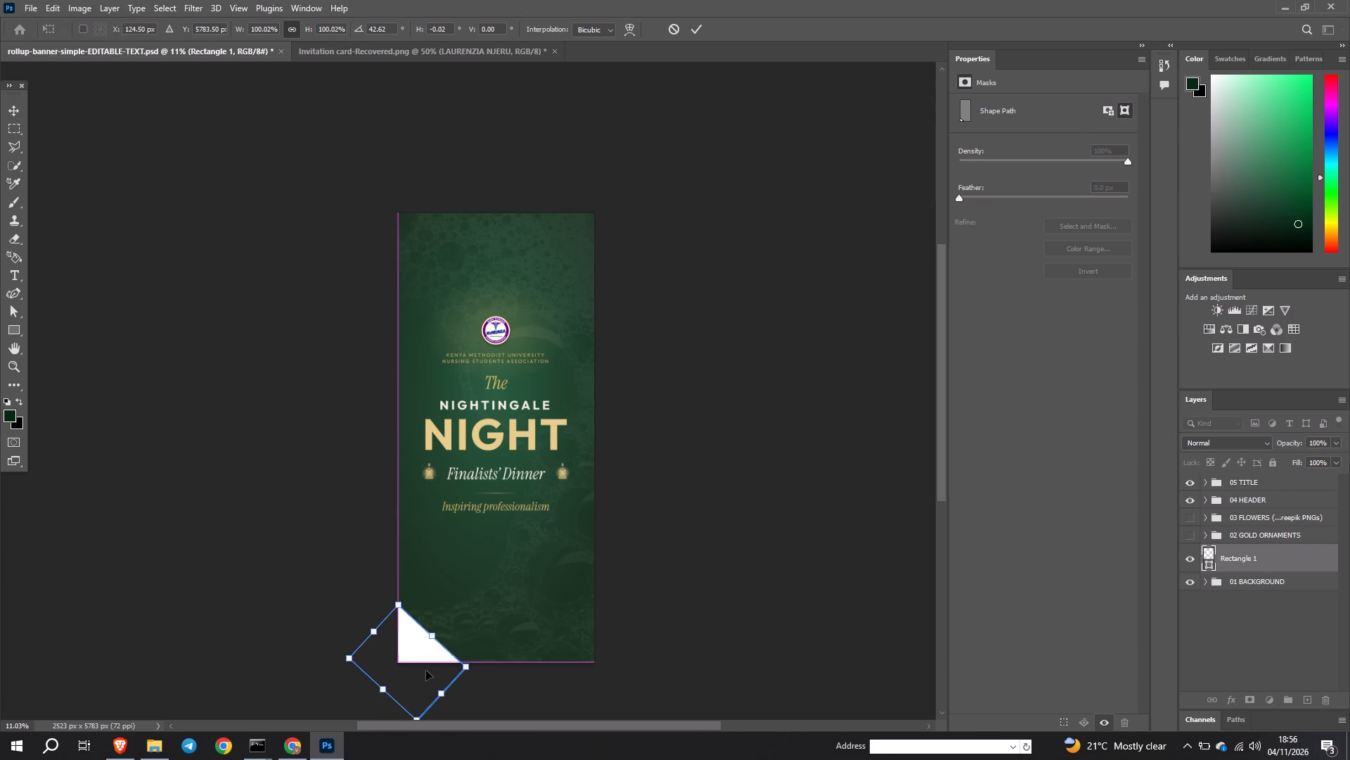
{"action": "left_click", "coordinate": [426, 659]}
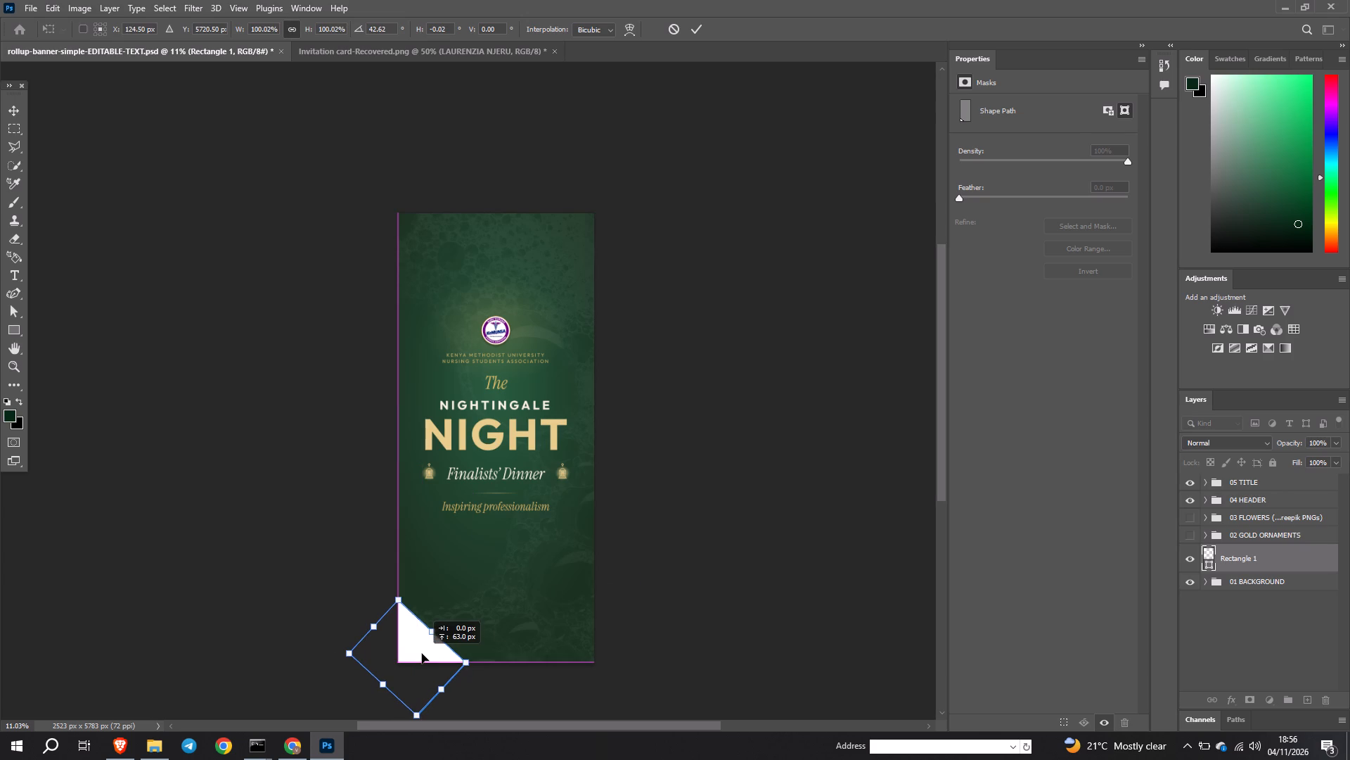
{"action": "left_click", "coordinate": [688, 25]}
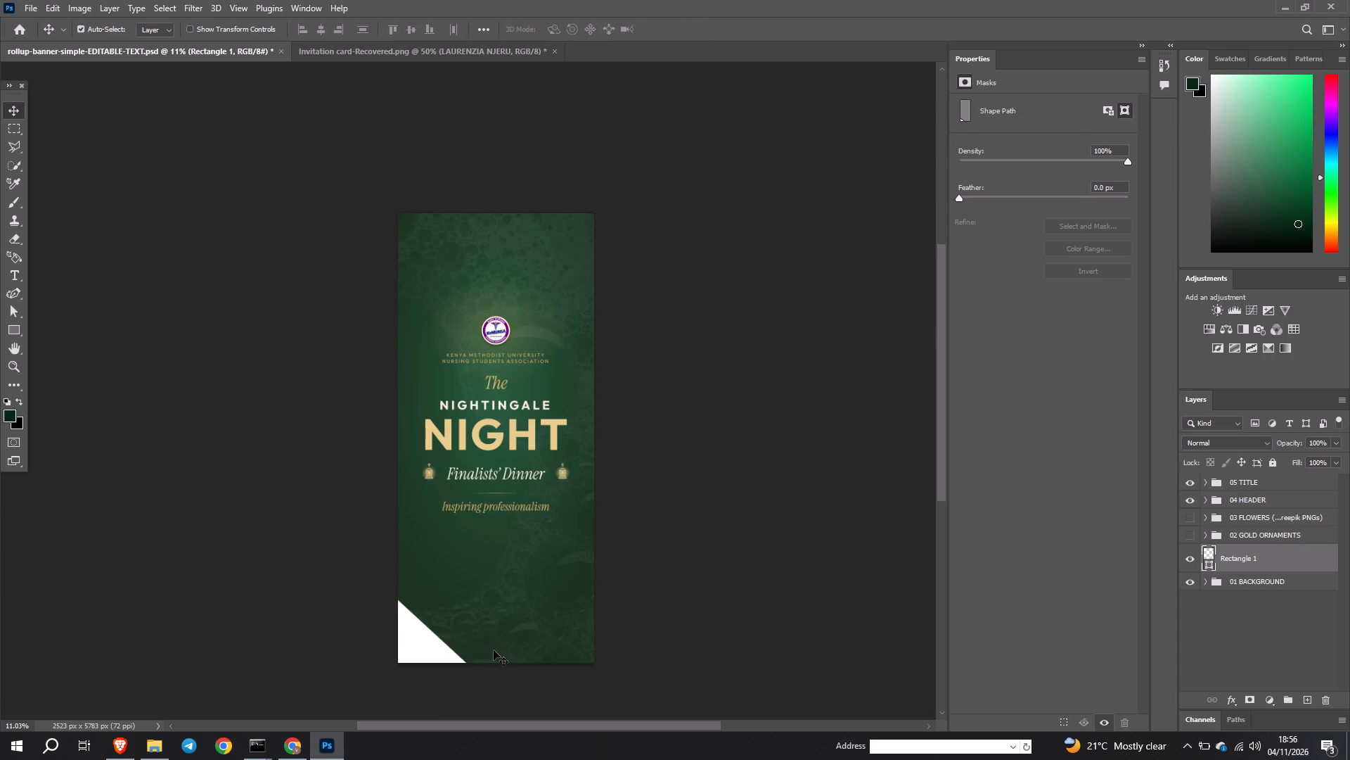
Undo the last rotation of the white rectangle in the banner's bottom-left corner.
{"action": "left_click_drag", "start_coordinate": [521, 678], "coordinate": [551, 635]}
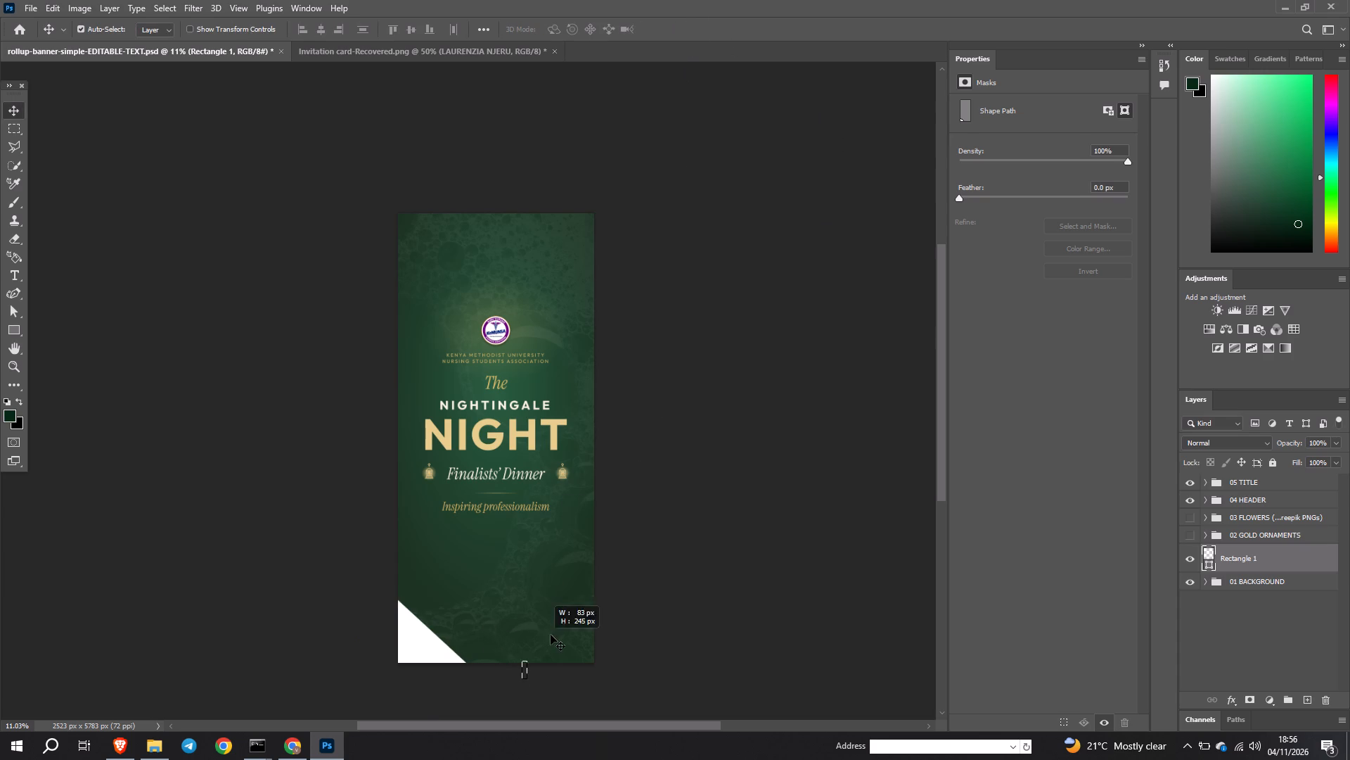
{"action": "left_click_drag", "start_coordinate": [551, 635], "coordinate": [546, 682]}
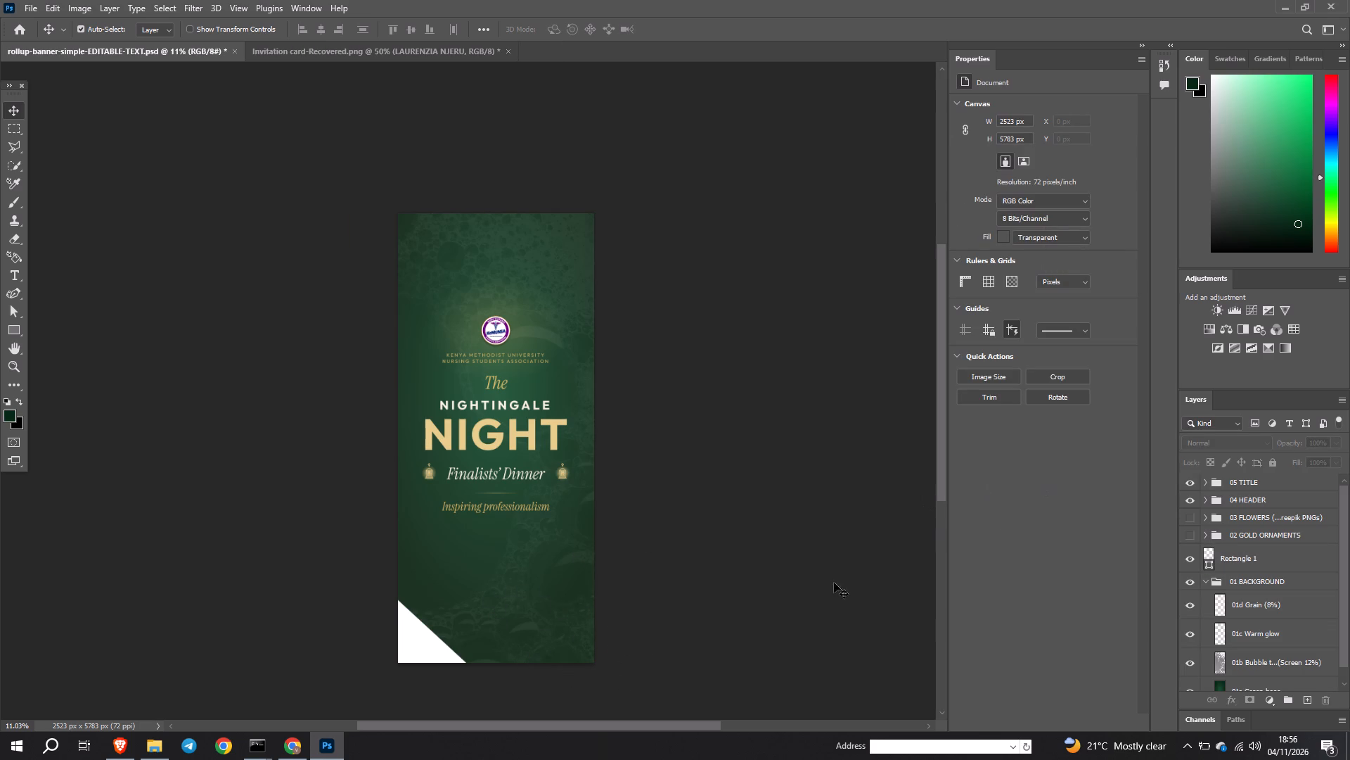
{"action": "left_click", "coordinate": [427, 651]}
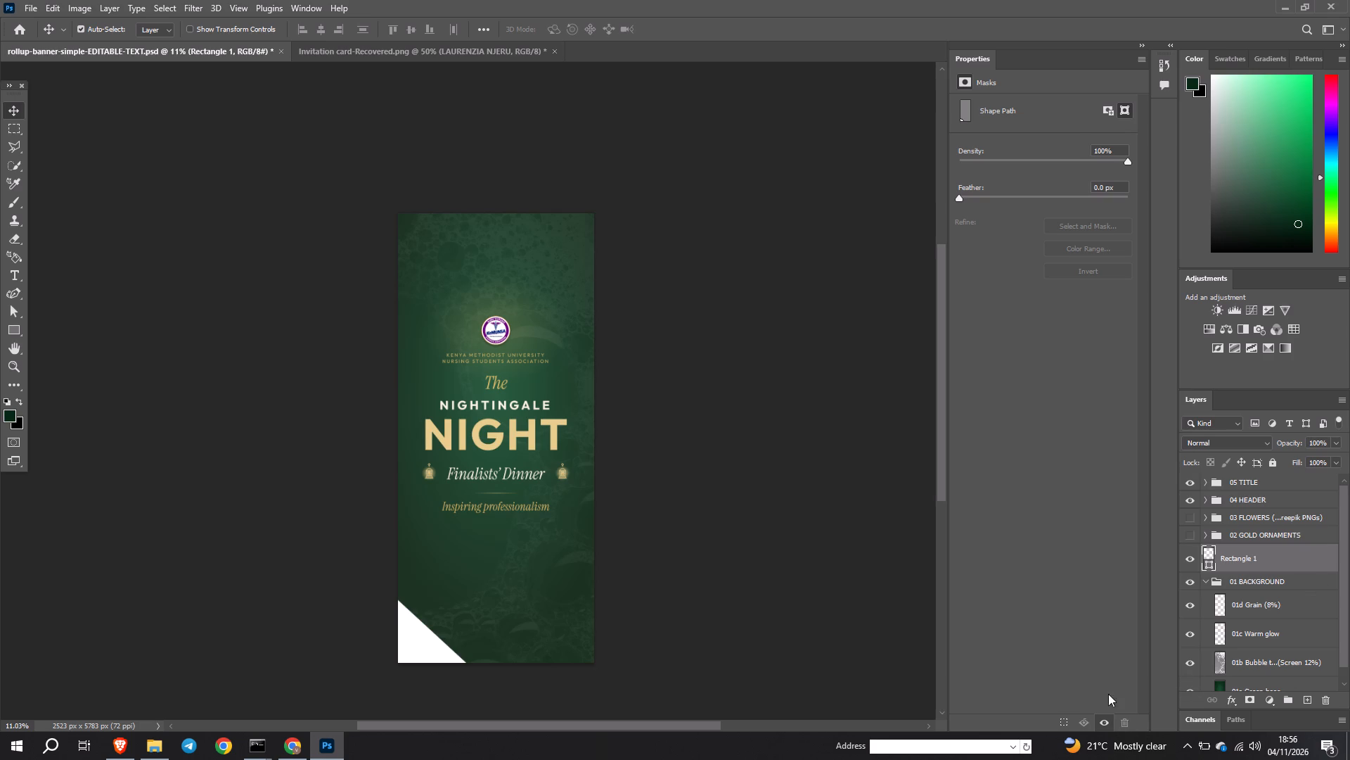
{"action": "left_click", "coordinate": [1259, 558]}
{"action": "key", "text": "ctrl+z"}
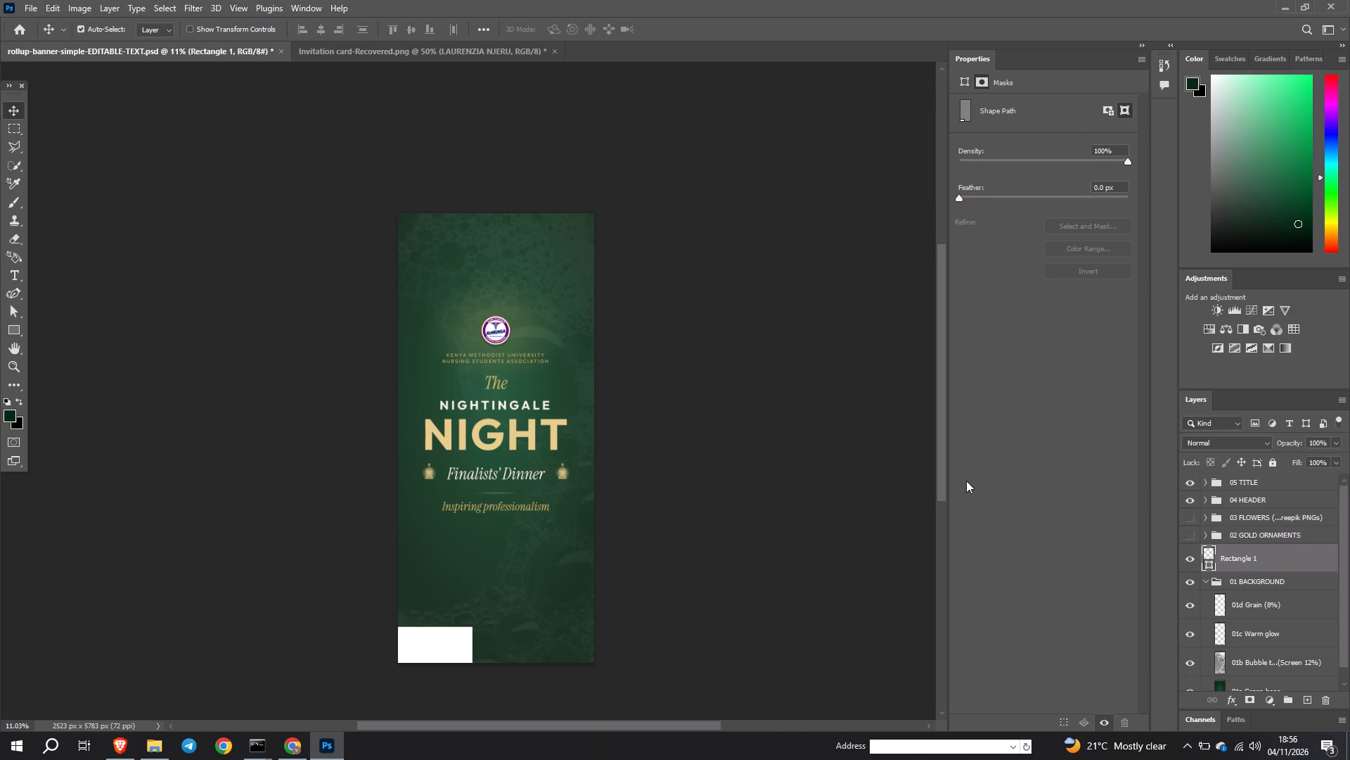
Add a drop shadow to the Rectangle 1 layer and set the shadow colour to black (000000).
{"action": "left_click", "coordinate": [861, 557]}
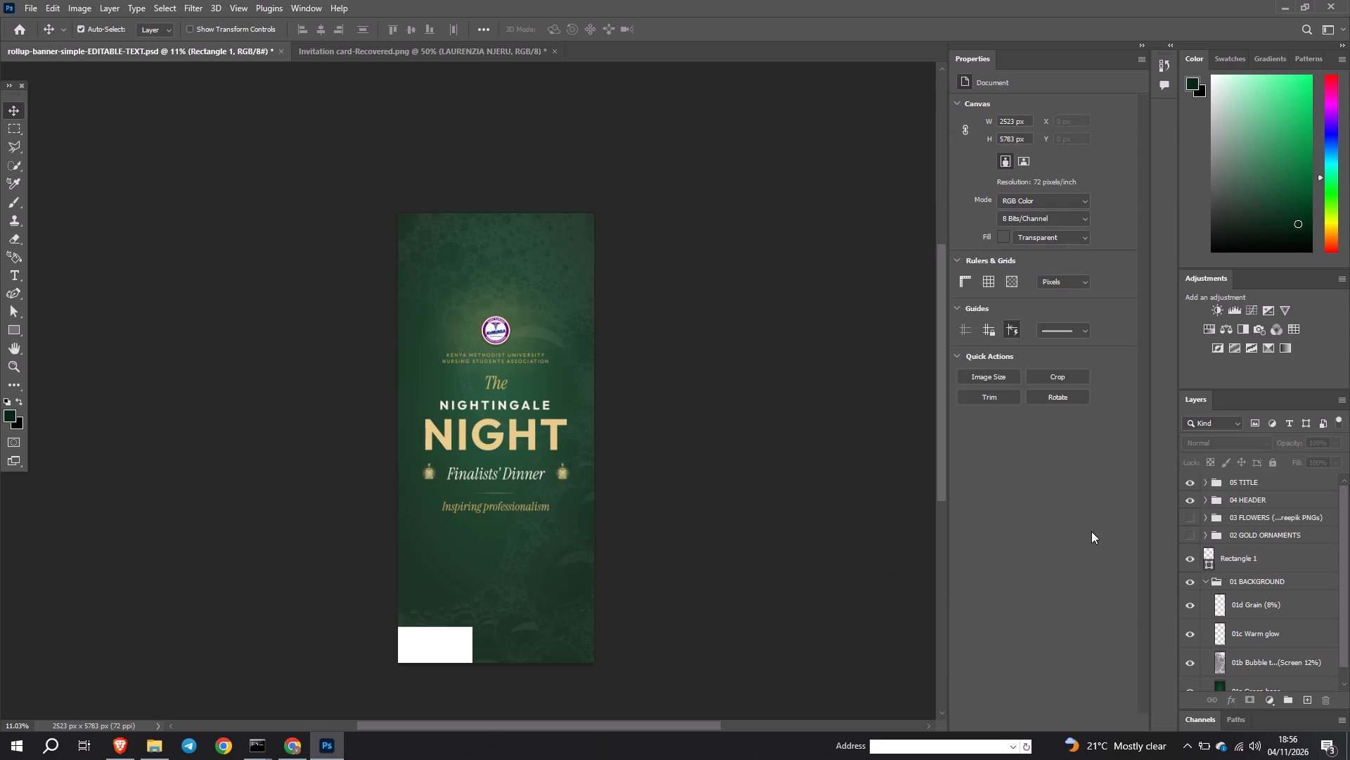
{"action": "left_click", "coordinate": [1250, 561]}
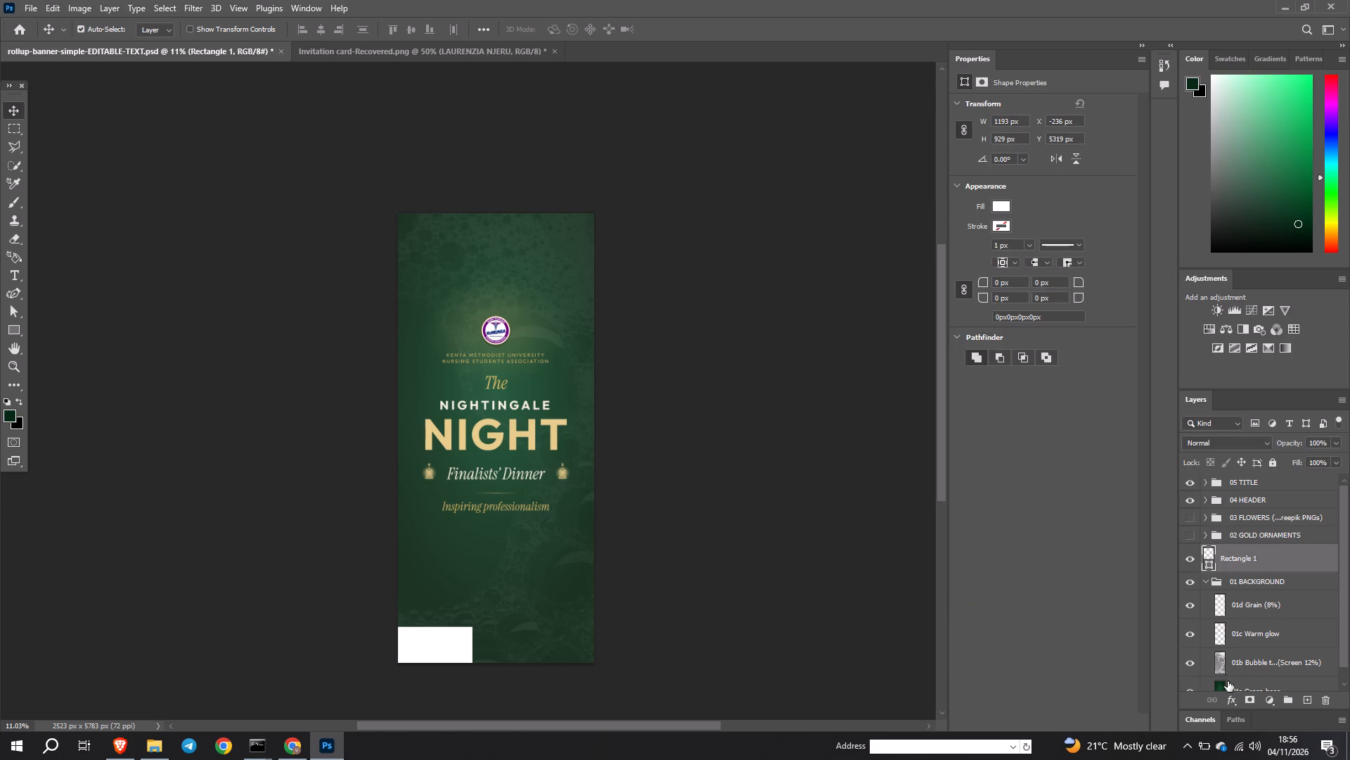
{"action": "left_click", "coordinate": [1237, 700]}
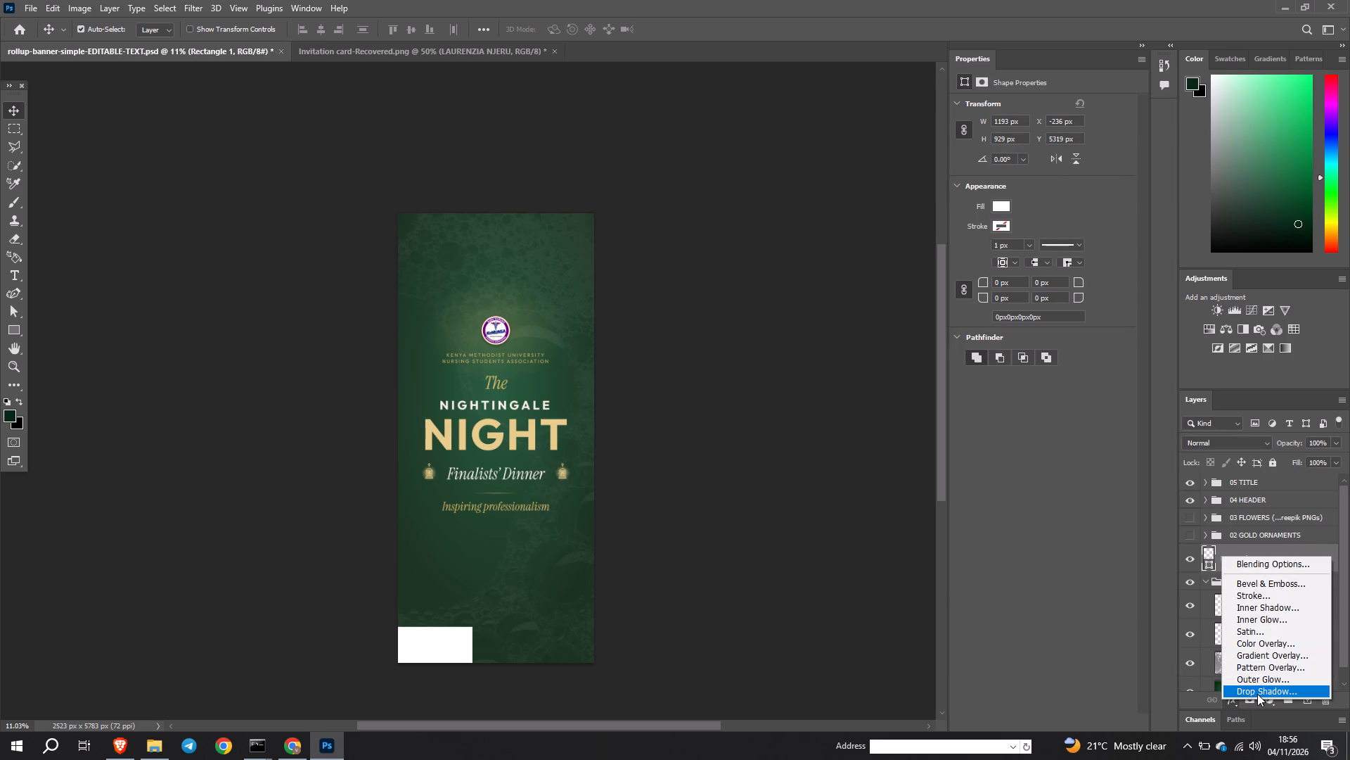
{"action": "left_click", "coordinate": [1257, 694]}
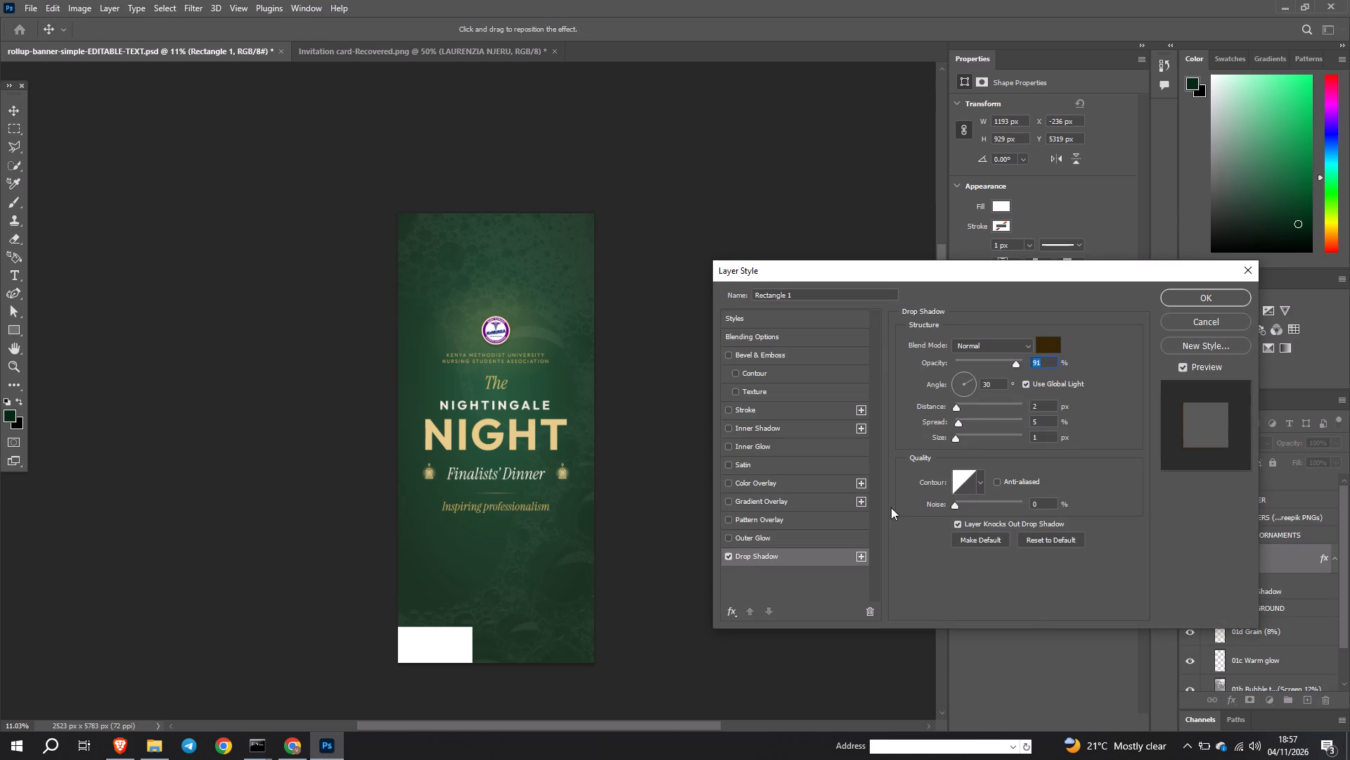
{"action": "left_click", "coordinate": [1043, 341]}
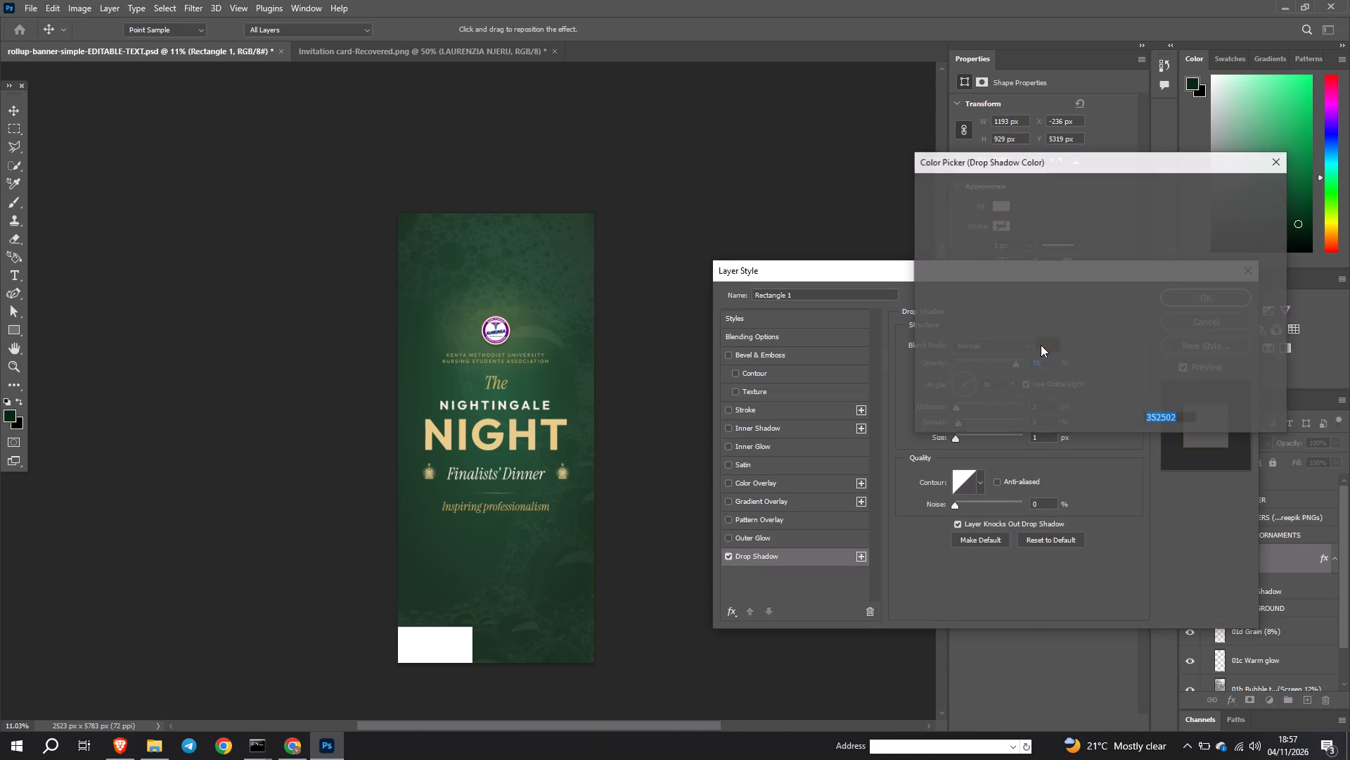
{"action": "left_click_drag", "start_coordinate": [1014, 336], "coordinate": [880, 386]}
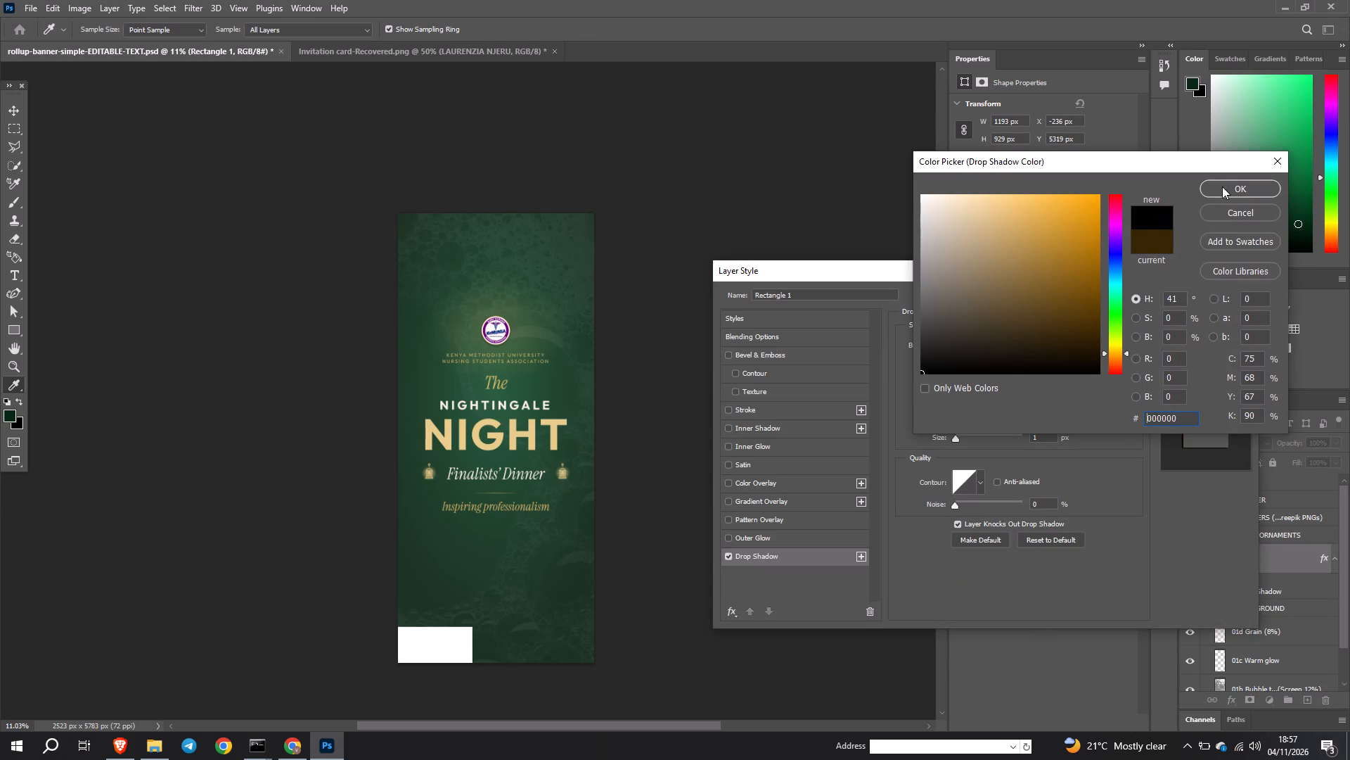
{"action": "left_click", "coordinate": [1225, 185]}
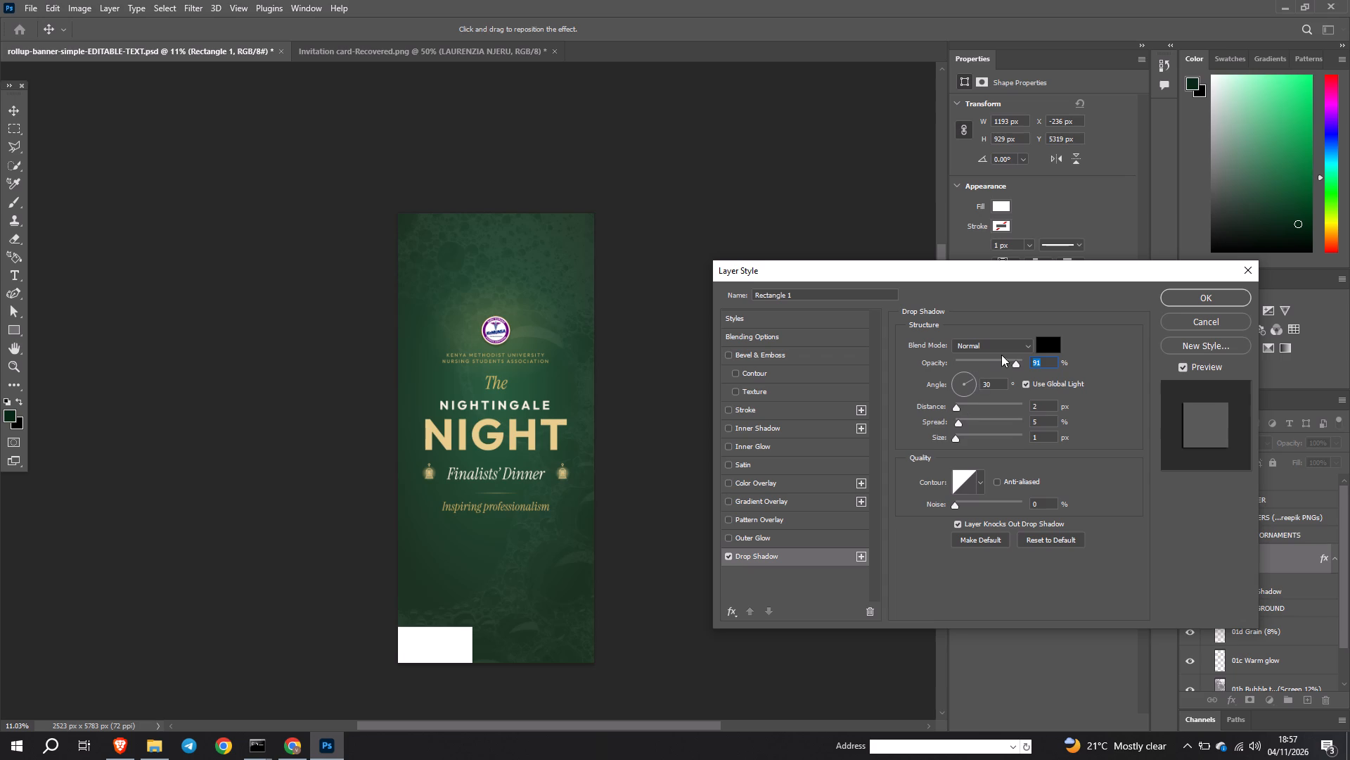
{"action": "left_click", "coordinate": [1175, 298]}
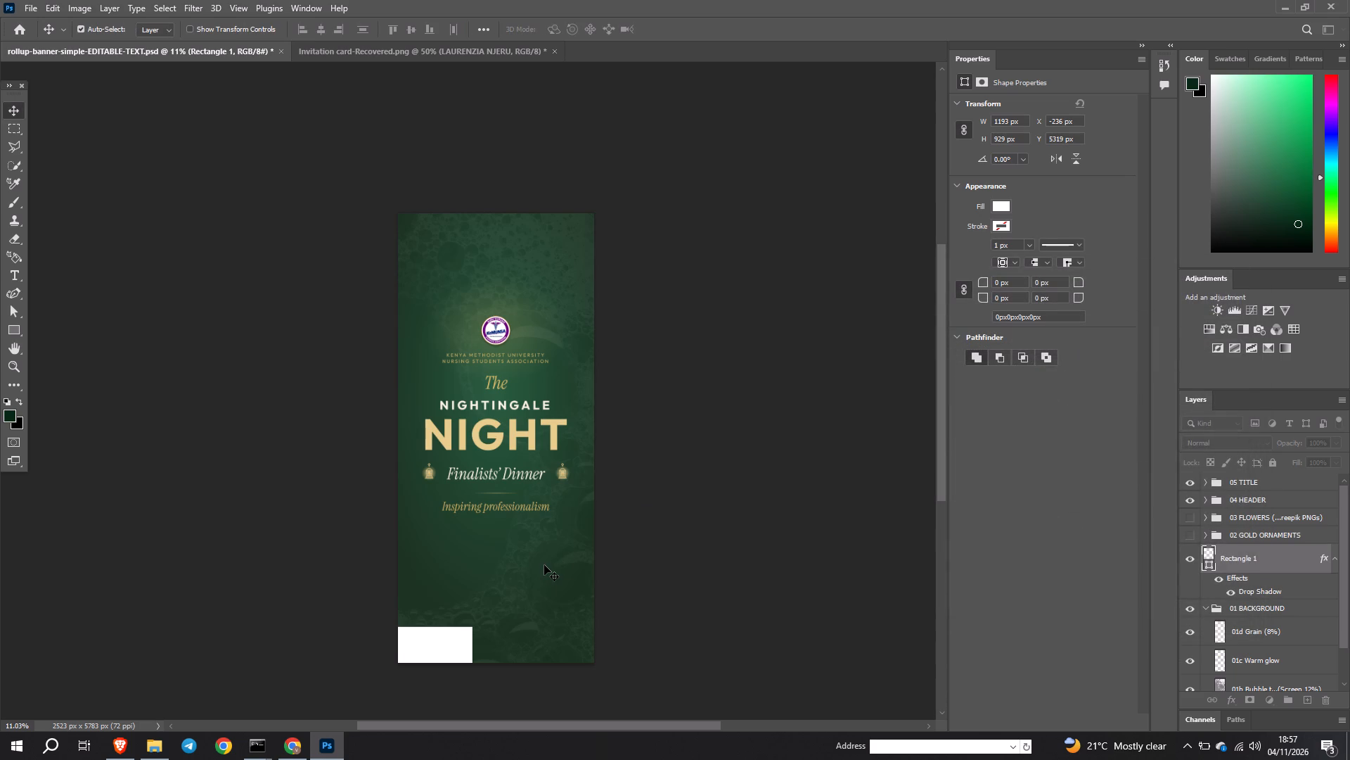
Rotate the white rectangle about 38.5° and position it so it forms a white triangle exactly filling the banner's bottom-left corner.
{"action": "key", "text": "v"}
{"action": "key", "text": "z"}
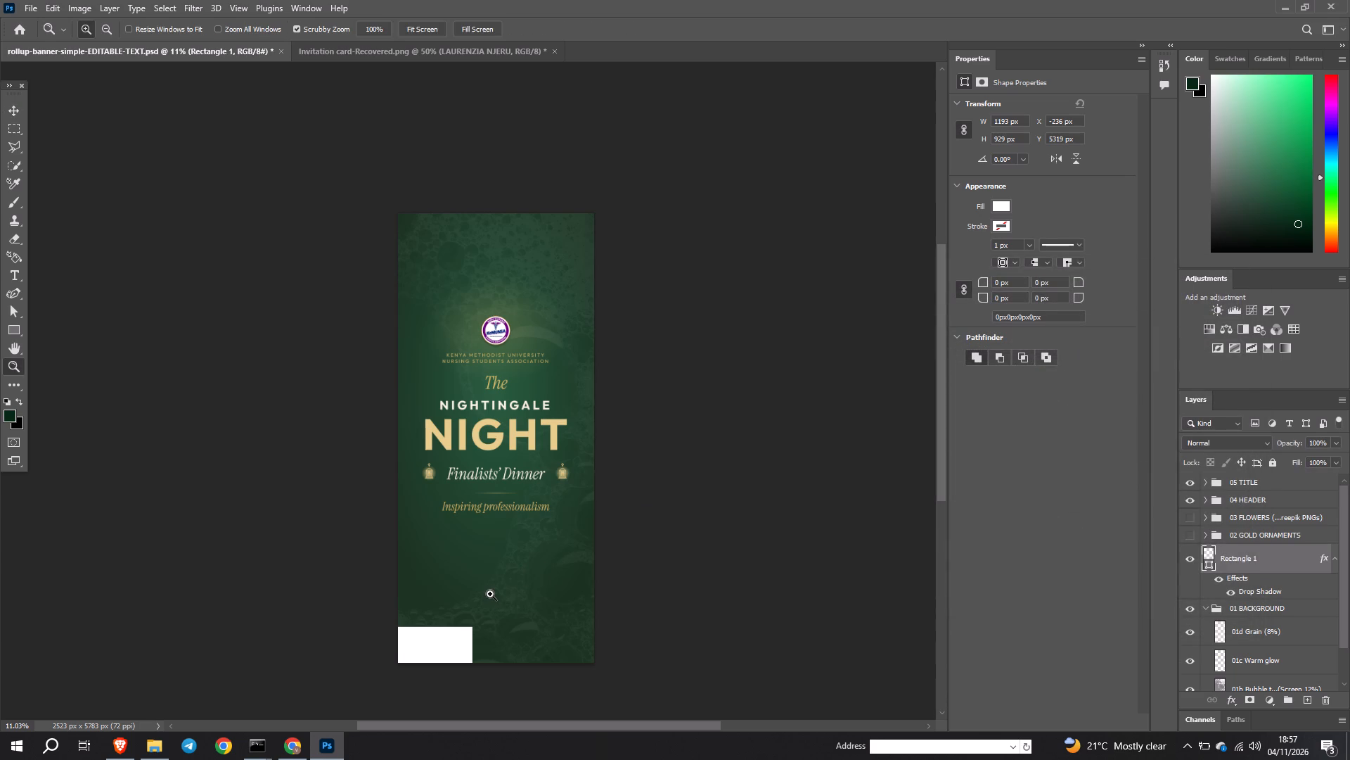
{"action": "left_click_drag", "start_coordinate": [467, 637], "coordinate": [481, 637]}
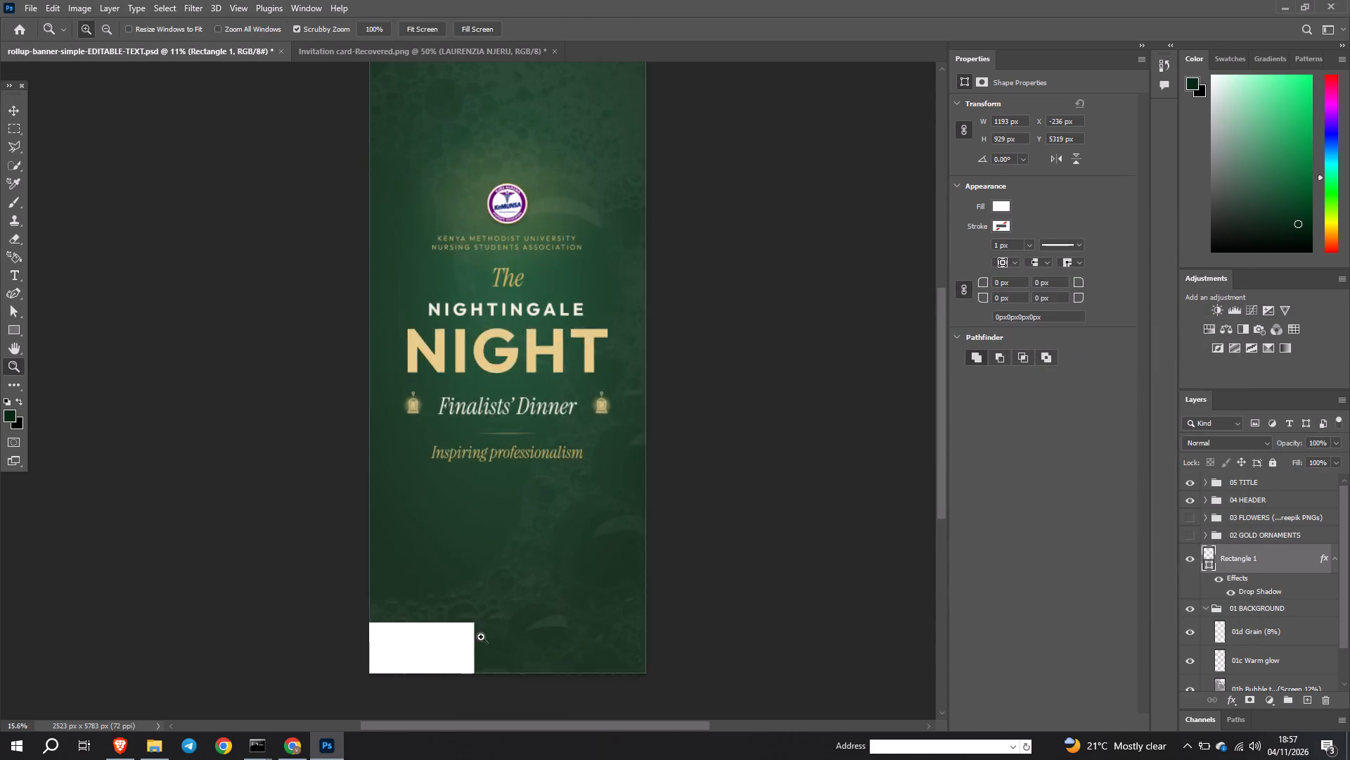
{"action": "left_click_drag", "start_coordinate": [481, 637], "coordinate": [543, 654]}
{"action": "scroll", "coordinate": [543, 654], "scroll_direction": "down", "scroll_amount": 5}
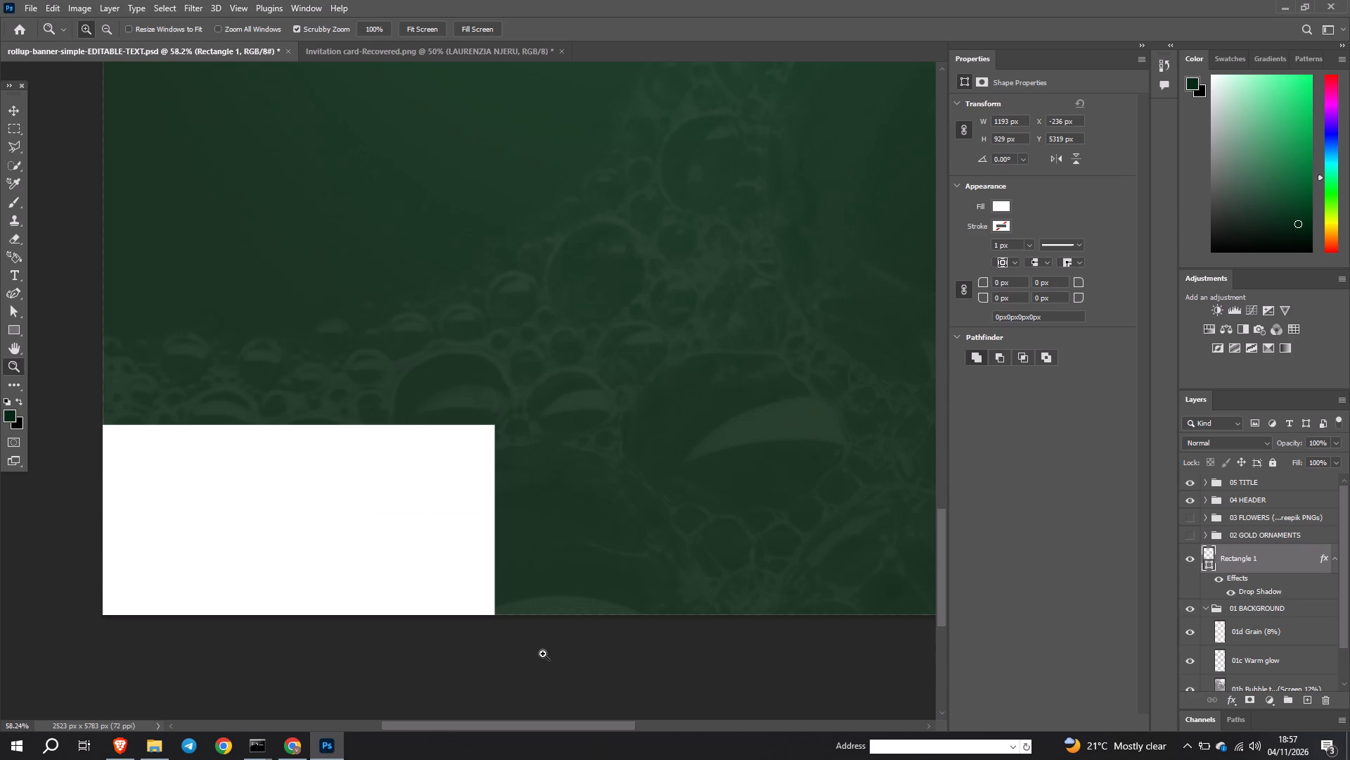
{"action": "key", "text": "v"}
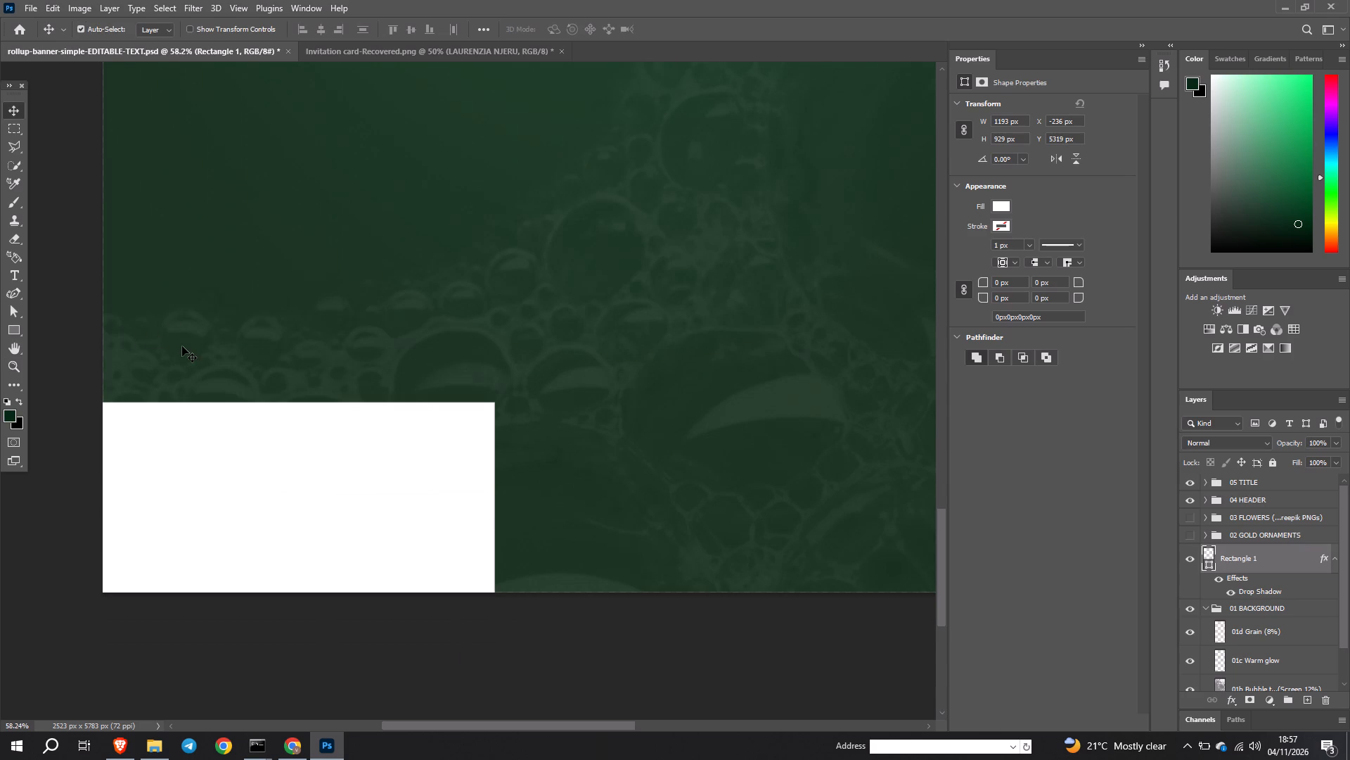
{"action": "left_click", "coordinate": [333, 509]}
{"action": "key", "text": "ctrl+t"}
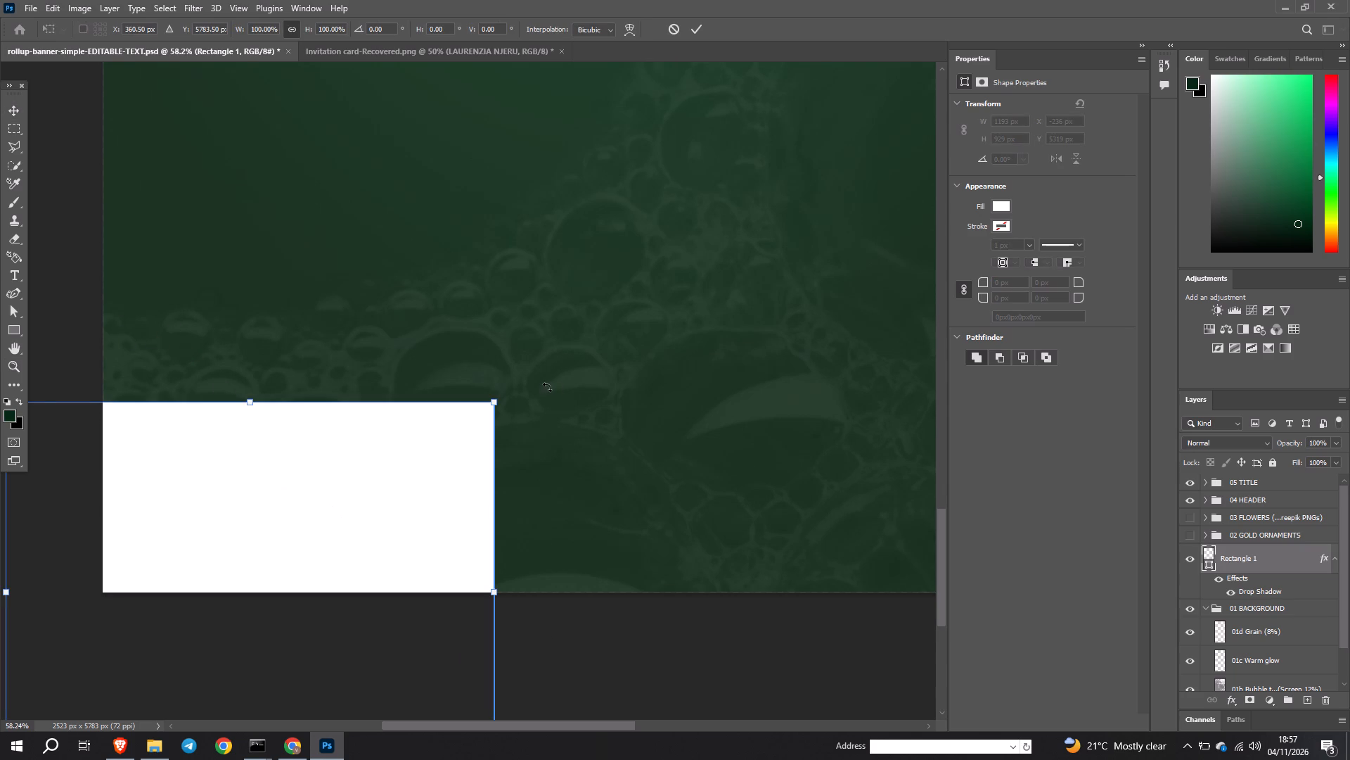
{"action": "left_click_drag", "start_coordinate": [519, 376], "coordinate": [587, 566]}
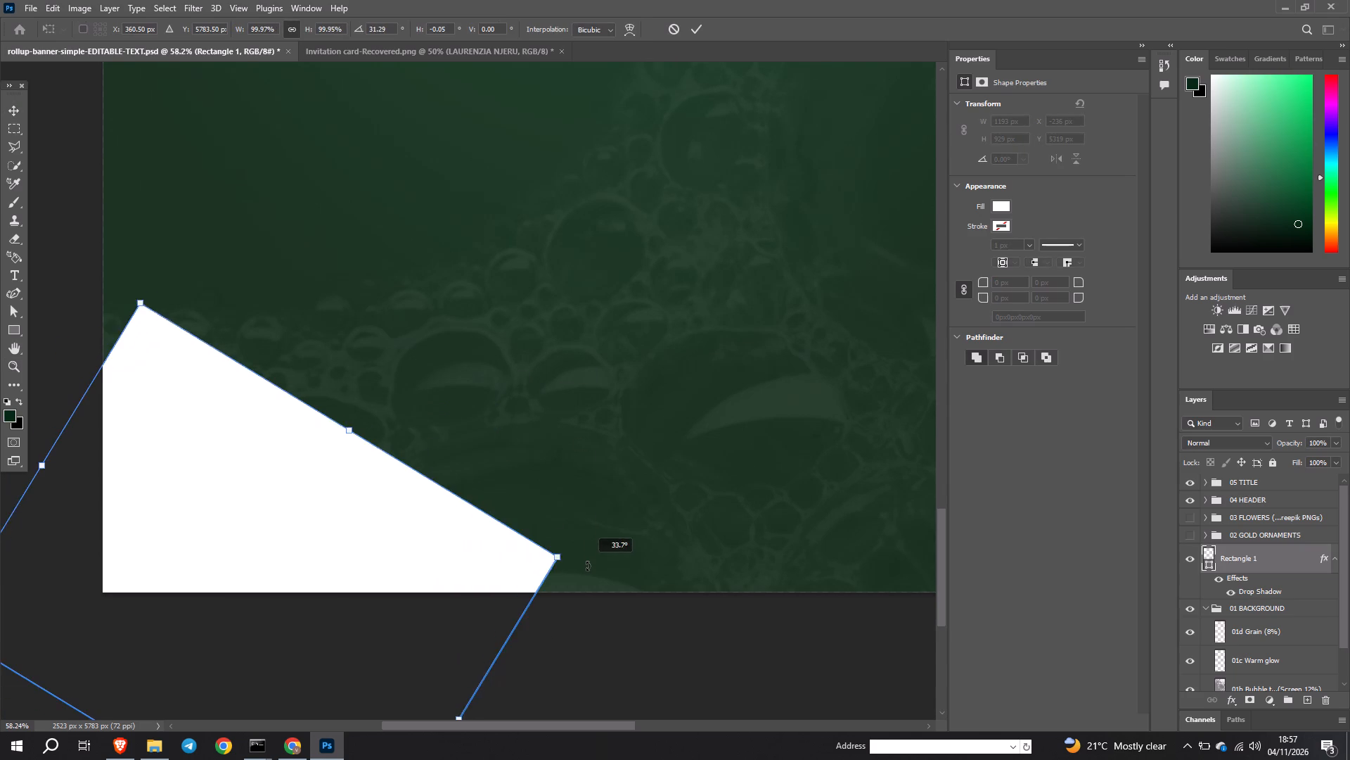
{"action": "left_click_drag", "start_coordinate": [587, 566], "coordinate": [587, 566]}
{"action": "left_click_drag", "start_coordinate": [412, 578], "coordinate": [373, 578]}
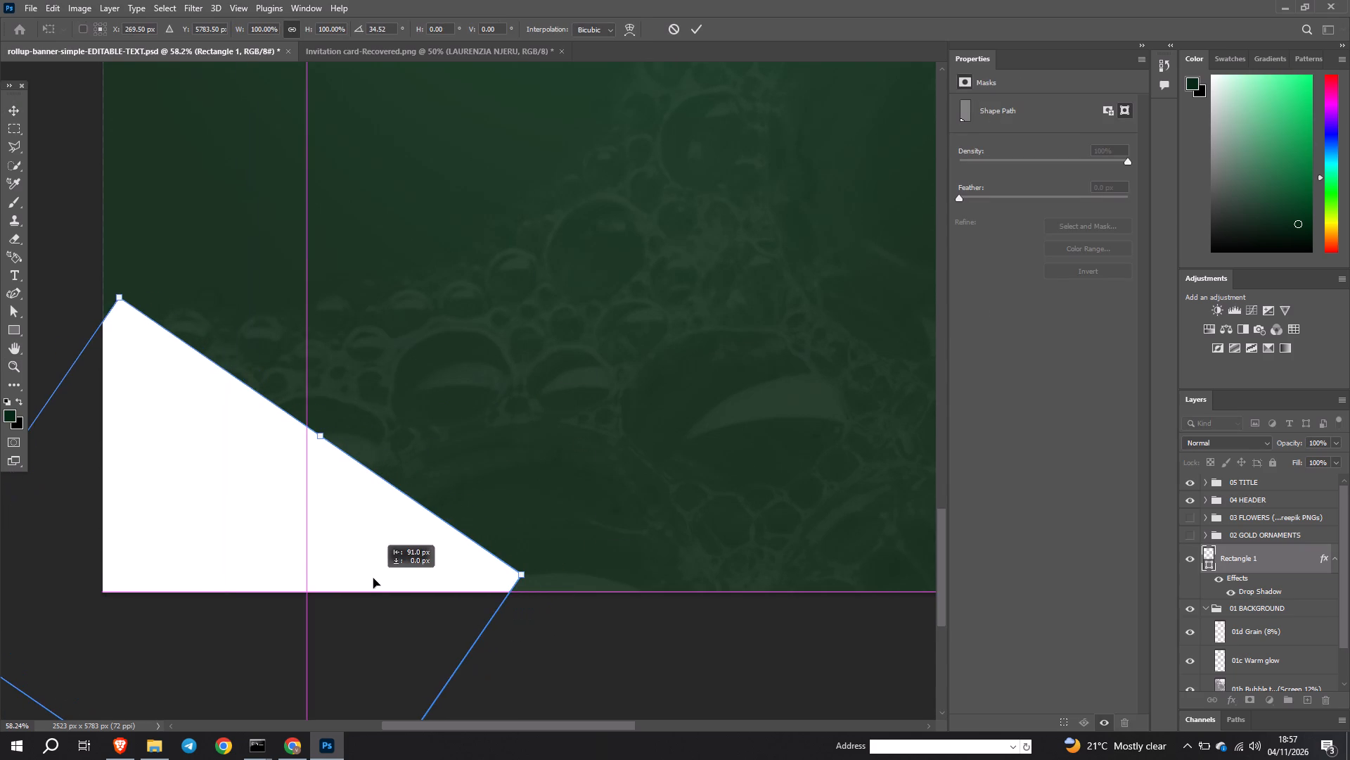
{"action": "left_click_drag", "start_coordinate": [373, 578], "coordinate": [357, 578]}
{"action": "left_click_drag", "start_coordinate": [527, 540], "coordinate": [534, 563]}
{"action": "left_click_drag", "start_coordinate": [395, 599], "coordinate": [378, 589]}
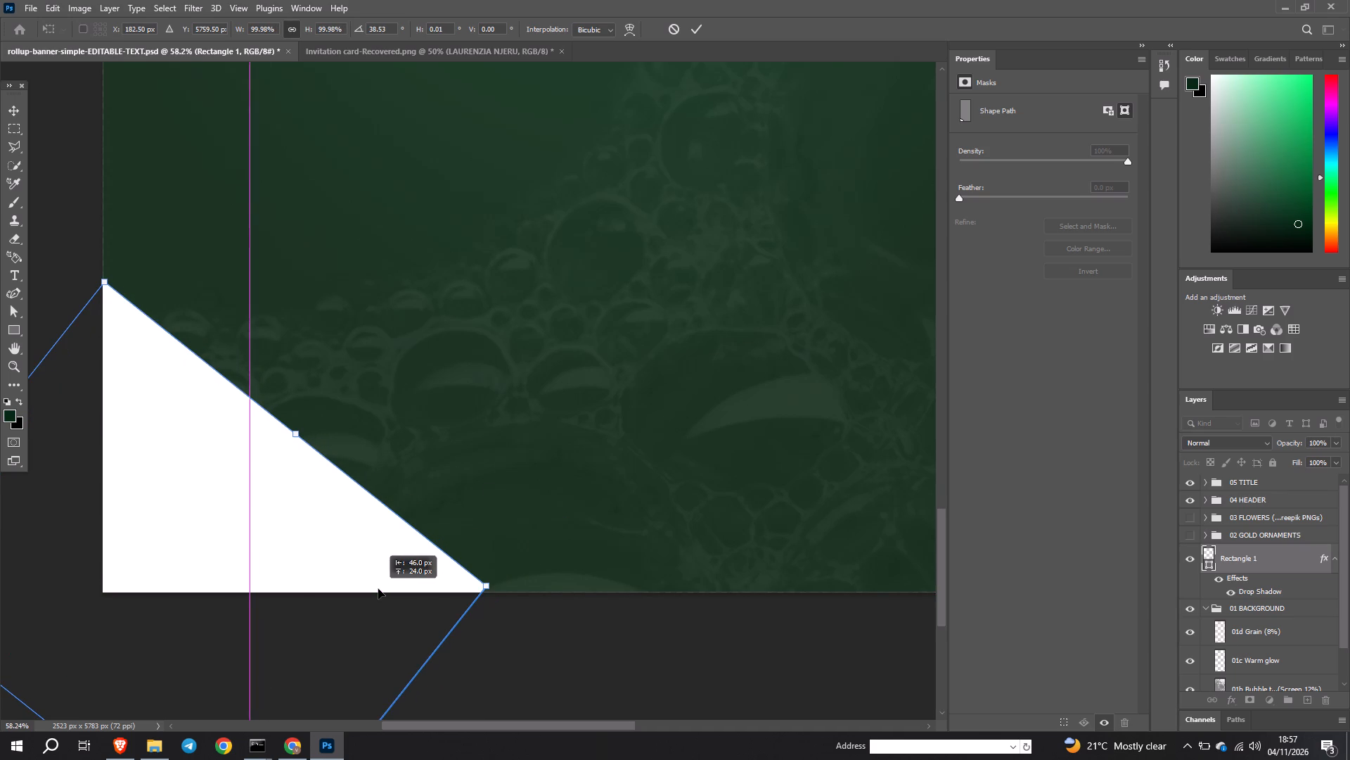
{"action": "left_click_drag", "start_coordinate": [378, 589], "coordinate": [378, 595]}
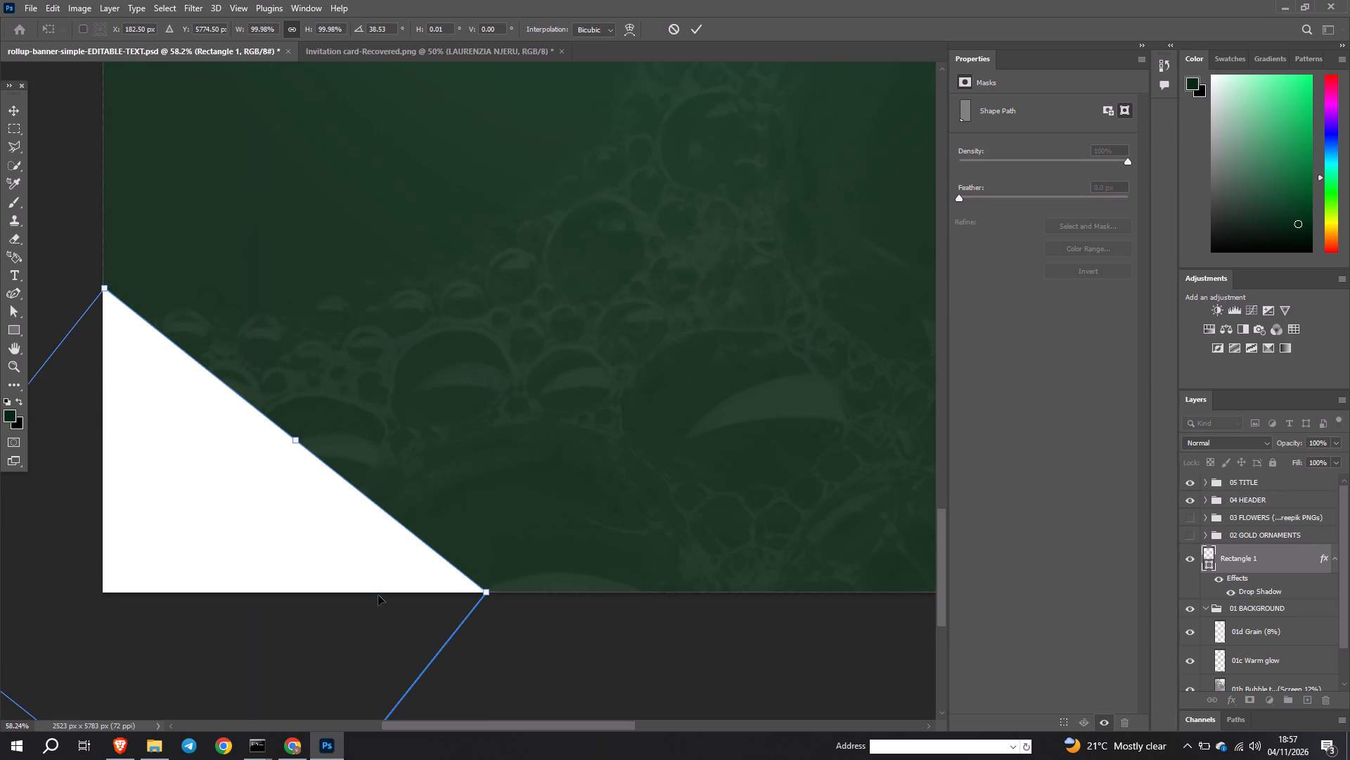
{"action": "left_click", "coordinate": [695, 27]}
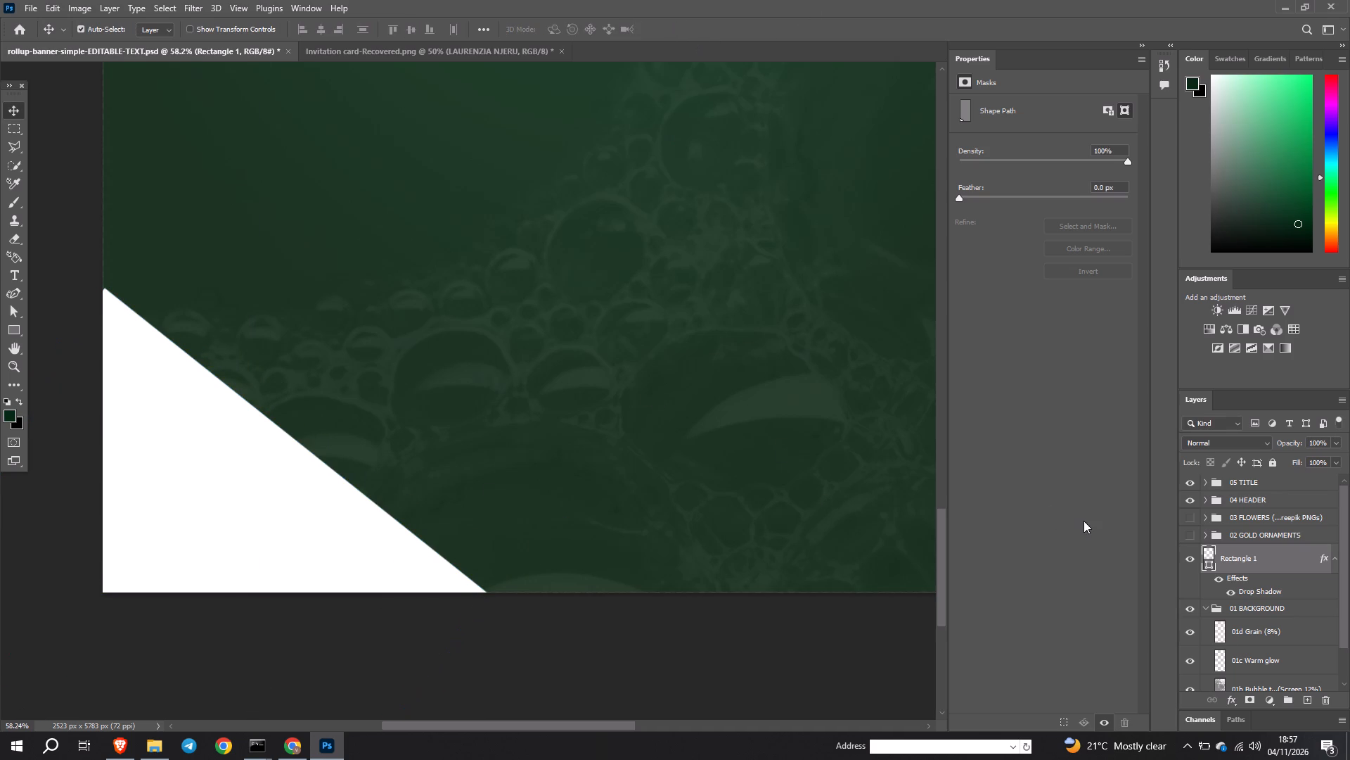
Reopen the drop shadow settings of Rectangle 1 and set the shadow distance to 3 px.
{"action": "left_click", "coordinate": [1273, 557]}
{"action": "double_click", "coordinate": [1264, 594]}
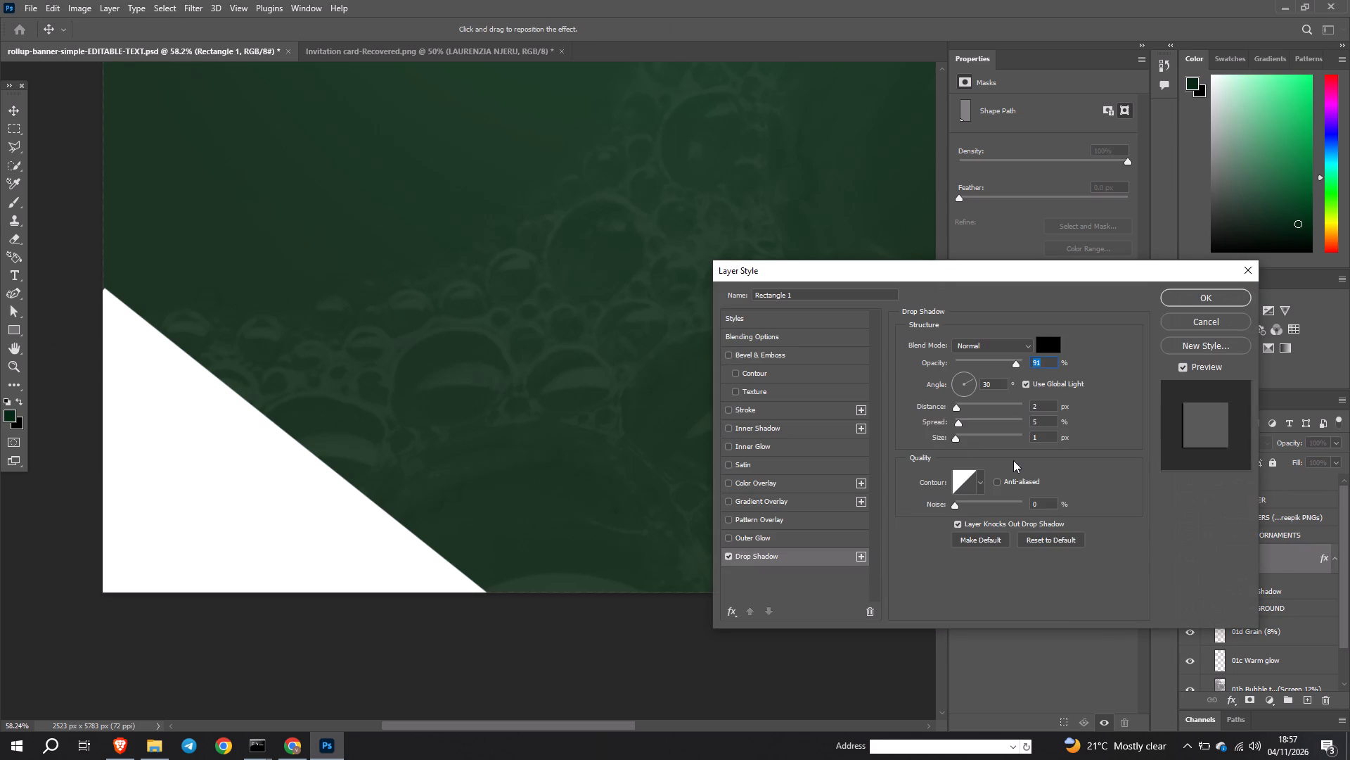
{"action": "left_click", "coordinate": [958, 407]}
{"action": "key", "text": "Right"}
{"action": "key", "text": "Right"}
{"action": "key", "text": "Right"}
{"action": "key", "text": "Right"}
{"action": "key", "text": "Right"}
{"action": "key", "text": "Right"}
{"action": "key", "text": "Right"}
{"action": "key", "text": "Right"}
{"action": "key", "text": "Right"}
{"action": "key", "text": "Right"}
{"action": "key", "text": "Right"}
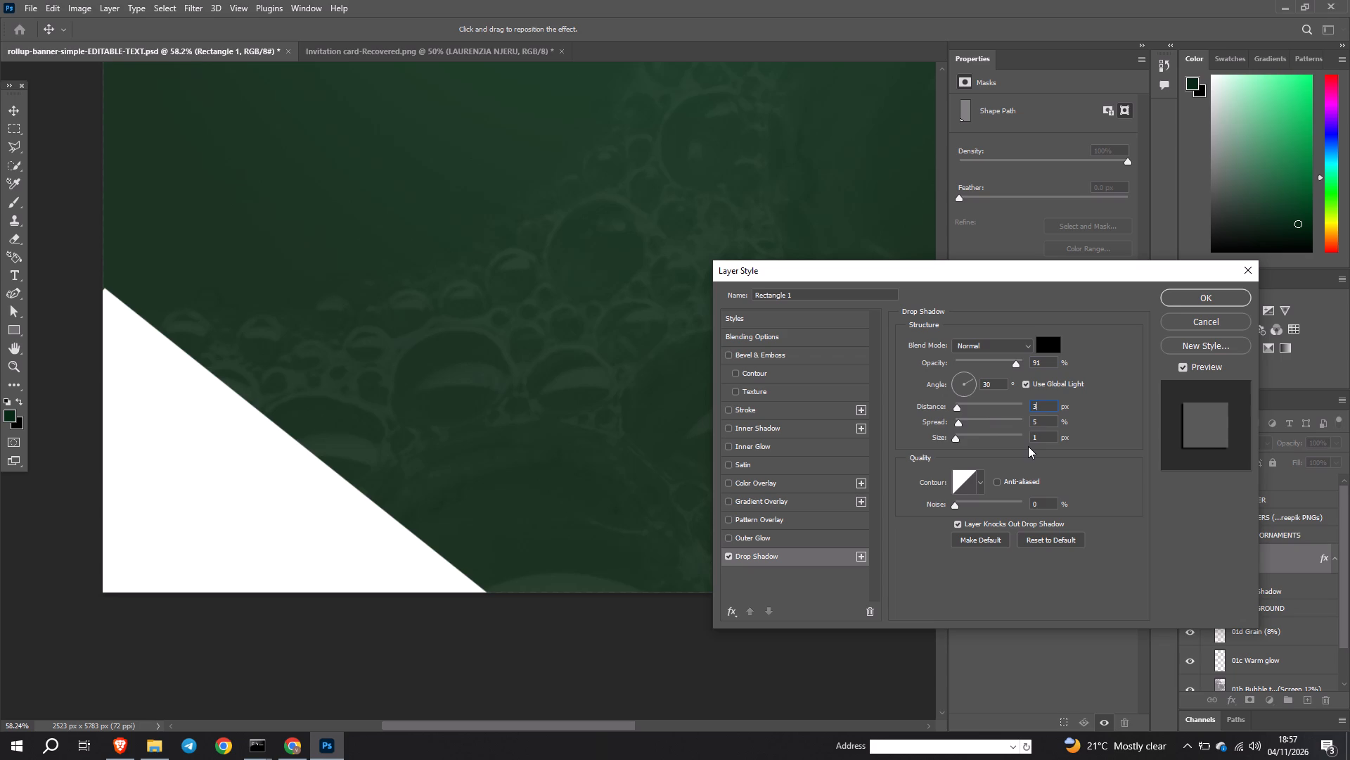
{"action": "key", "text": "Right"}
{"action": "key", "text": "Right"}
Set the drop shadow's light angle to -154° so the shadow falls along the triangle's slanted edge.
{"action": "left_click", "coordinate": [964, 377]}
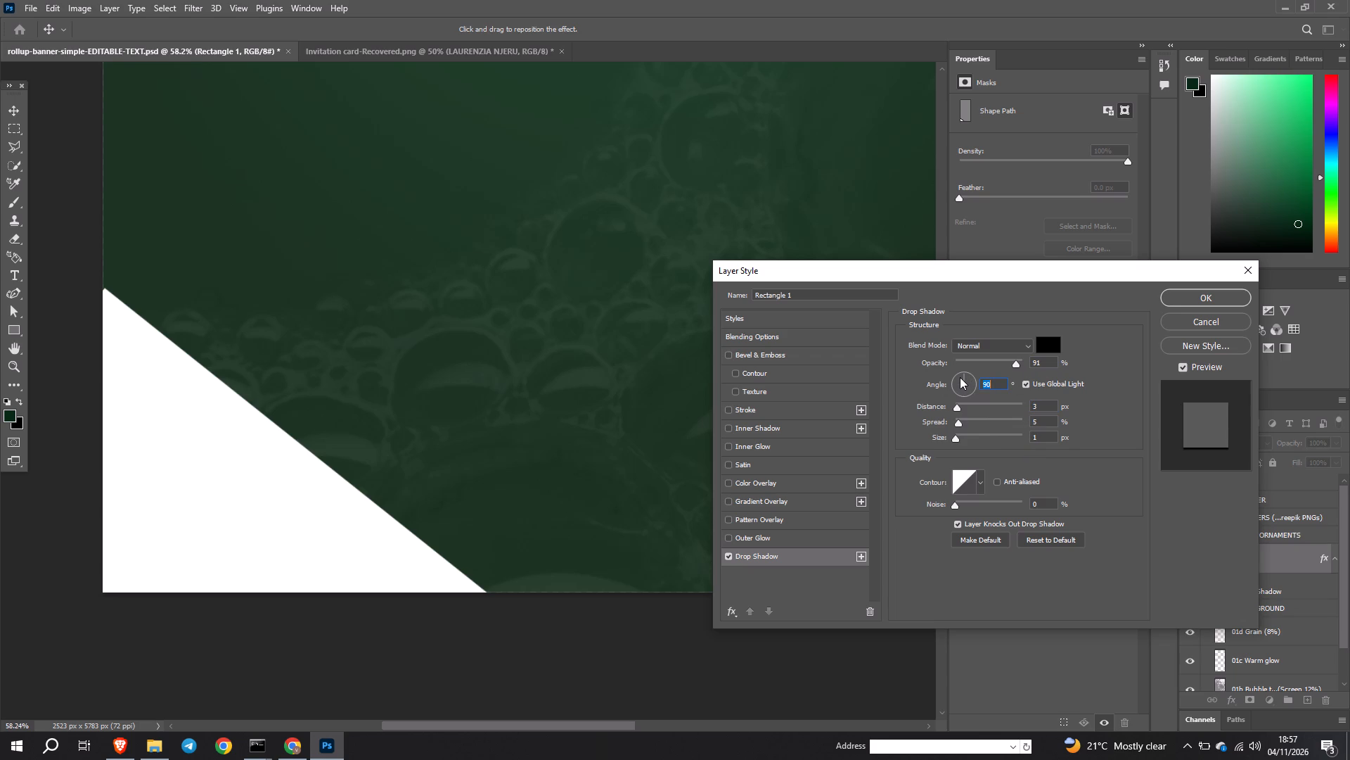
{"action": "left_click", "coordinate": [958, 377]}
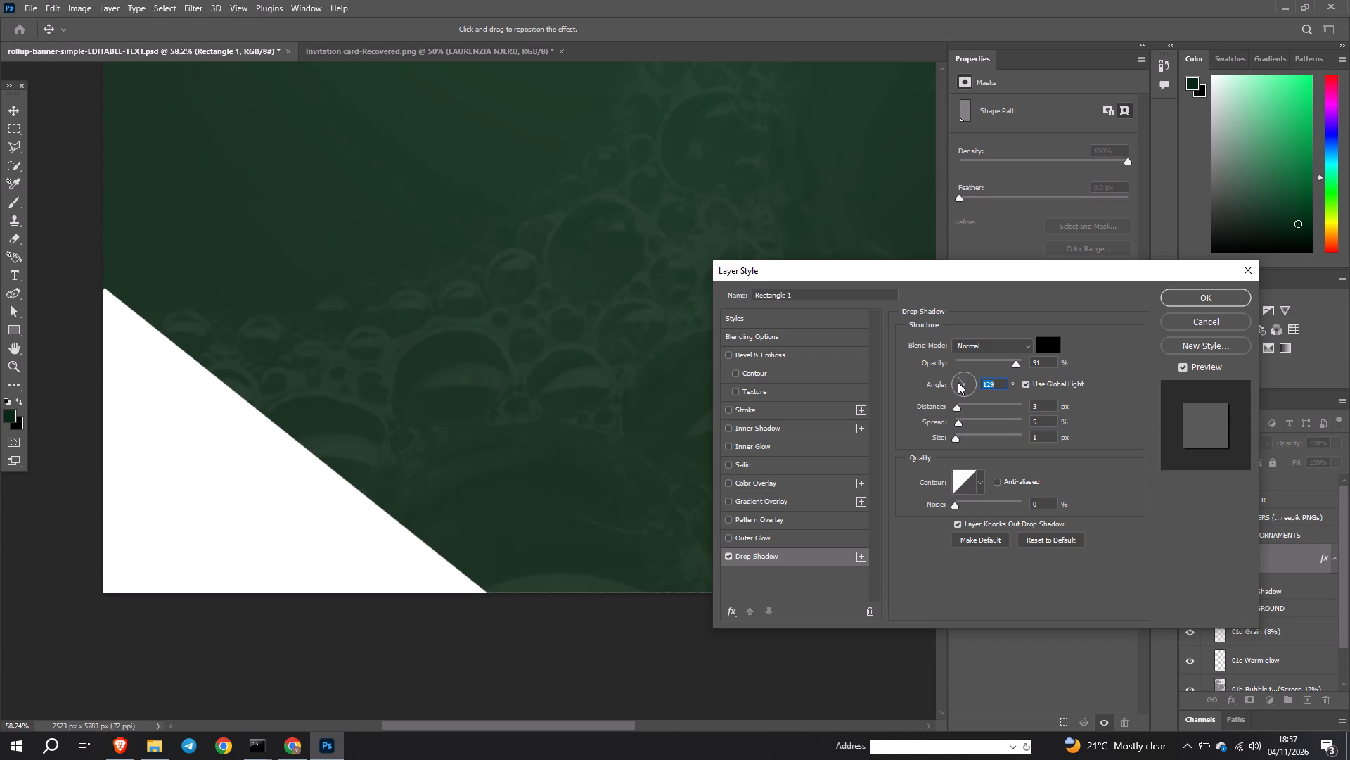
{"action": "left_click", "coordinate": [958, 382]}
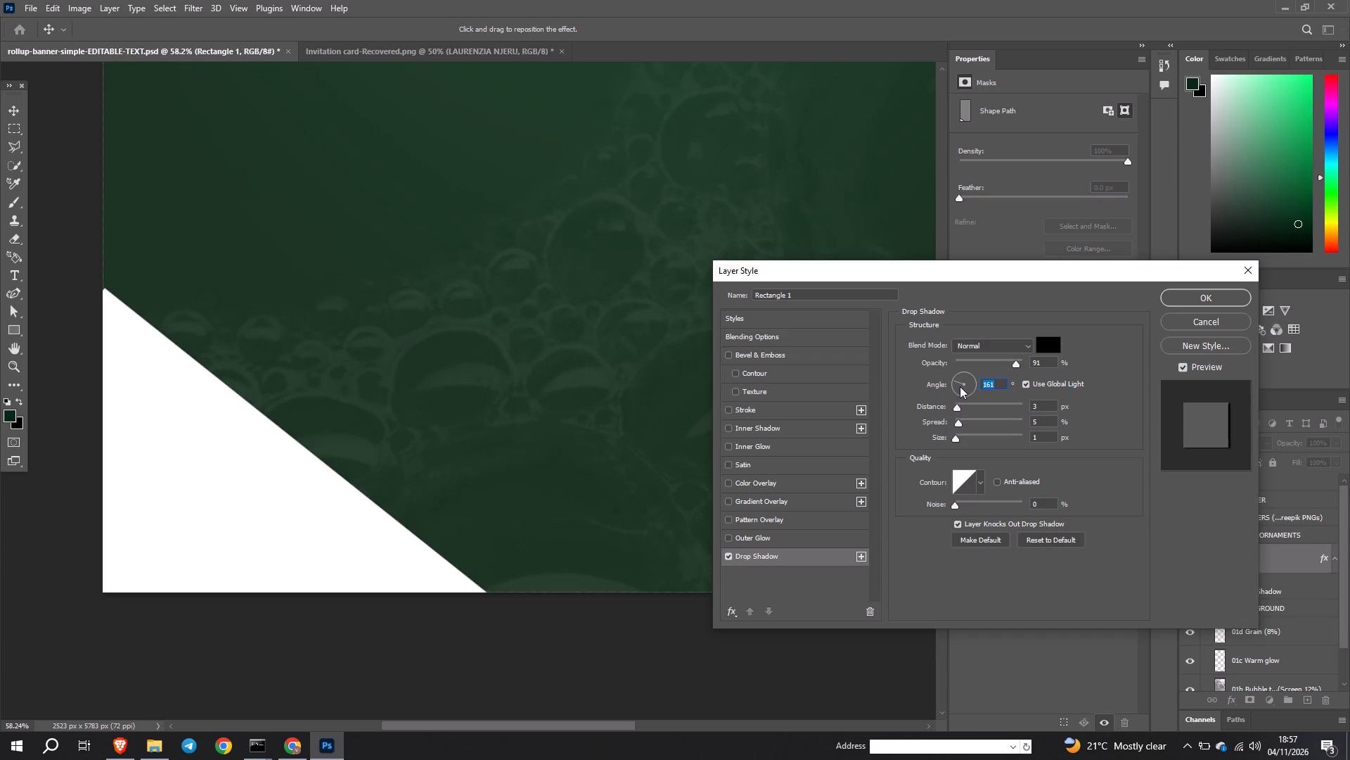
{"action": "left_click", "coordinate": [960, 386]}
Set the drop shadow's size to 12 px.
{"action": "left_click", "coordinate": [1041, 435]}
{"action": "key", "text": "Right"}
{"action": "key", "text": "Right"}
{"action": "key", "text": "Right"}
{"action": "key", "text": "Right"}
{"action": "key", "text": "Up"}
{"action": "key", "text": "Up"}
{"action": "key", "text": "Up"}
{"action": "key", "text": "Up"}
{"action": "key", "text": "Up"}
{"action": "key", "text": "Up"}
{"action": "key", "text": "Up"}
{"action": "key", "text": "Up"}
{"action": "key", "text": "Up"}
{"action": "key", "text": "Up"}
{"action": "key", "text": "Up"}
{"action": "key", "text": "Up"}
{"action": "key", "text": "Up"}
{"action": "key", "text": "Down"}
{"action": "key", "text": "Down"}
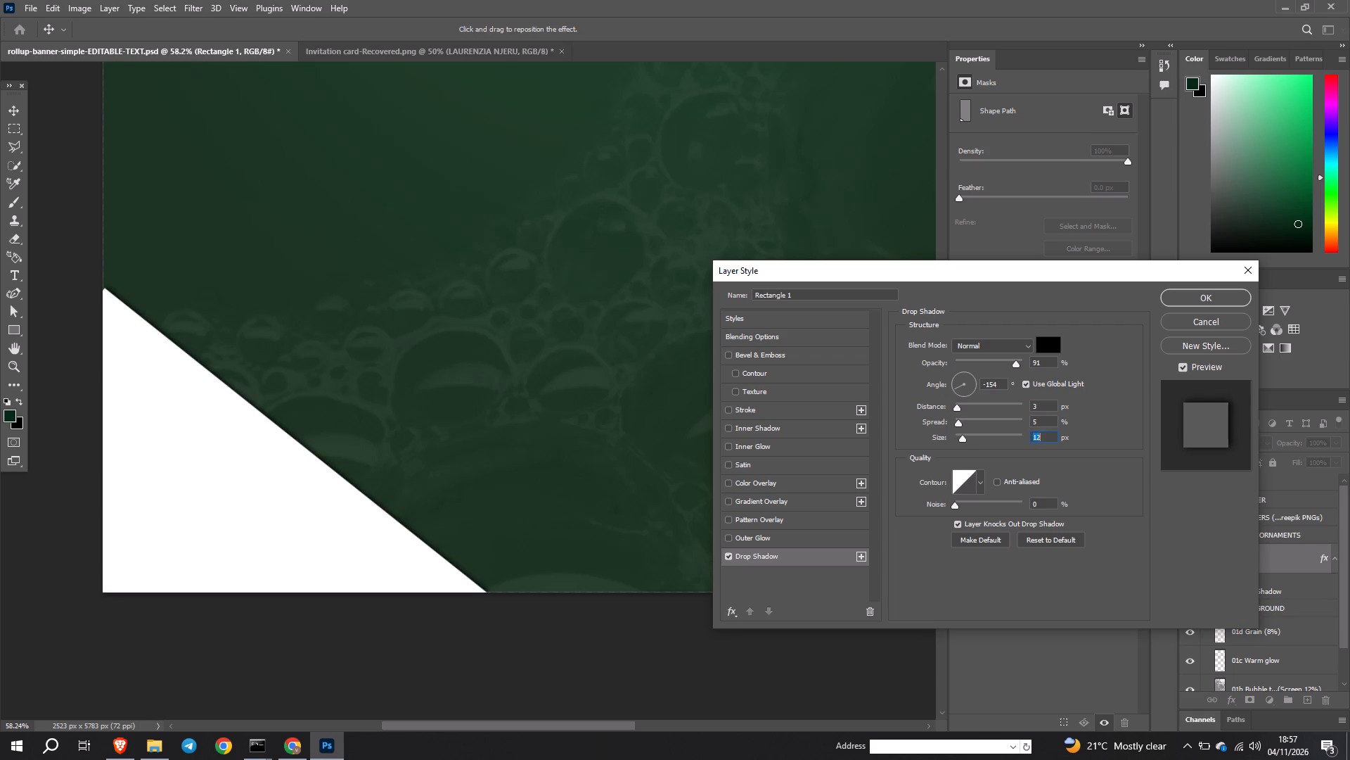
Set the drop shadow's spread to 14%.
{"action": "left_click", "coordinate": [1043, 427]}
{"action": "key", "text": "Up"}
{"action": "key", "text": "Up"}
{"action": "key", "text": "Up"}
{"action": "key", "text": "Up"}
{"action": "key", "text": "Up"}
{"action": "key", "text": "Up"}
{"action": "key", "text": "Up"}
{"action": "key", "text": "Up"}
{"action": "key", "text": "Up"}
Set the drop shadow's distance to 7 px.
{"action": "left_click", "coordinate": [1039, 404]}
{"action": "key", "text": "Up"}
{"action": "key", "text": "Up"}
{"action": "key", "text": "Up"}
{"action": "key", "text": "Up"}
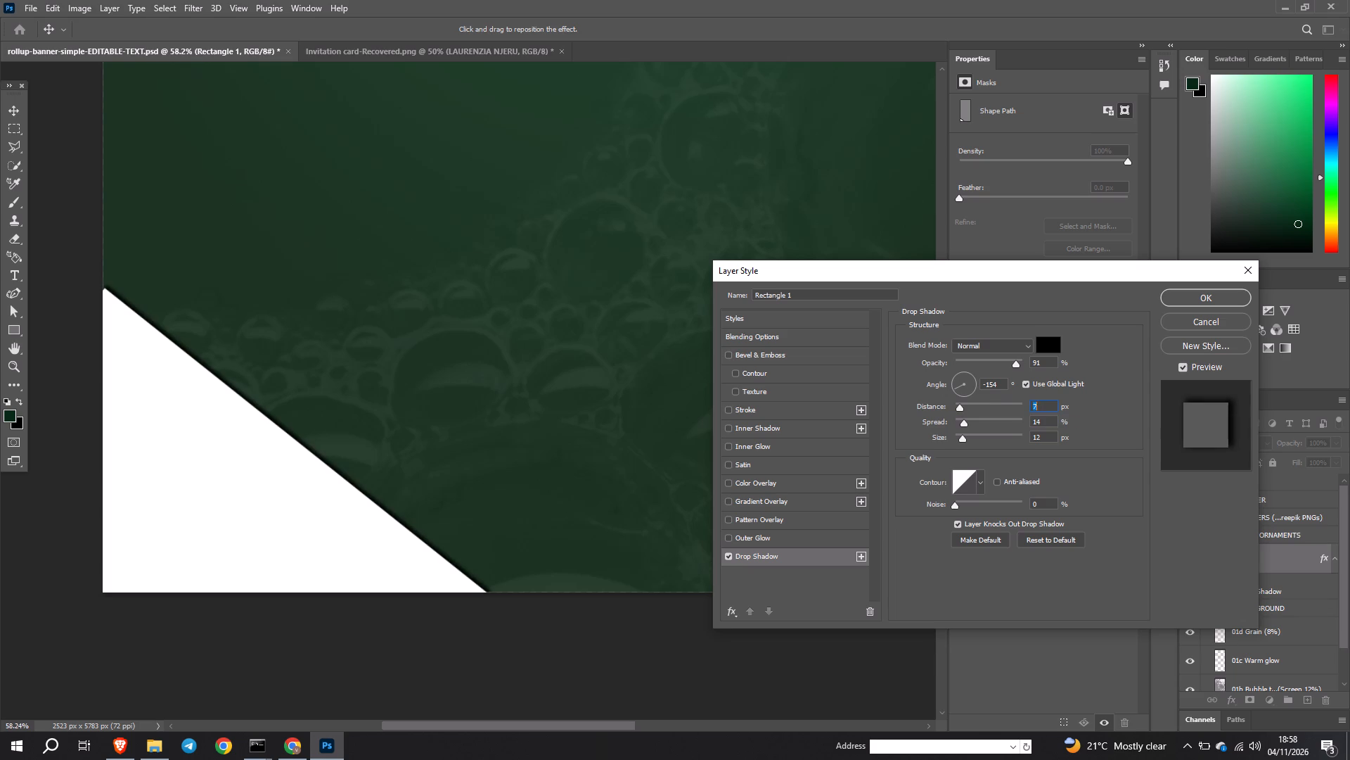
Set the drop shadow's light angle to -117° and apply the layer style to Rectangle 1.
{"action": "left_click", "coordinate": [963, 390]}
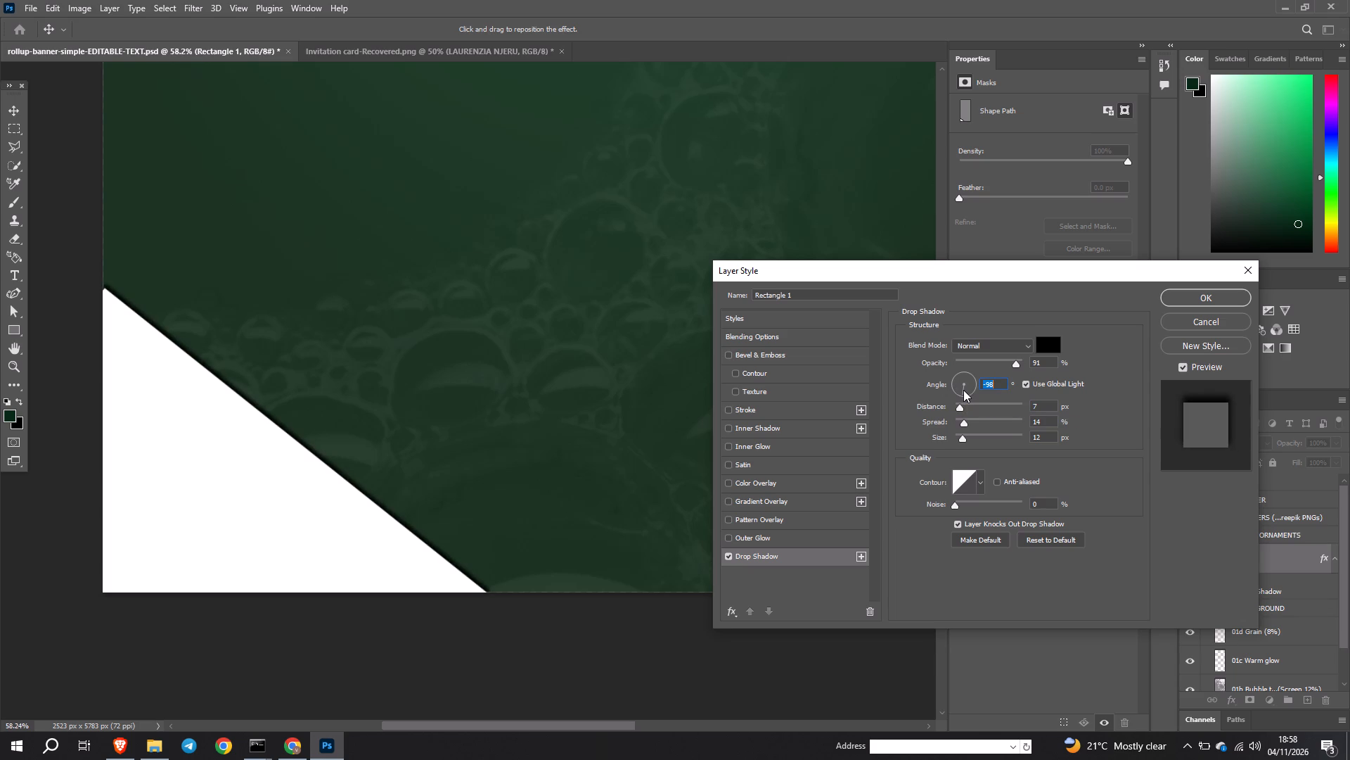
{"action": "left_click", "coordinate": [973, 389]}
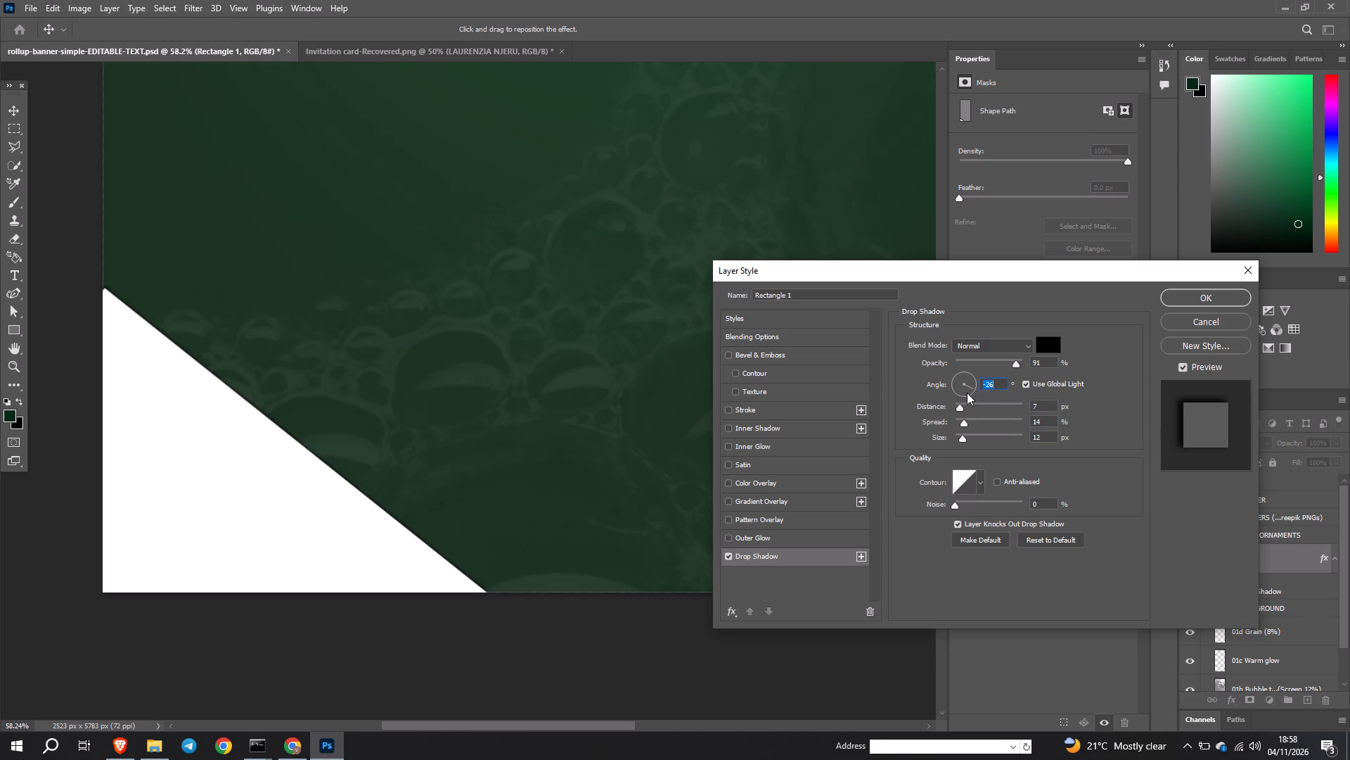
{"action": "left_click", "coordinate": [965, 385]}
{"action": "left_click", "coordinate": [967, 394]}
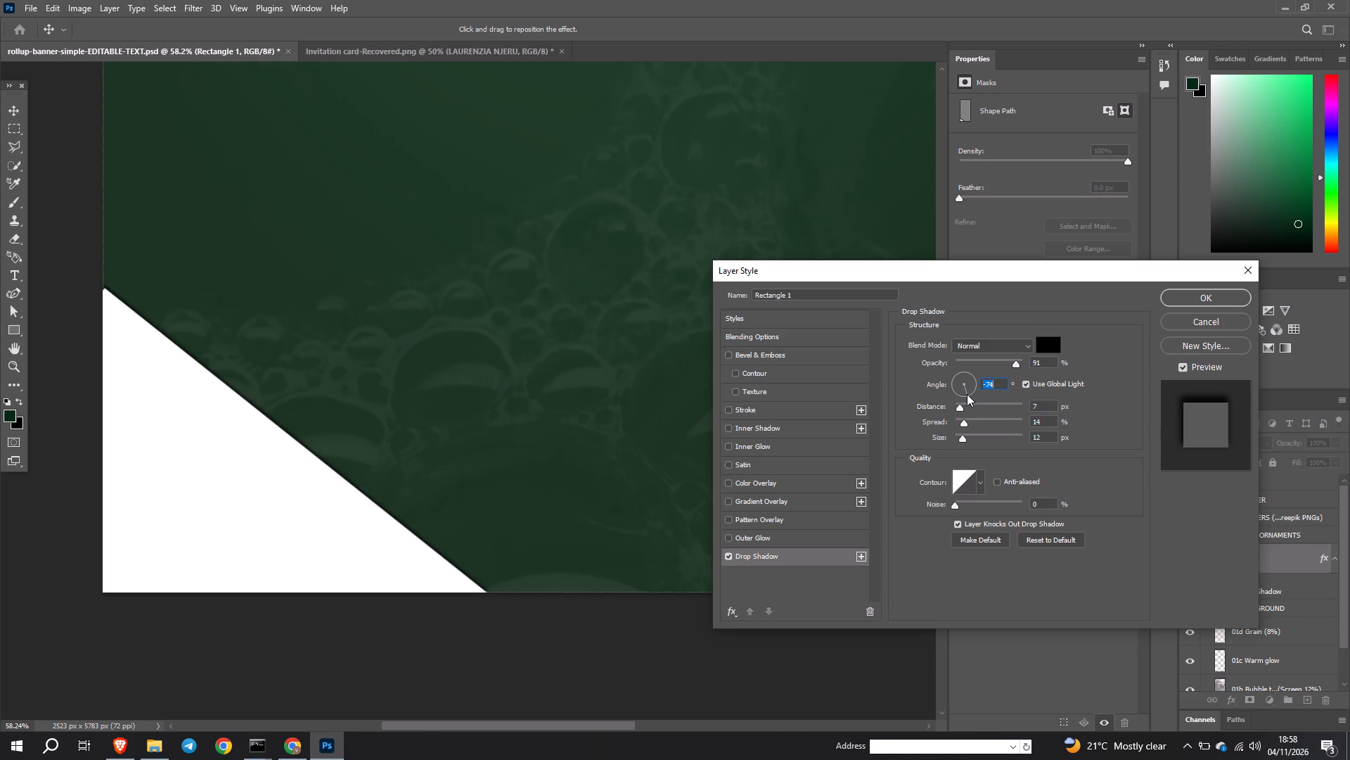
{"action": "left_click", "coordinate": [960, 393]}
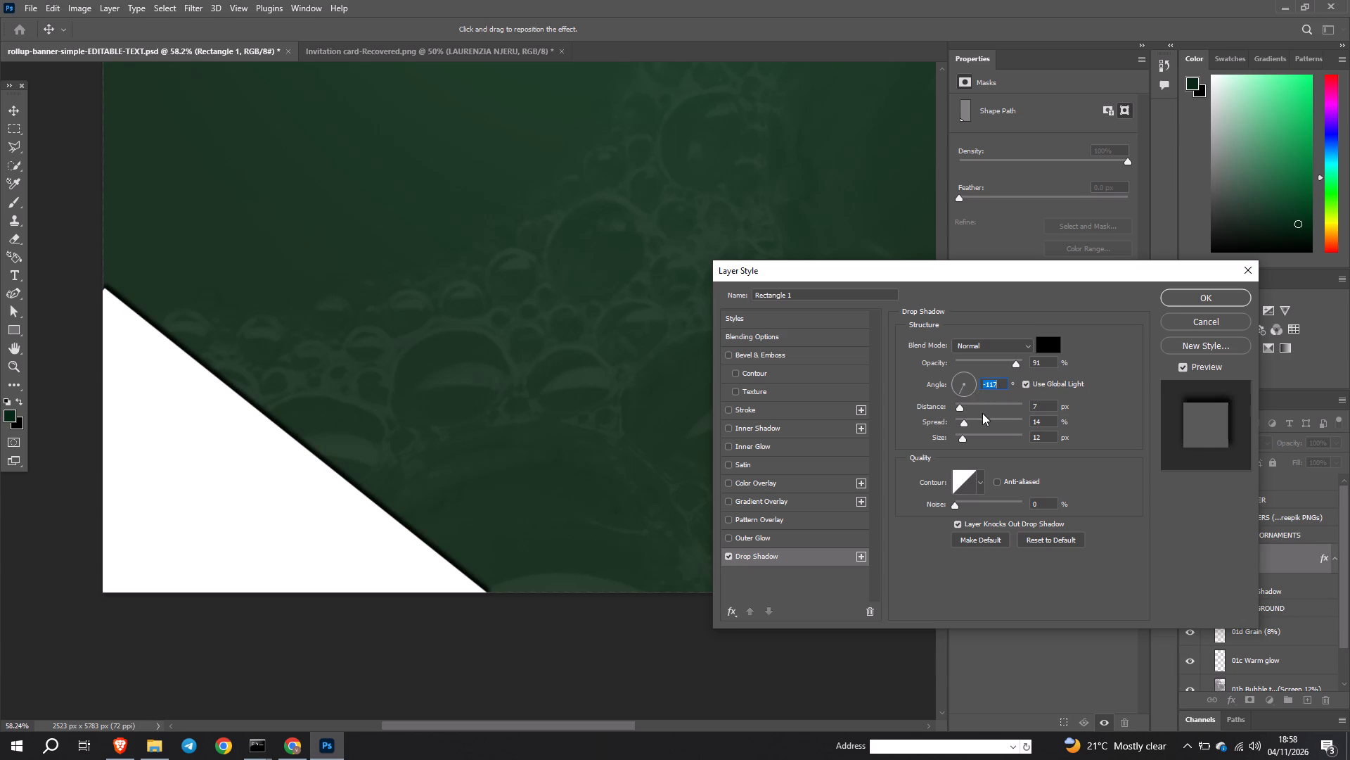
{"action": "left_click", "coordinate": [1213, 297]}
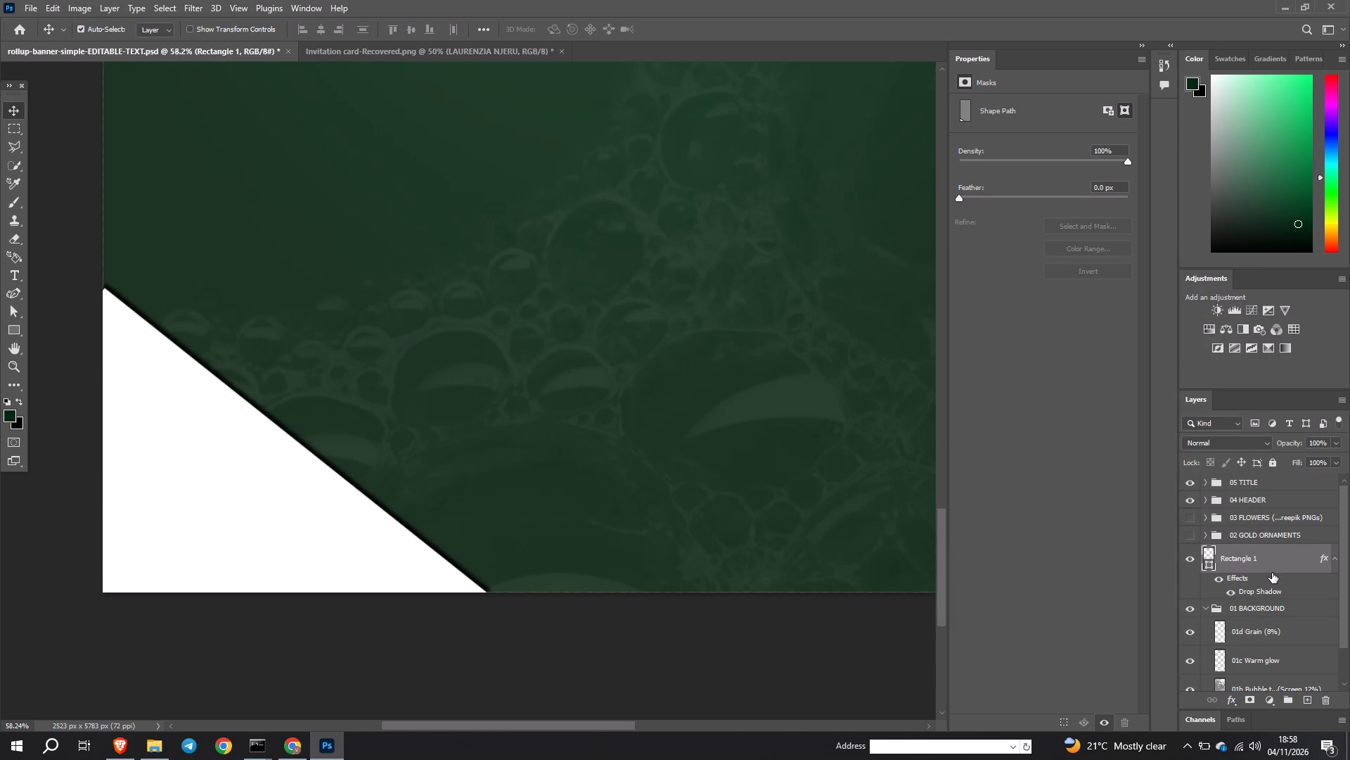
Separate Rectangle 1's drop shadow effect into its own layer.
{"action": "right_click", "coordinate": [1285, 584]}
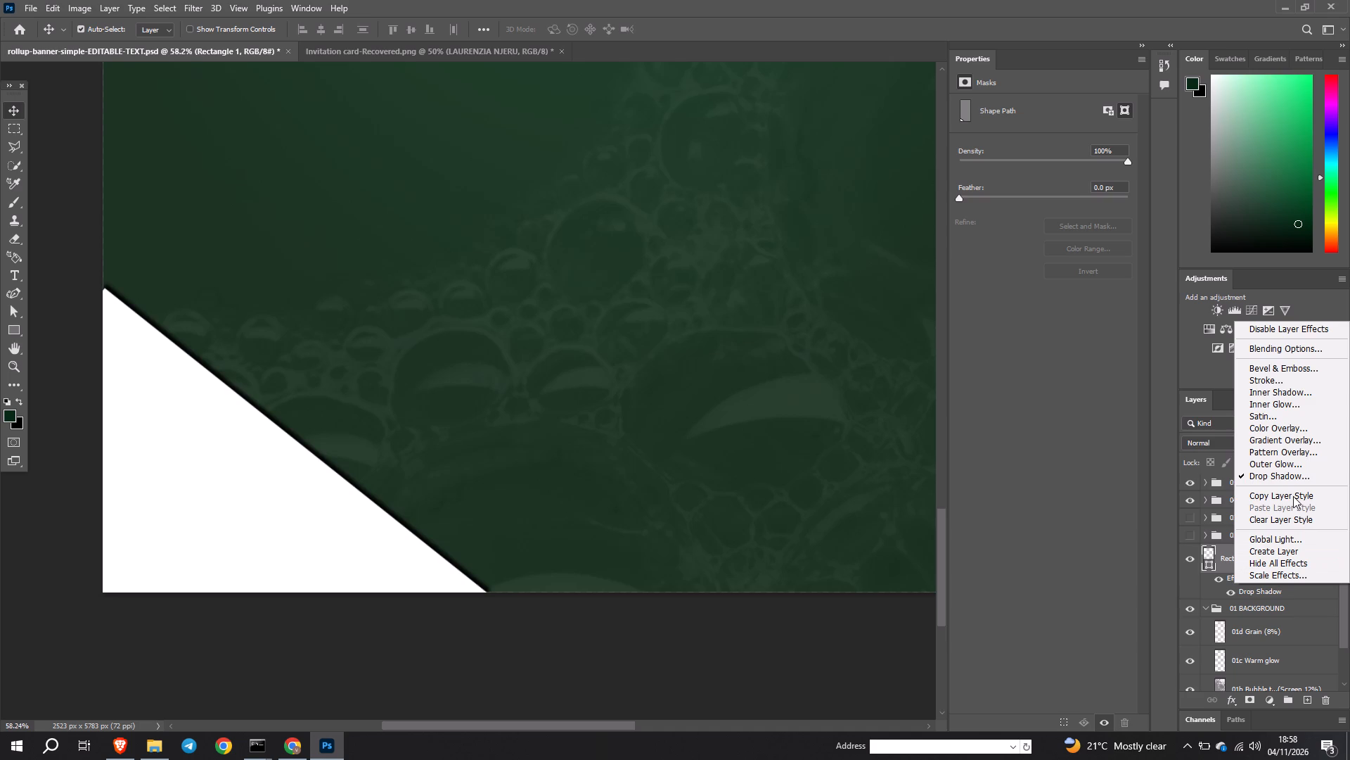
{"action": "left_click", "coordinate": [1275, 554]}
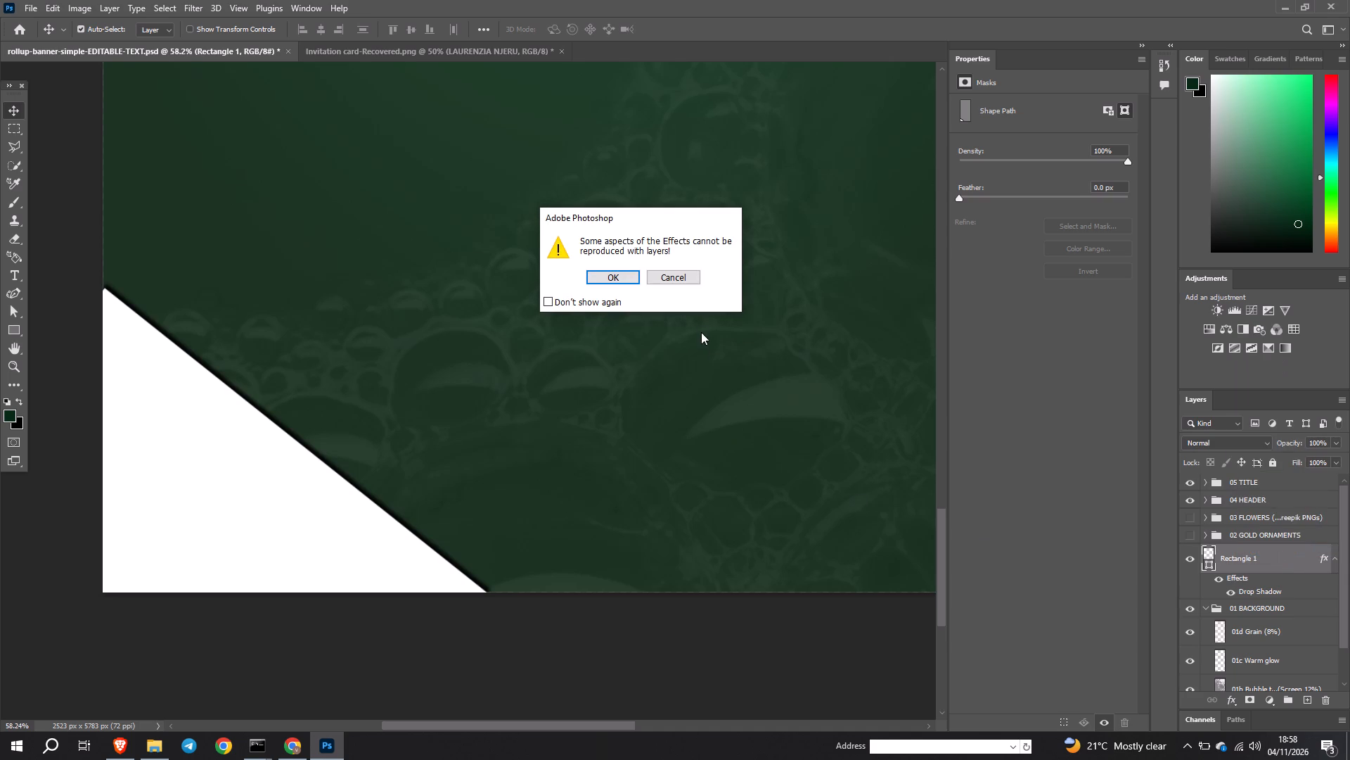
{"action": "left_click", "coordinate": [615, 269]}
{"action": "left_click", "coordinate": [615, 276]}
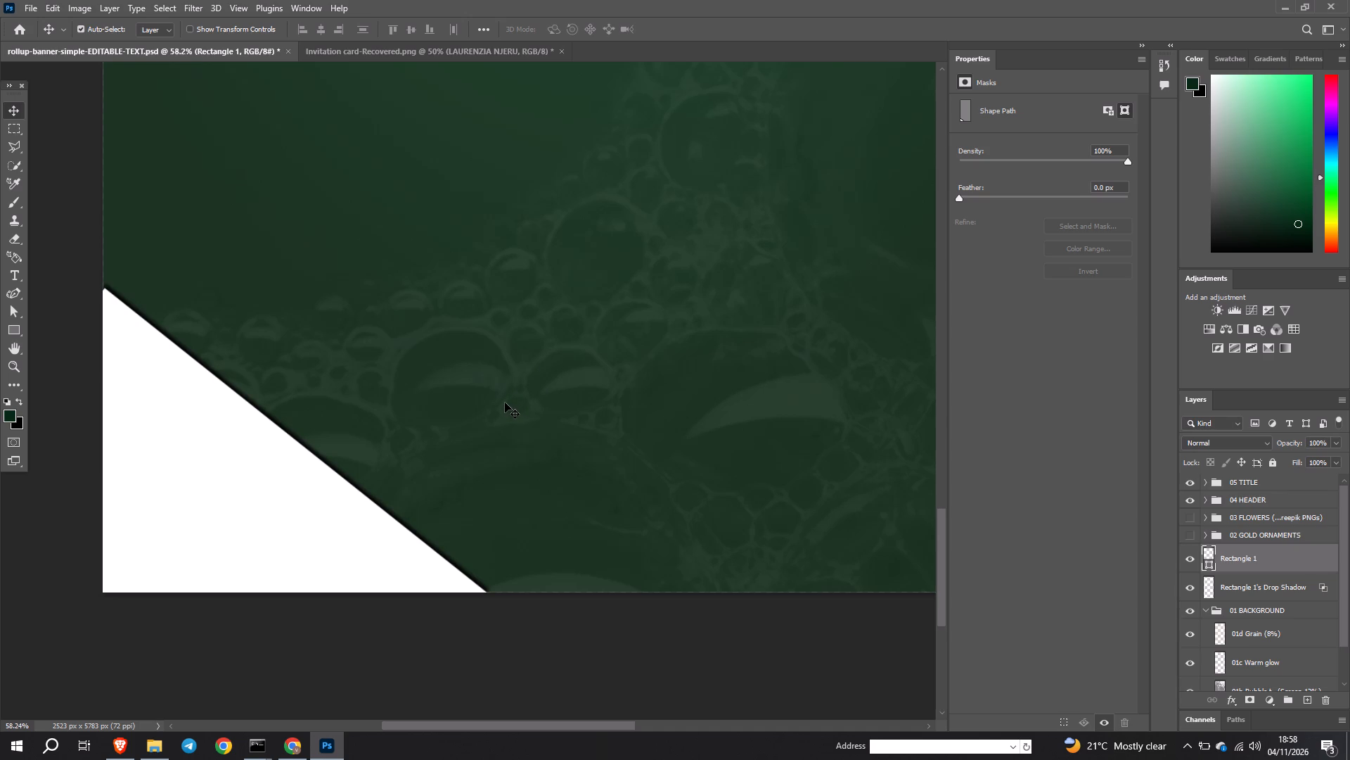
Scale the separated drop shadow layer to about 103.4% and position it so the shadow extends beyond the triangle's slanted edge.
{"action": "key", "text": "ctrl+t"}
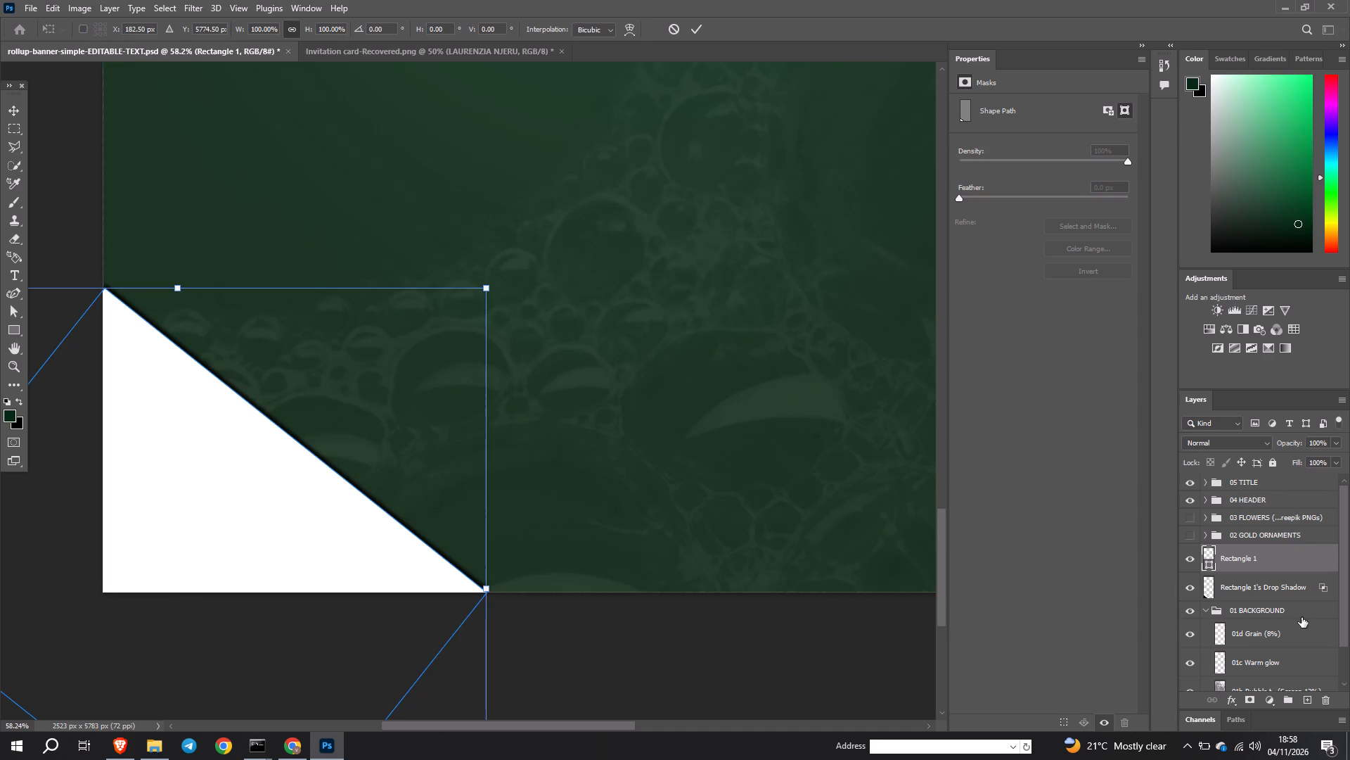
{"action": "key", "text": "Return"}
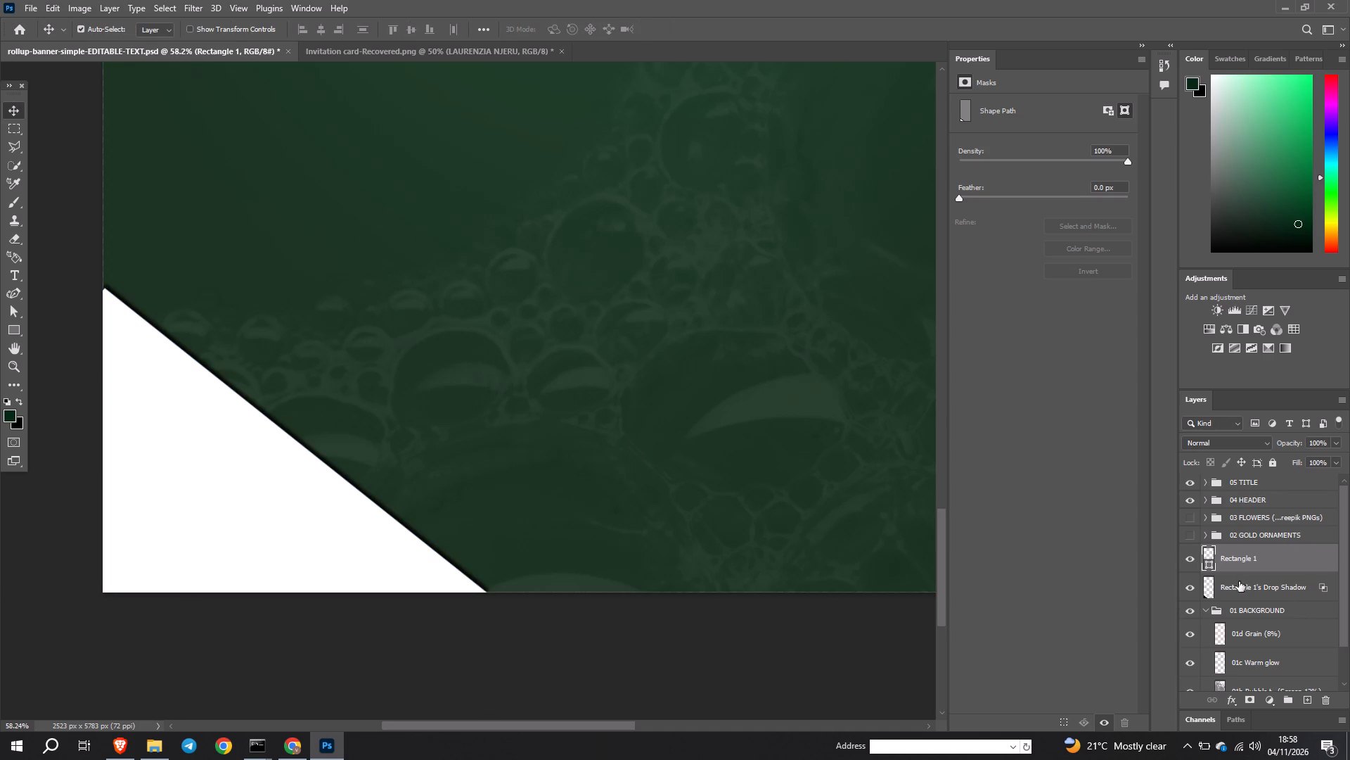
{"action": "left_click", "coordinate": [1240, 582]}
{"action": "key", "text": "ctrl+t"}
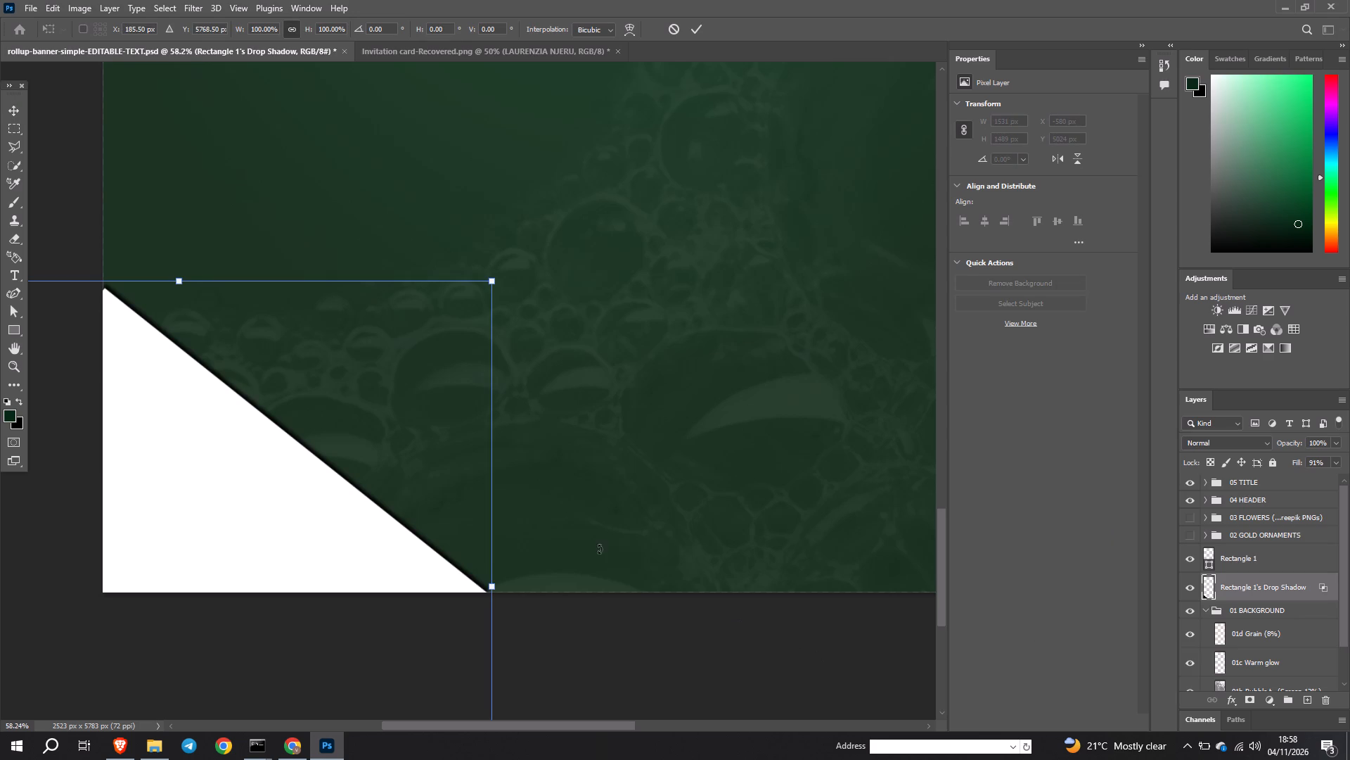
{"action": "left_click_drag", "start_coordinate": [435, 476], "coordinate": [434, 468]}
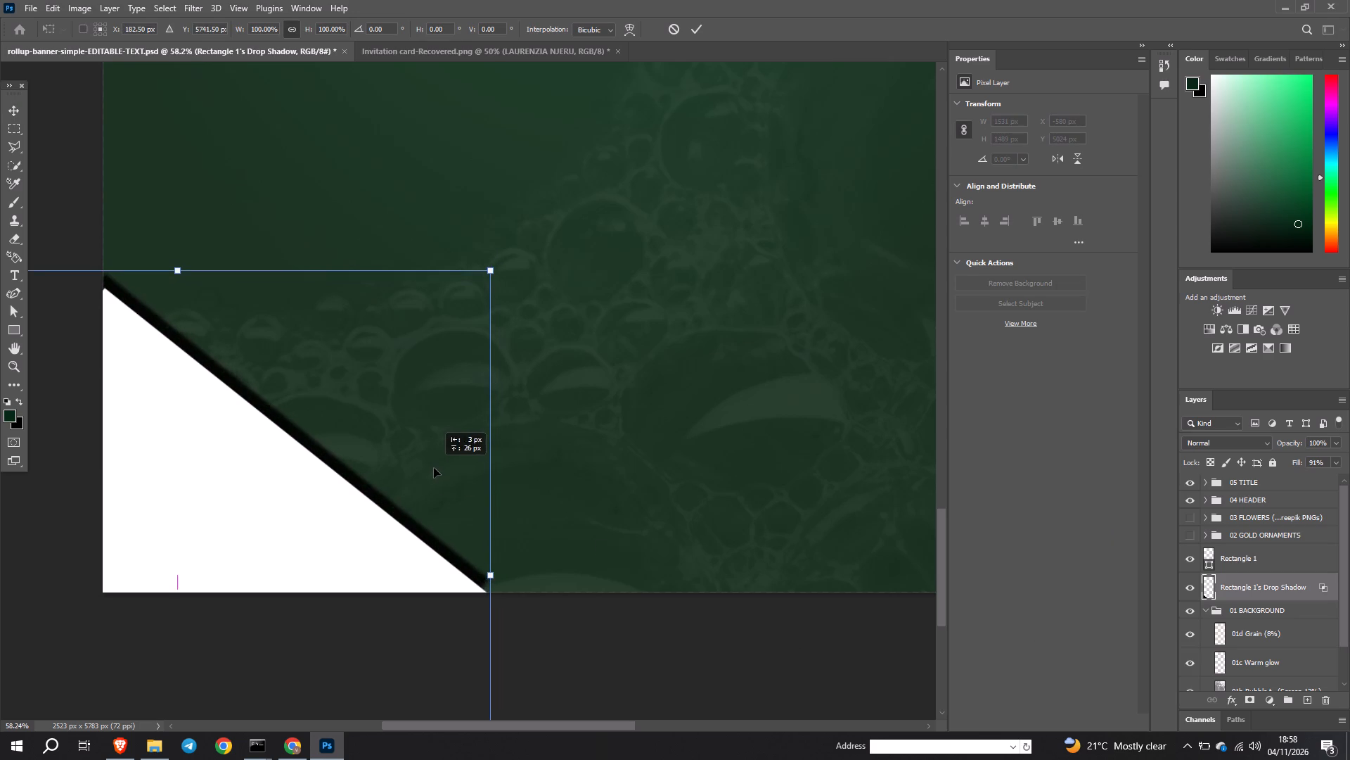
{"action": "left_click_drag", "start_coordinate": [434, 468], "coordinate": [439, 479]}
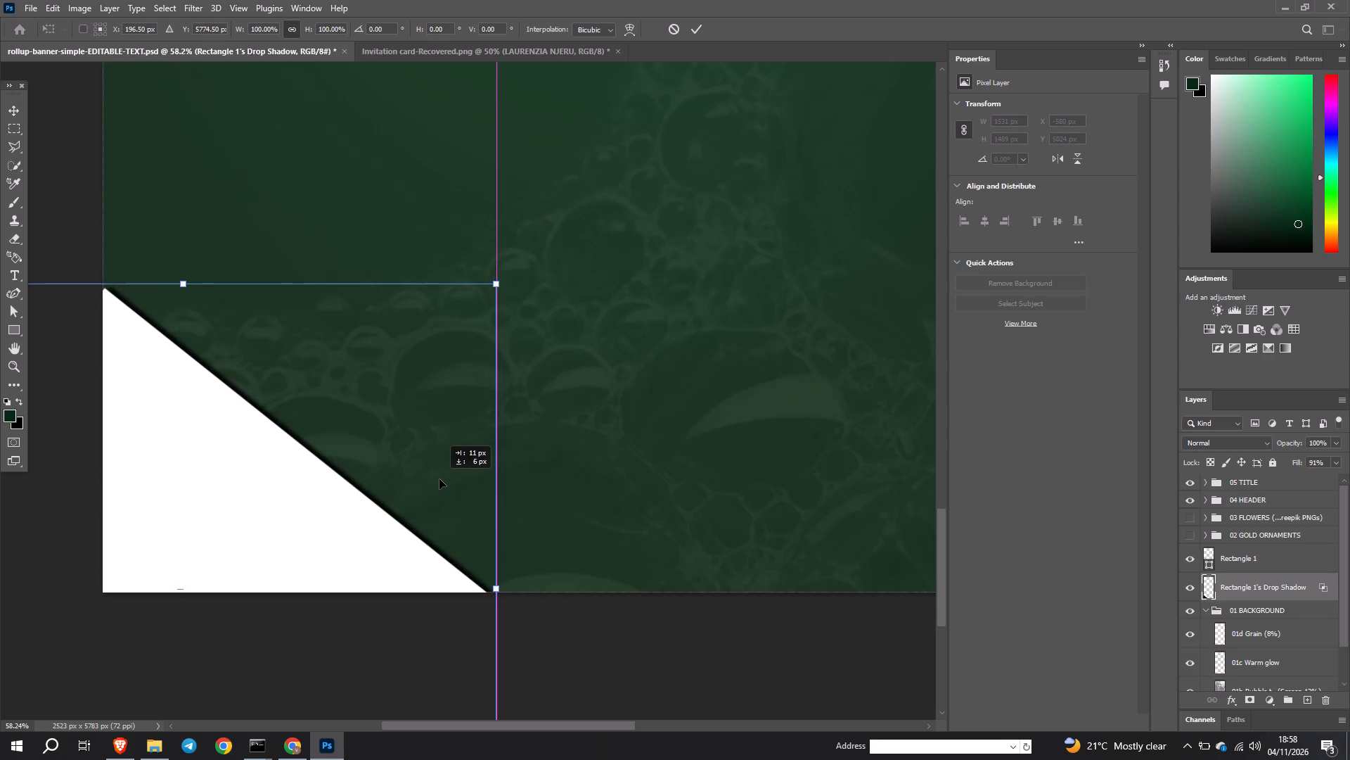
{"action": "left_click_drag", "start_coordinate": [439, 479], "coordinate": [444, 475]}
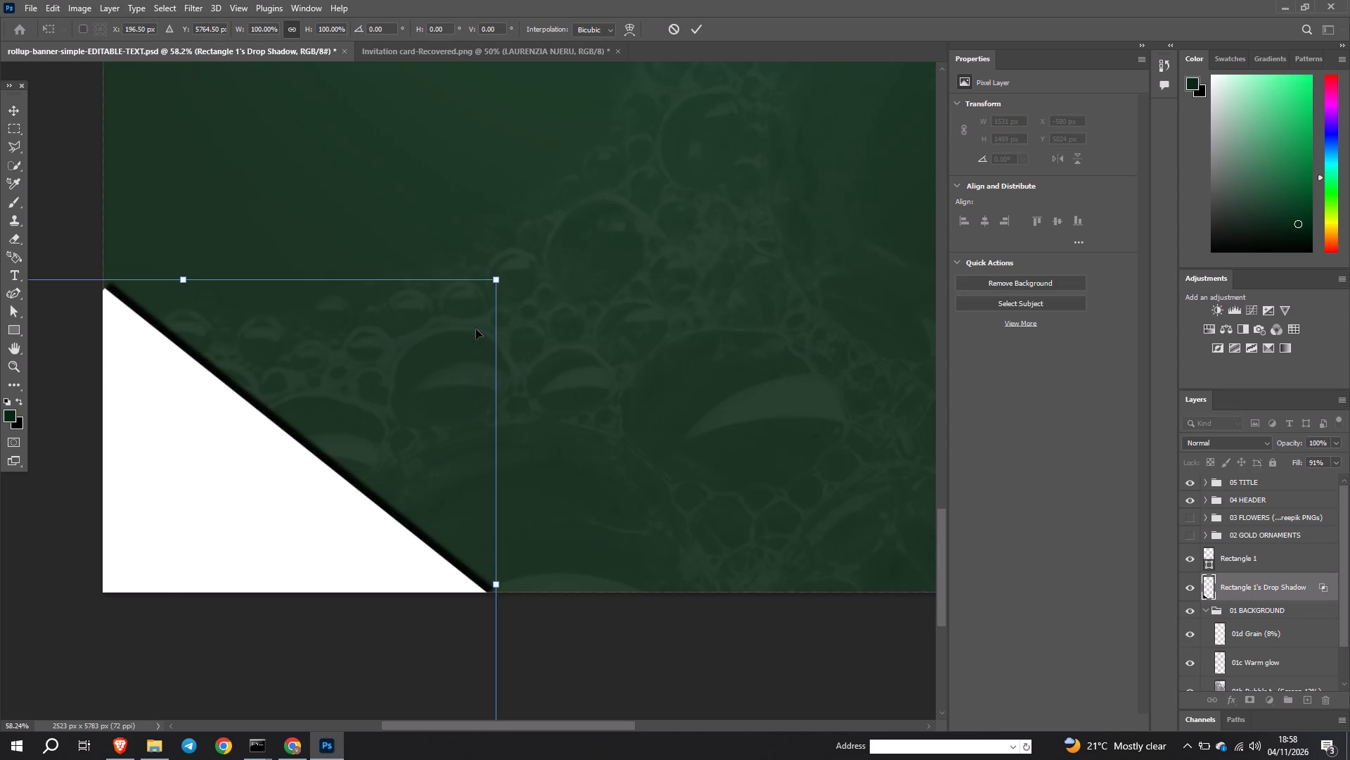
{"action": "left_click_drag", "start_coordinate": [500, 282], "coordinate": [516, 279], "text": "alt"}
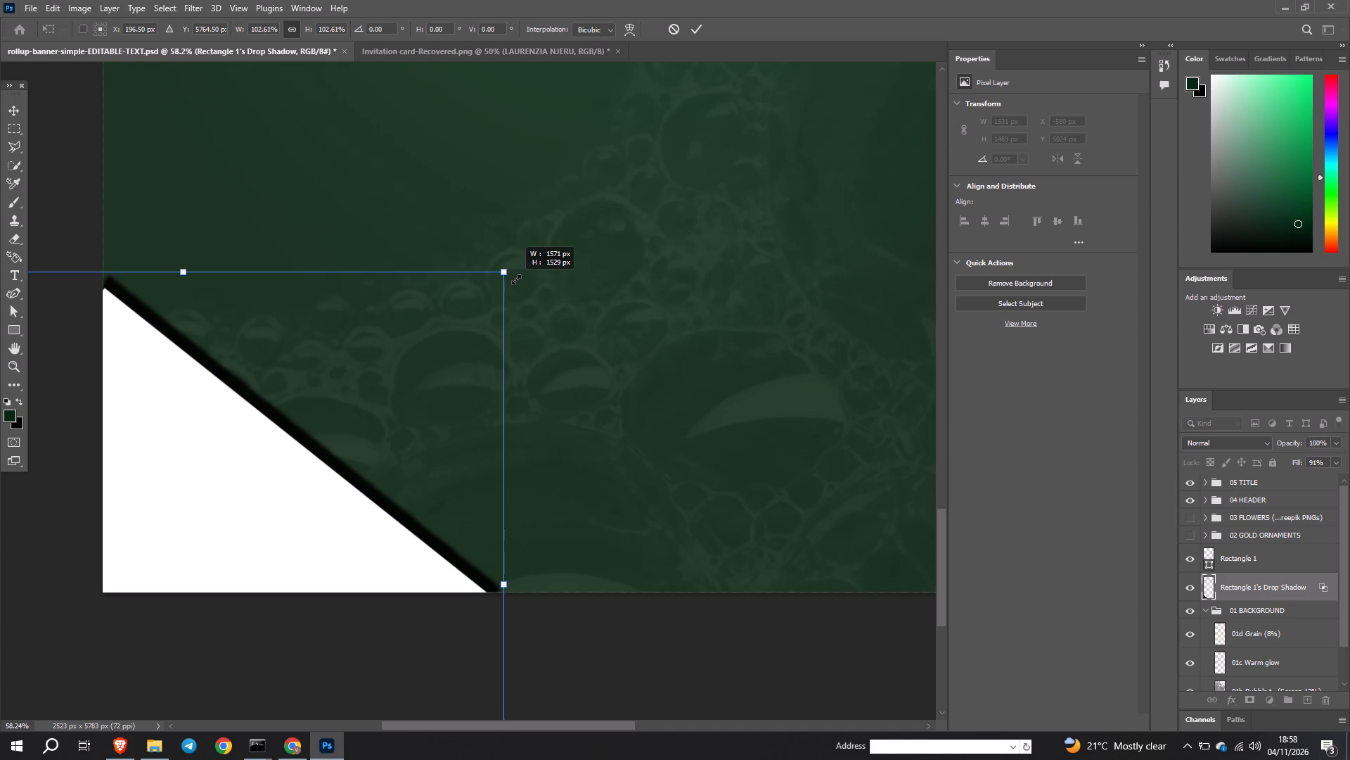
{"action": "left_click_drag", "start_coordinate": [516, 279], "coordinate": [517, 278], "text": "alt"}
{"action": "left_click_drag", "start_coordinate": [449, 322], "coordinate": [441, 322]}
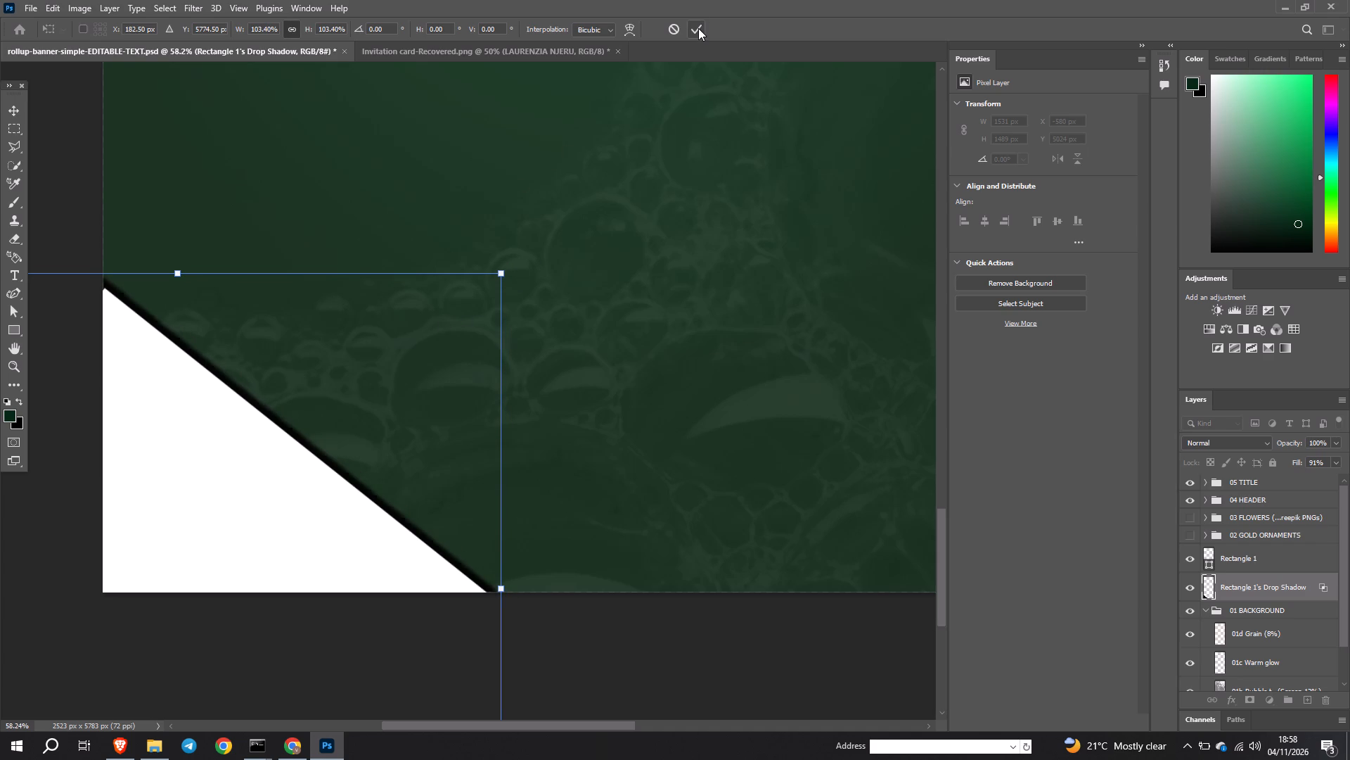
{"action": "left_click", "coordinate": [698, 28]}
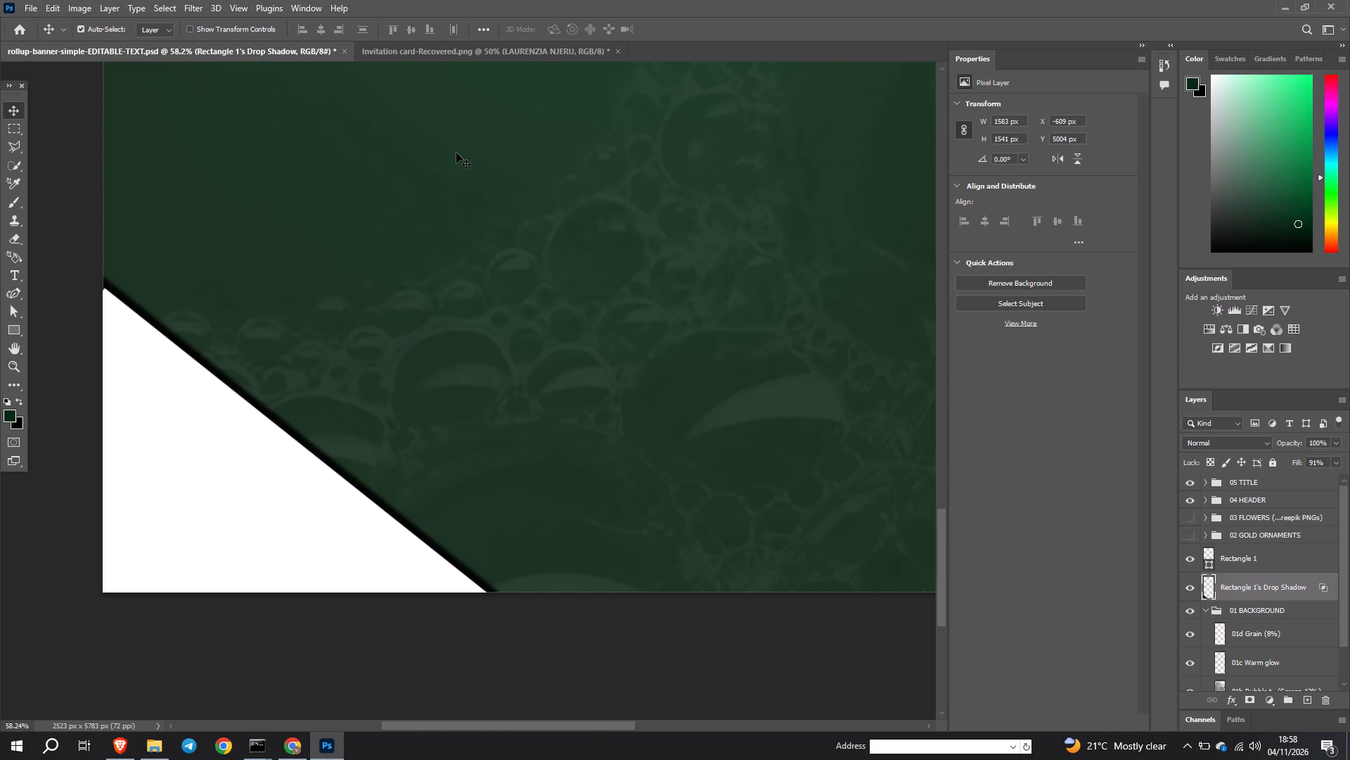
Convert the Rectangle 1's Drop Shadow layer to a Smart Object.
{"action": "right_click", "coordinate": [1241, 585]}
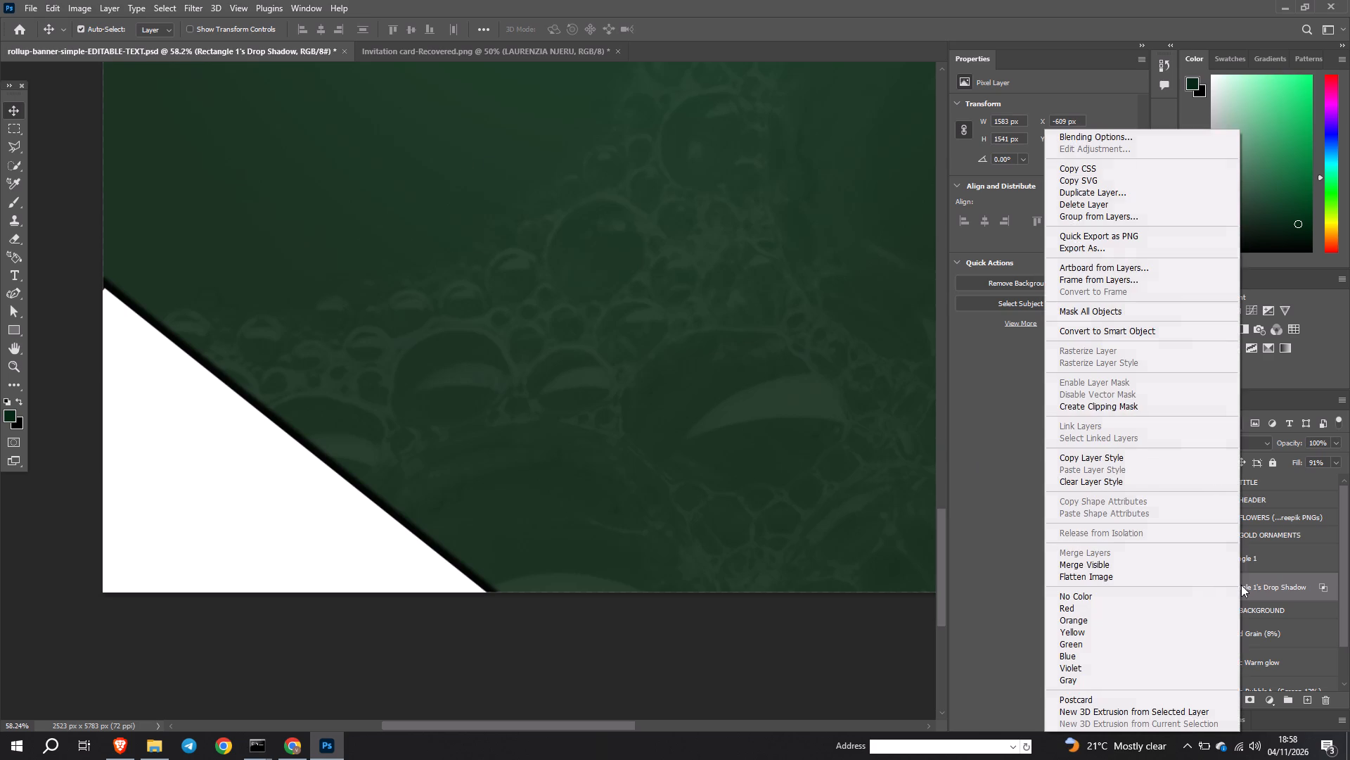
{"action": "left_click", "coordinate": [1109, 329]}
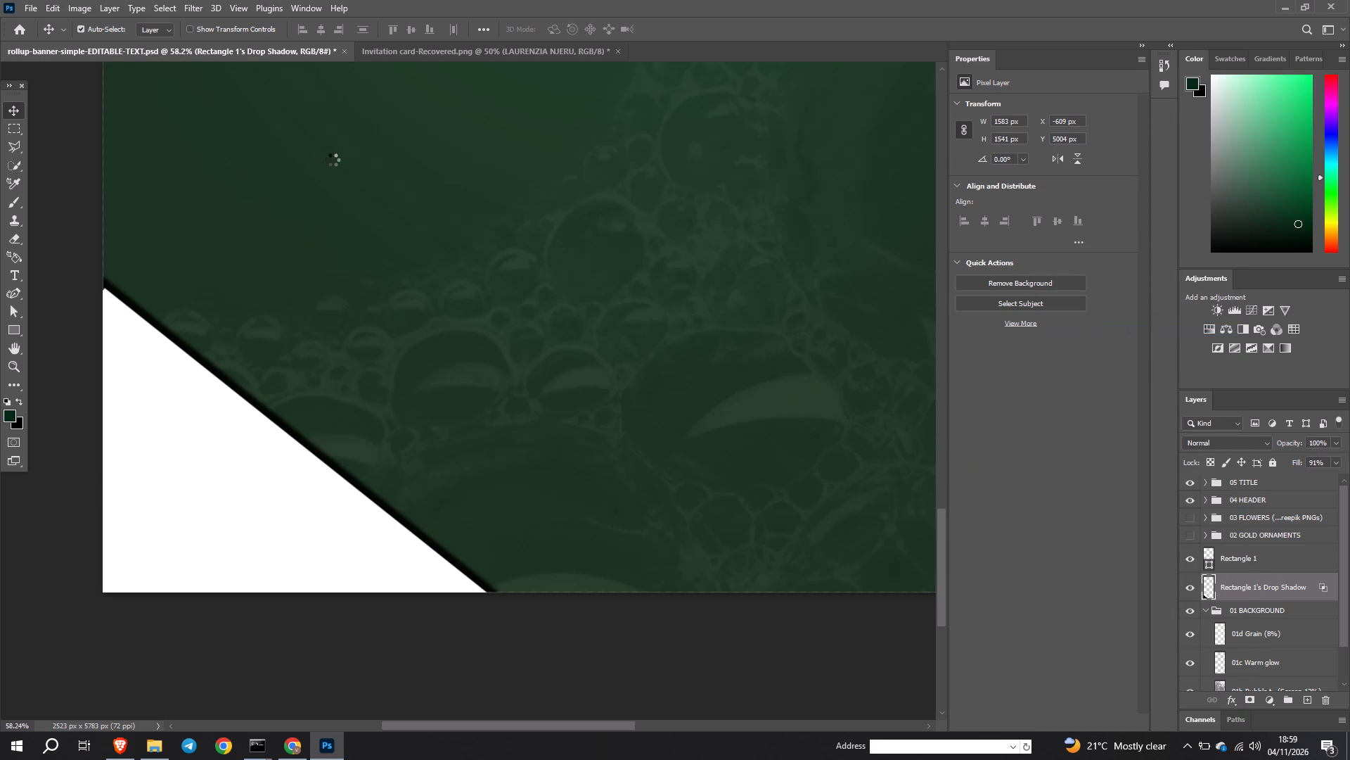
Apply a Gaussian Blur with a 26.3 px radius to the drop shadow Smart Object.
{"action": "left_click", "coordinate": [195, 6]}
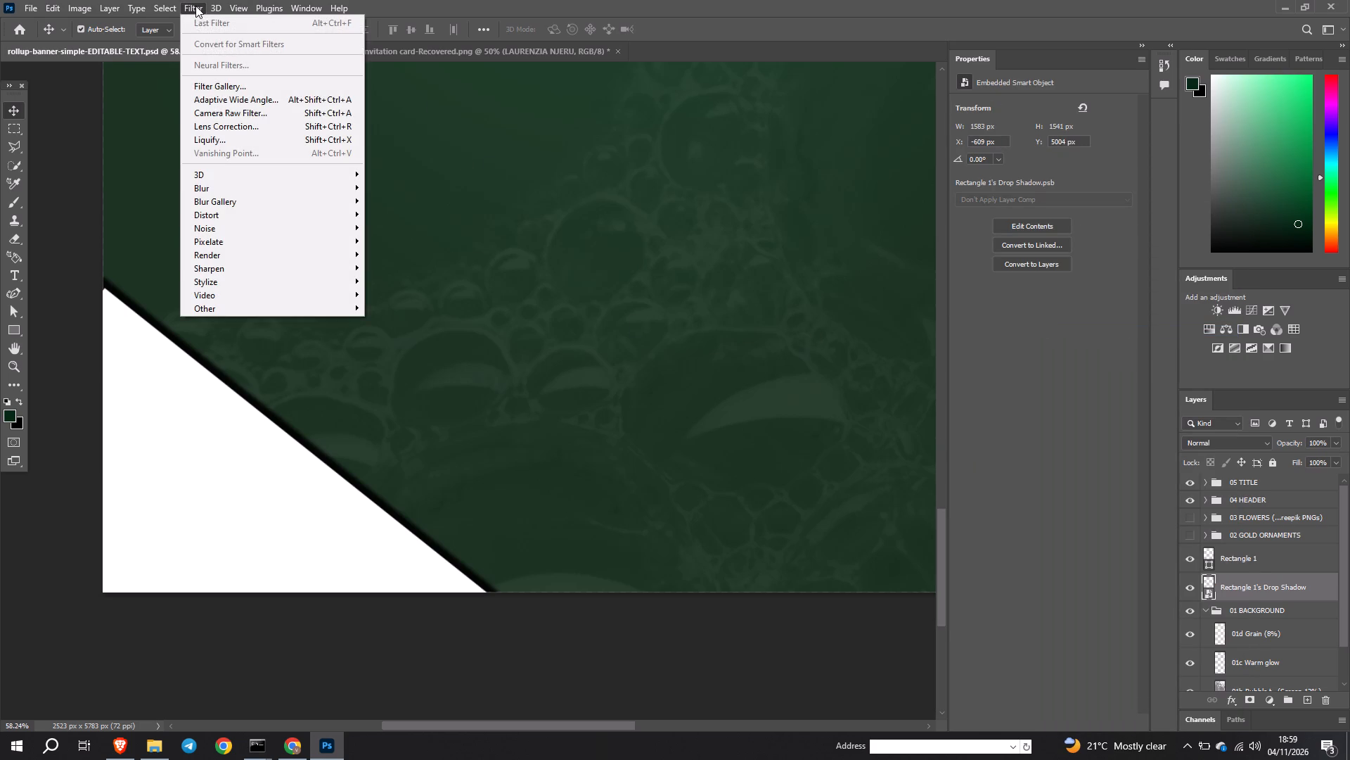
{"action": "left_click", "coordinate": [255, 193]}
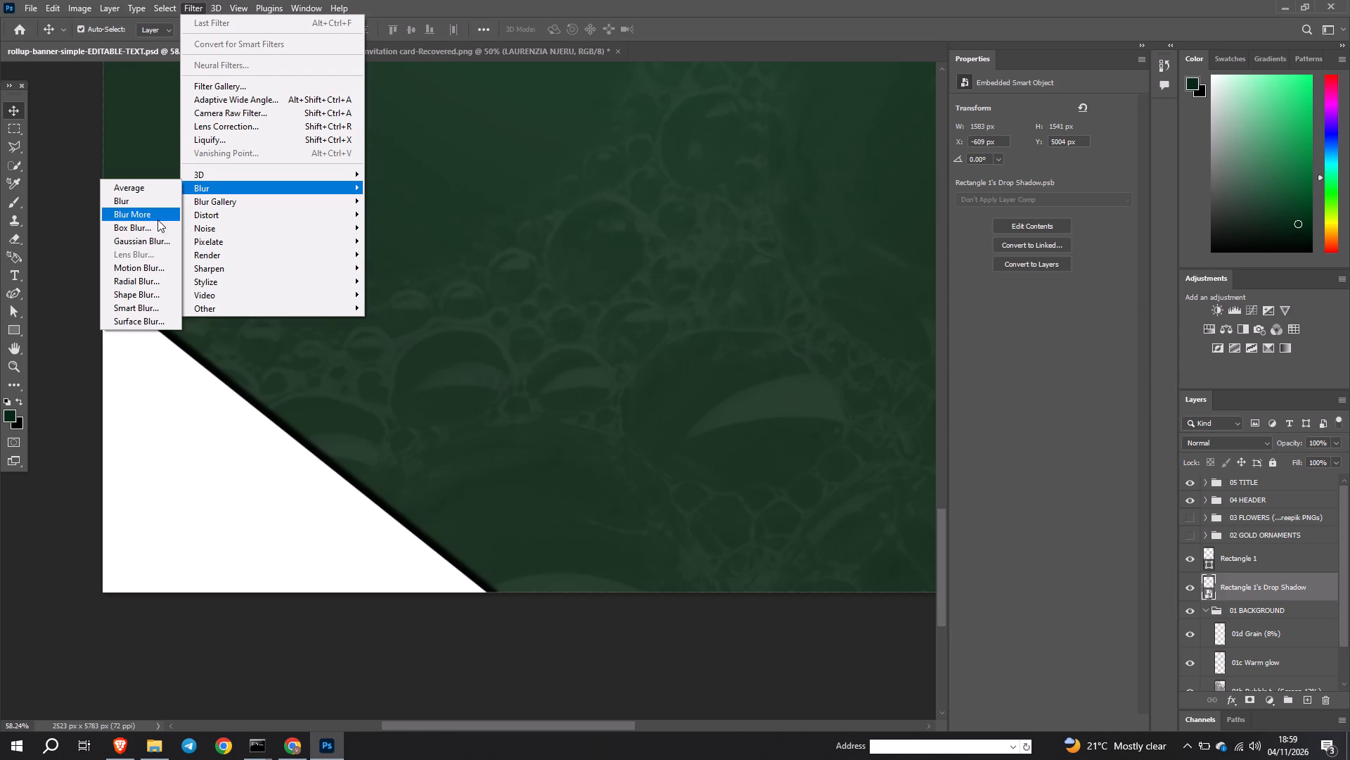
{"action": "left_click", "coordinate": [149, 242]}
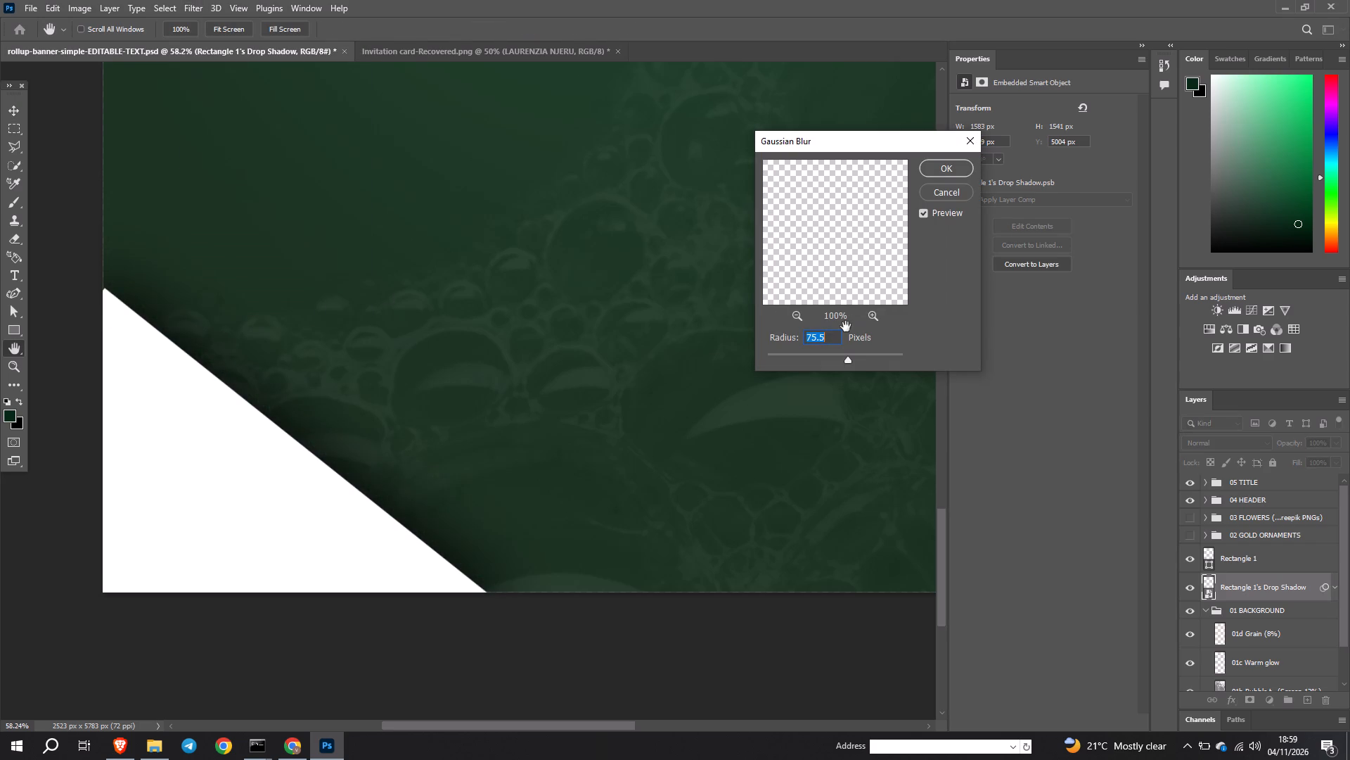
{"action": "left_click", "coordinate": [829, 365]}
{"action": "left_click", "coordinate": [799, 358]}
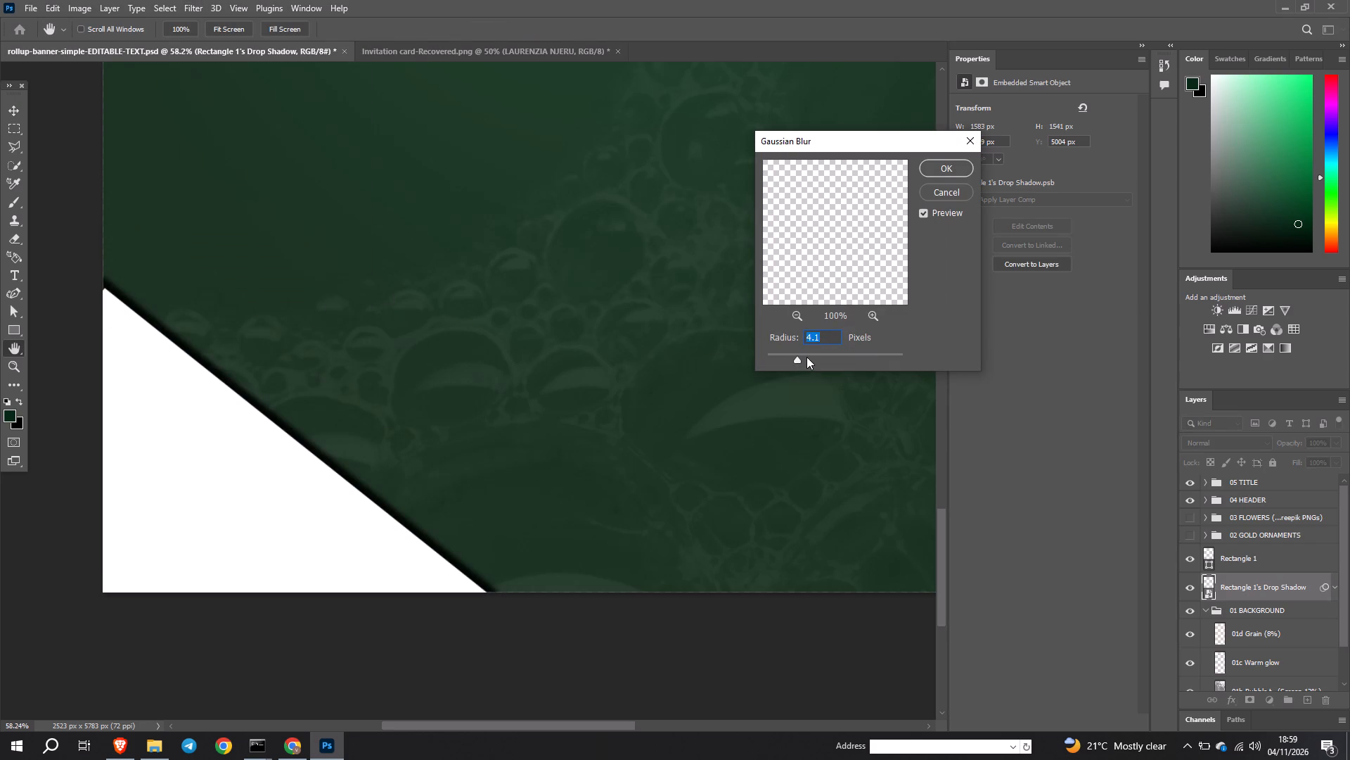
{"action": "left_click", "coordinate": [810, 357]}
{"action": "left_click", "coordinate": [823, 353]}
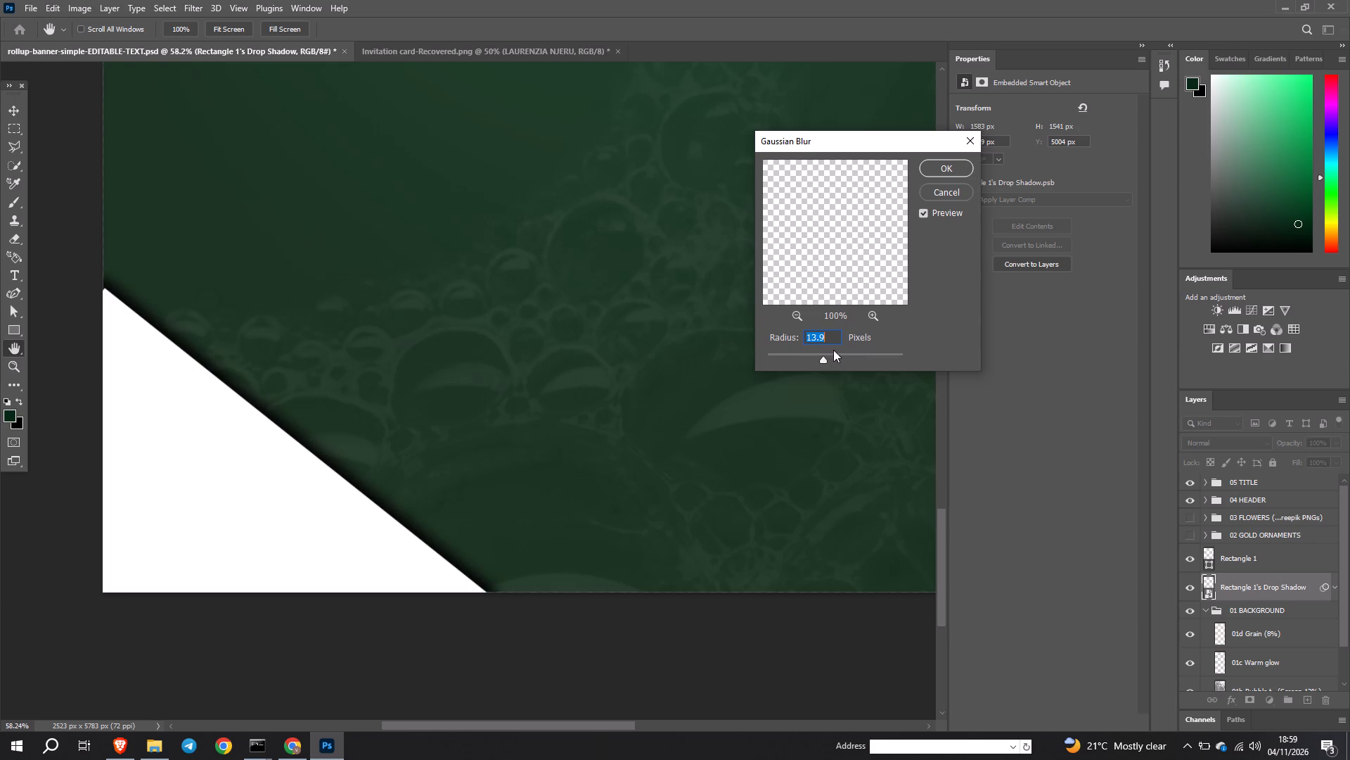
{"action": "left_click", "coordinate": [834, 351]}
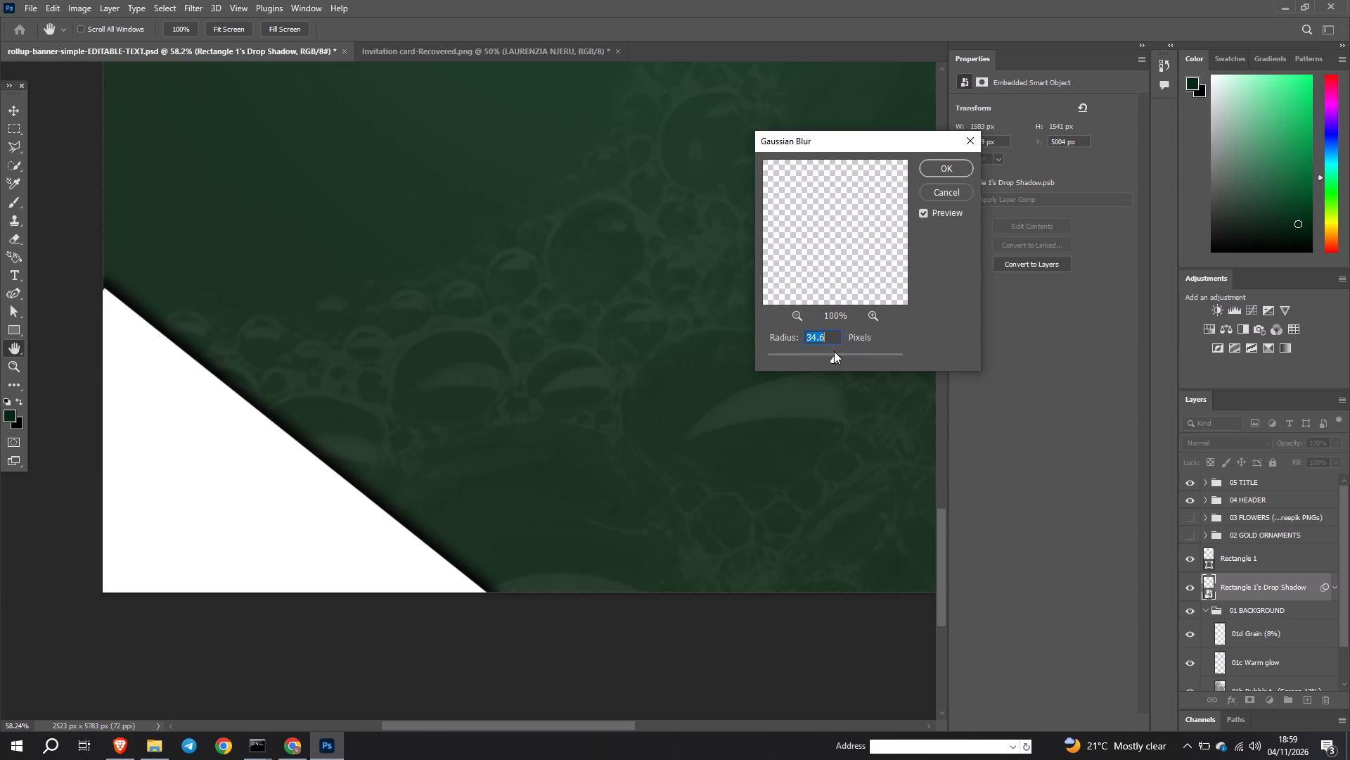
{"action": "left_click", "coordinate": [830, 356]}
{"action": "left_click", "coordinate": [953, 176]}
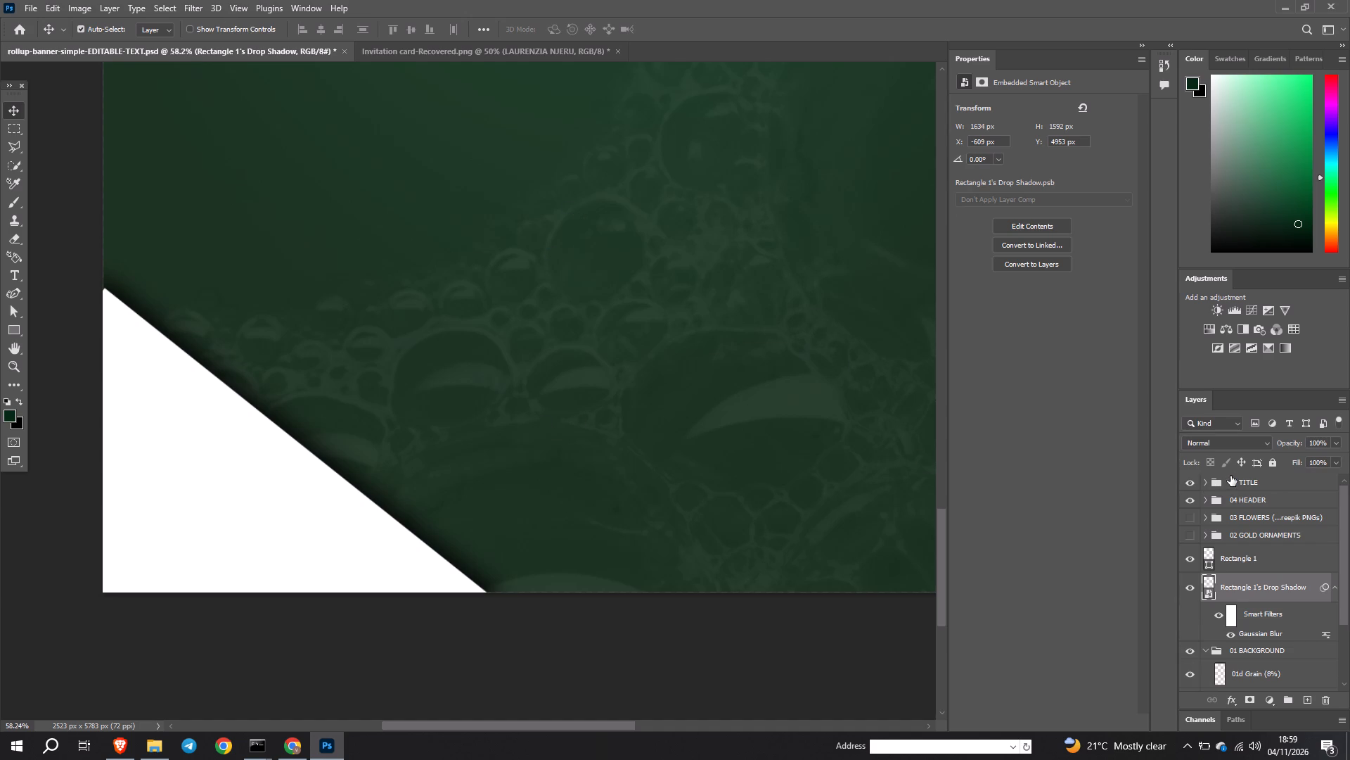
Lower the blurred shadow layer's opacity to 60%.
{"action": "key", "text": "6"}
{"action": "key", "text": "7"}
{"action": "key", "text": "6"}
Place the JPEG "WhatsApp Image 2026-11-04 at 8.38.42 AM" from the Downloads folder as an embedded image.
{"action": "left_click", "coordinate": [22, 6]}
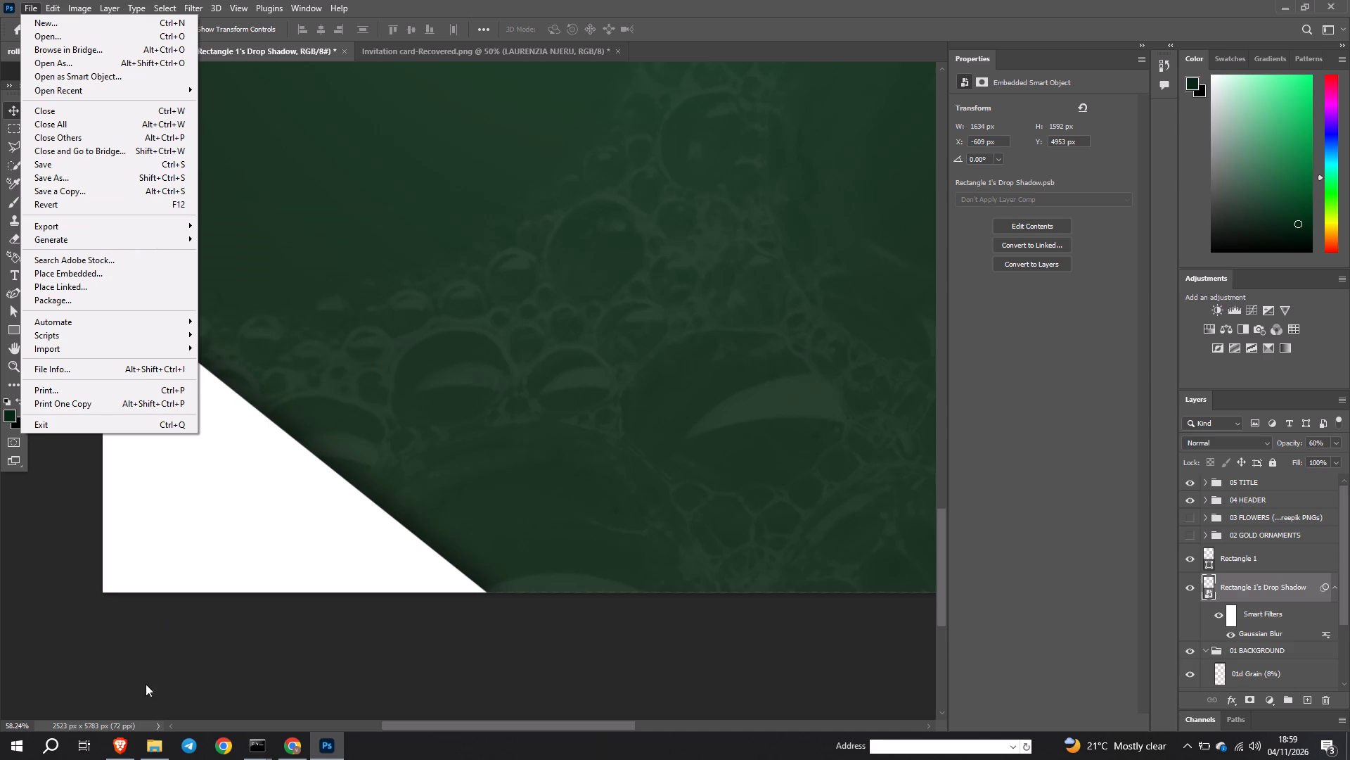
{"action": "left_click", "coordinate": [118, 269]}
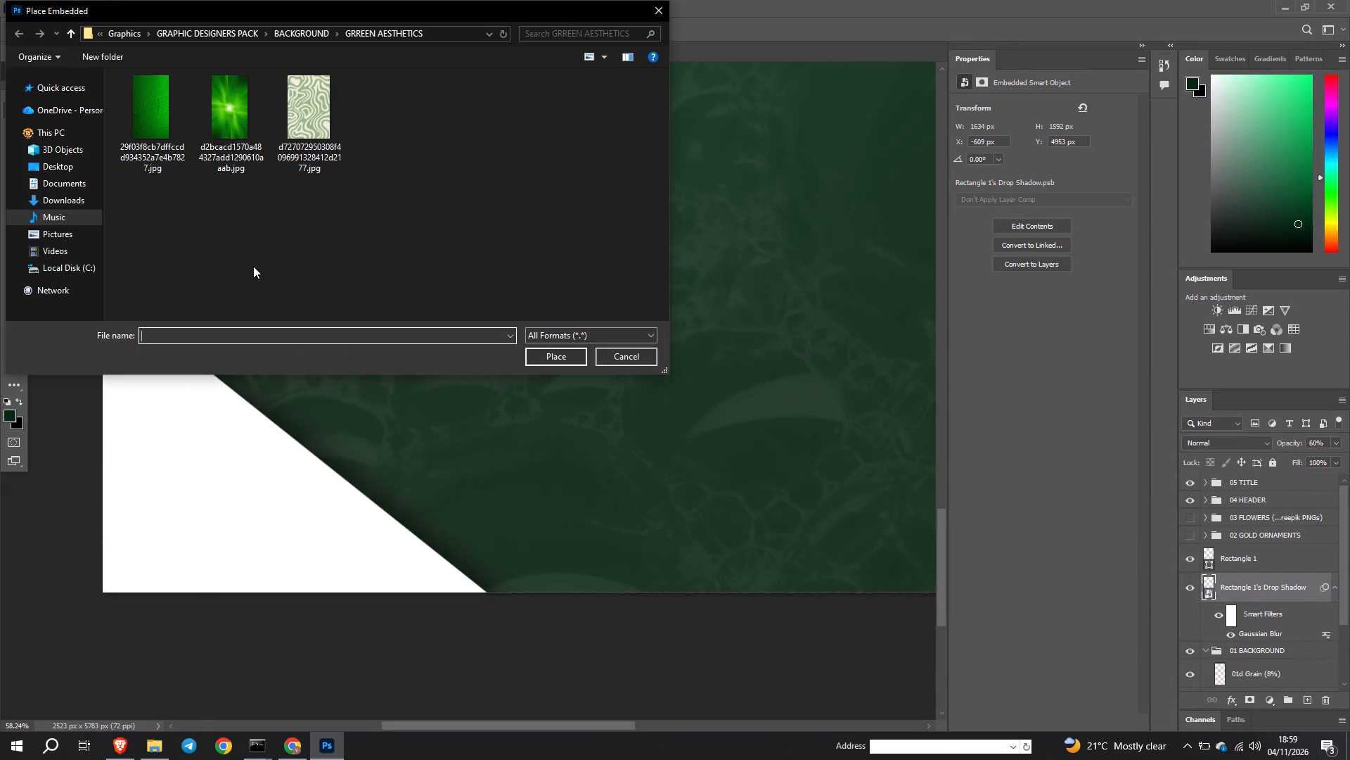
{"action": "left_click", "coordinate": [75, 202]}
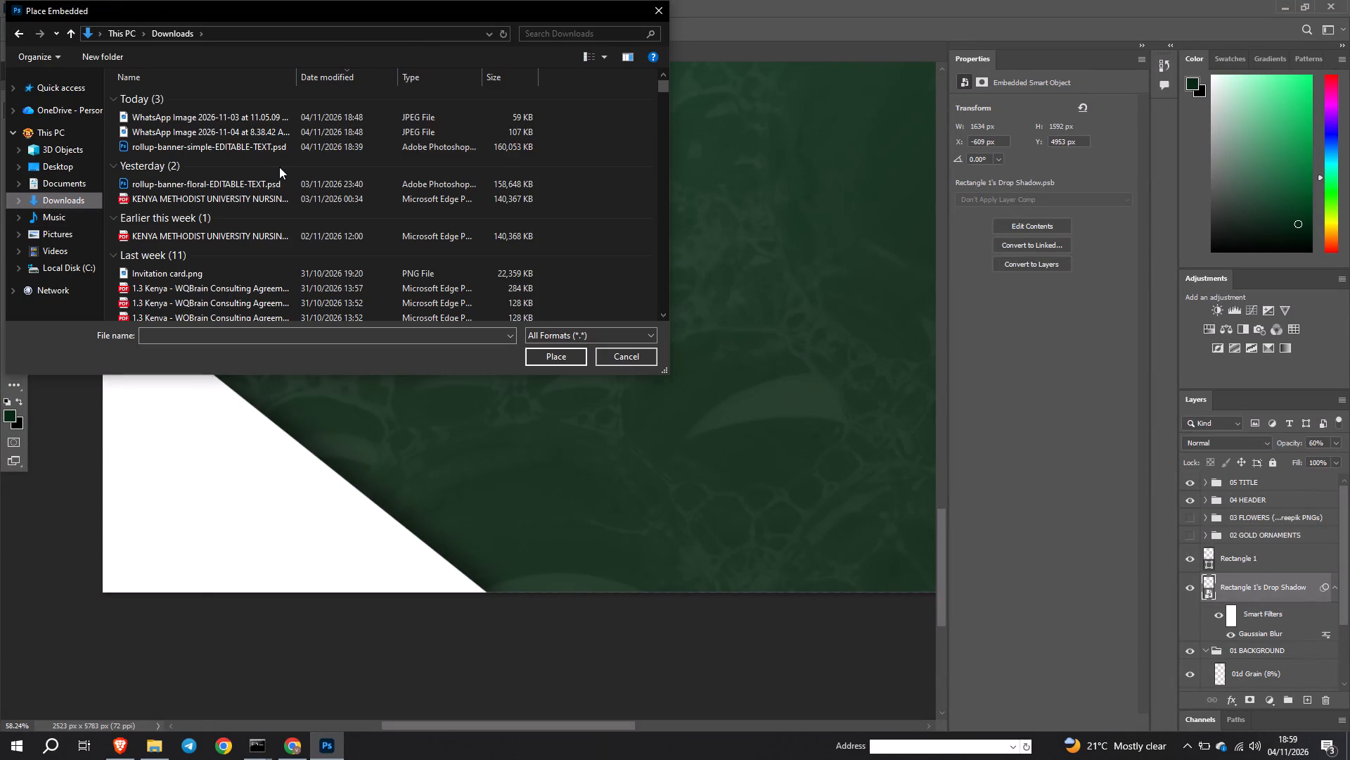
{"action": "left_click", "coordinate": [160, 131]}
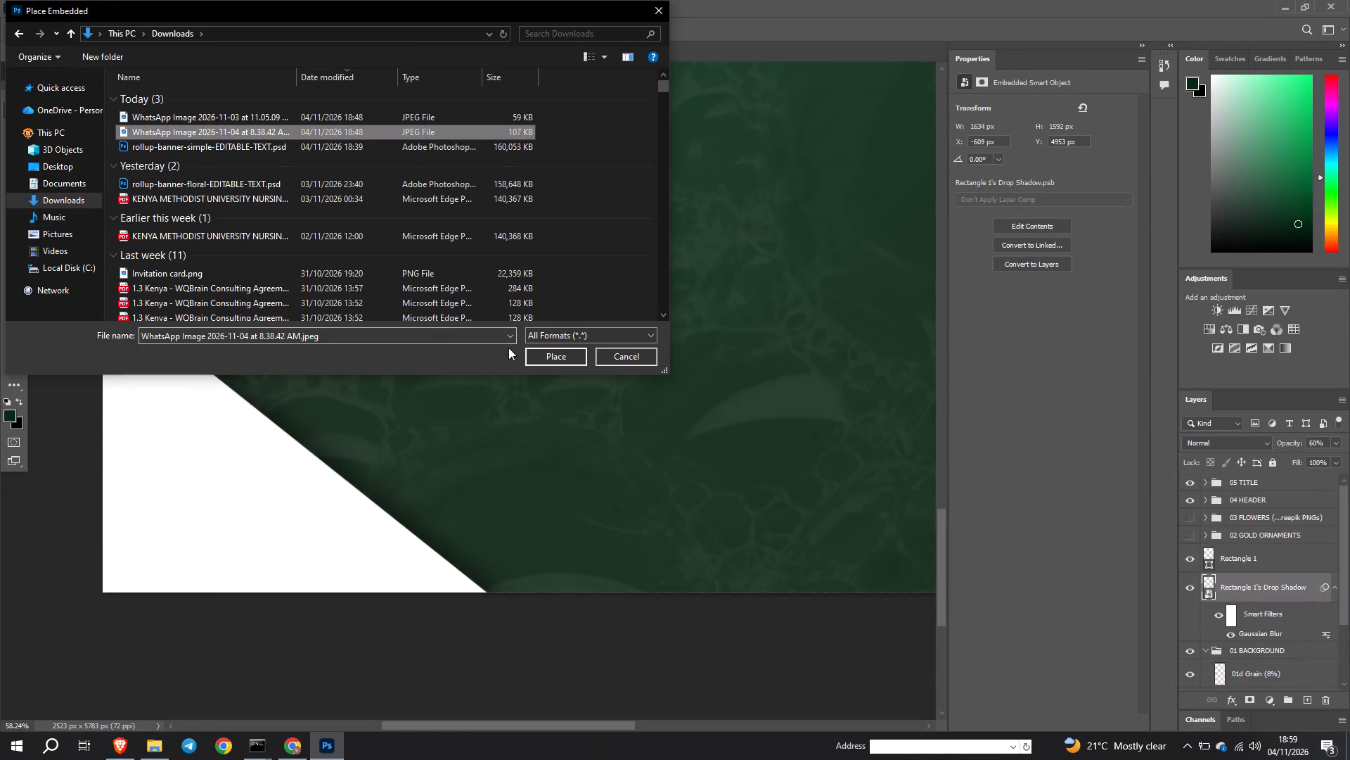
{"action": "left_click", "coordinate": [560, 359]}
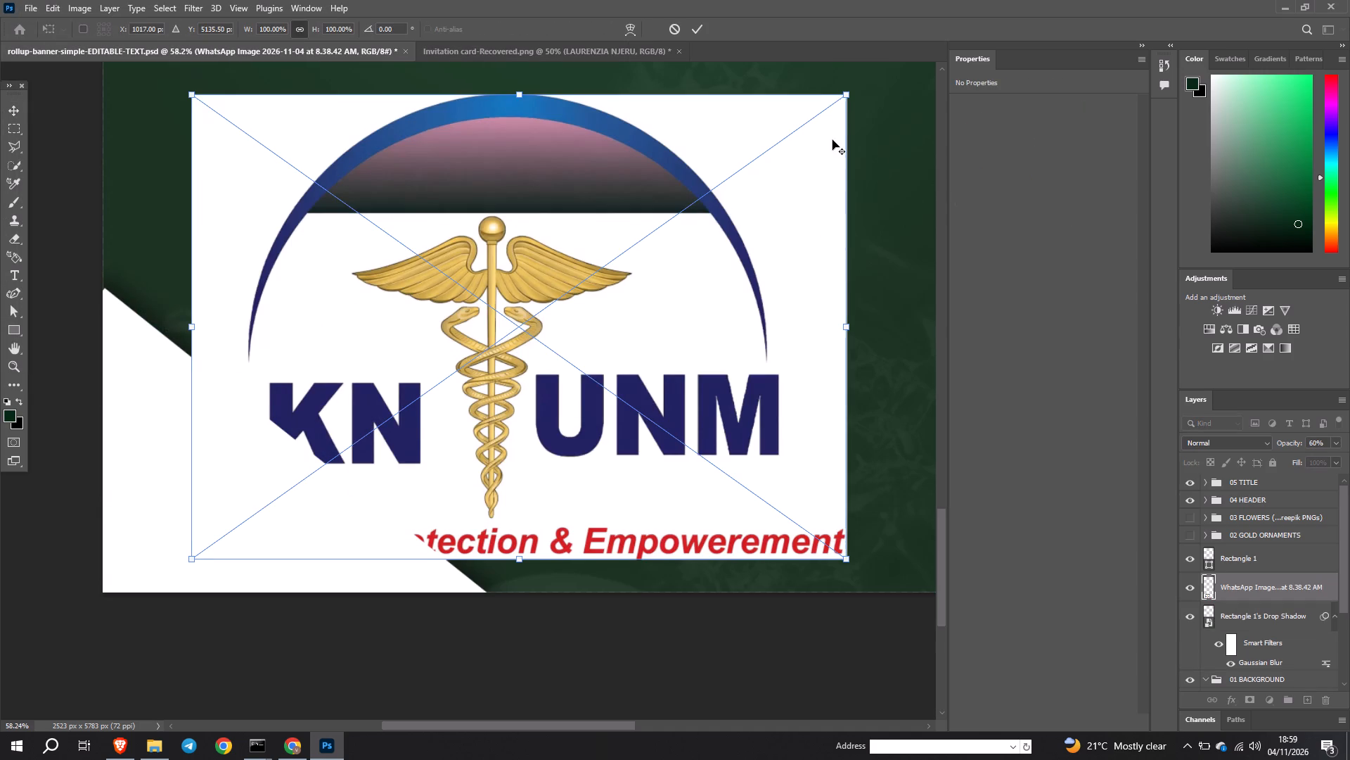
Scale the placed KN UNM logo to about 29.2% and move it onto the white triangle in the banner's bottom corner.
{"action": "left_click_drag", "start_coordinate": [848, 96], "coordinate": [610, 286], "text": "alt"}
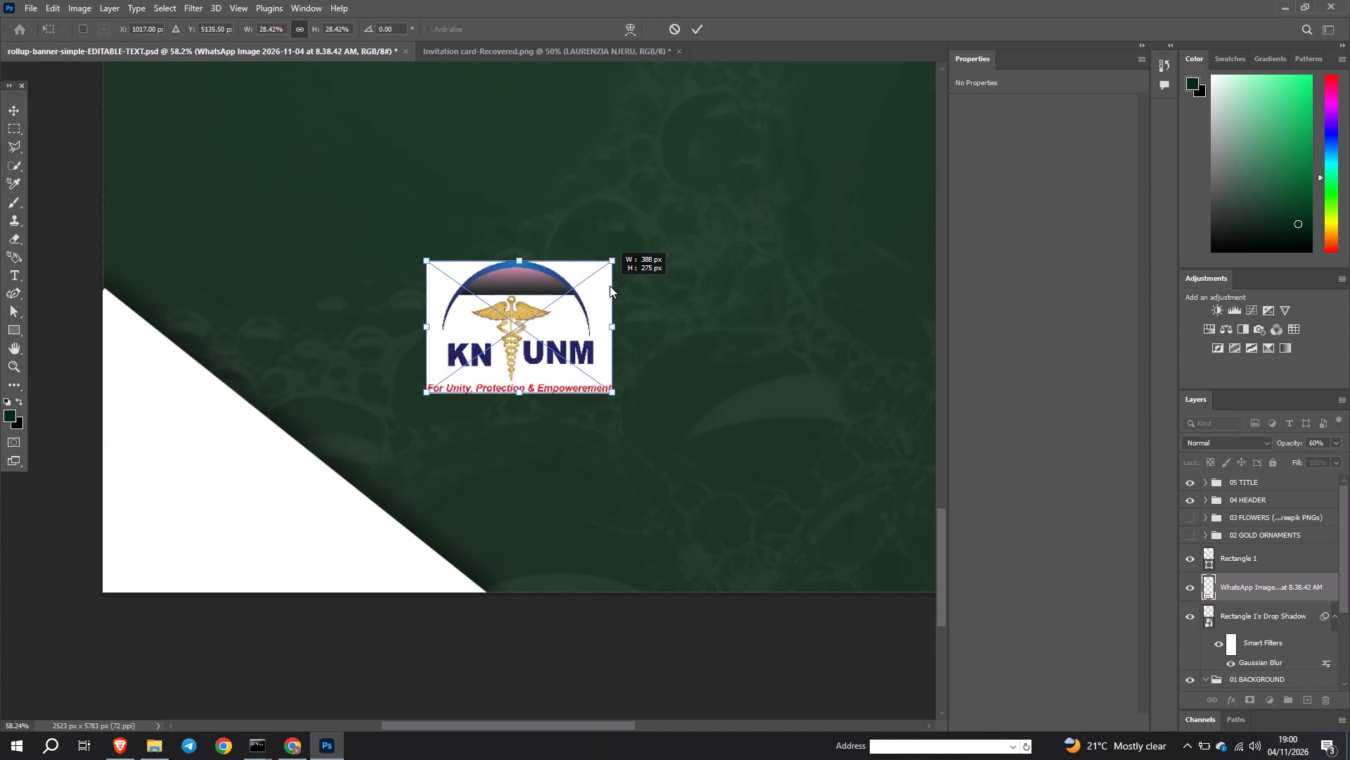
{"action": "left_click_drag", "start_coordinate": [610, 286], "coordinate": [631, 282], "text": "alt"}
{"action": "left_click_drag", "start_coordinate": [543, 320], "coordinate": [444, 388]}
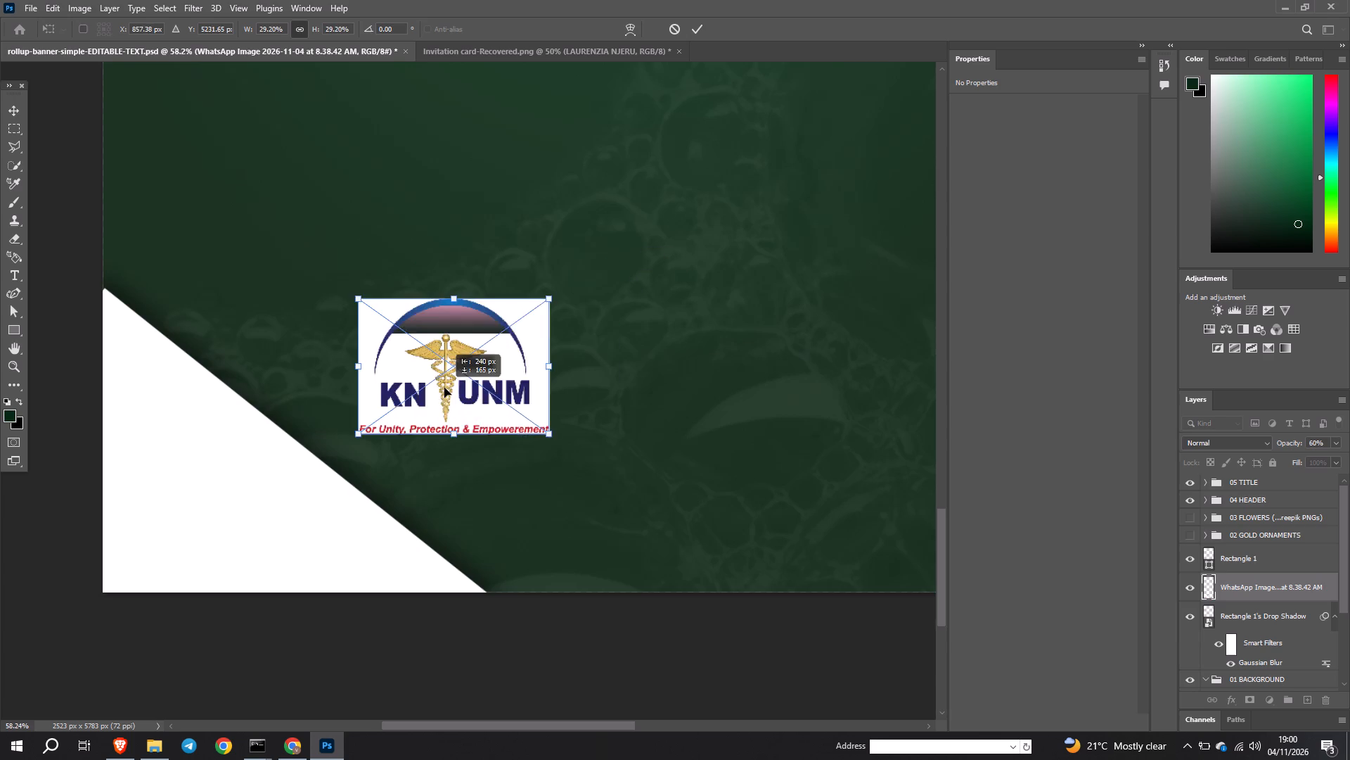
{"action": "left_click_drag", "start_coordinate": [444, 388], "coordinate": [409, 452]}
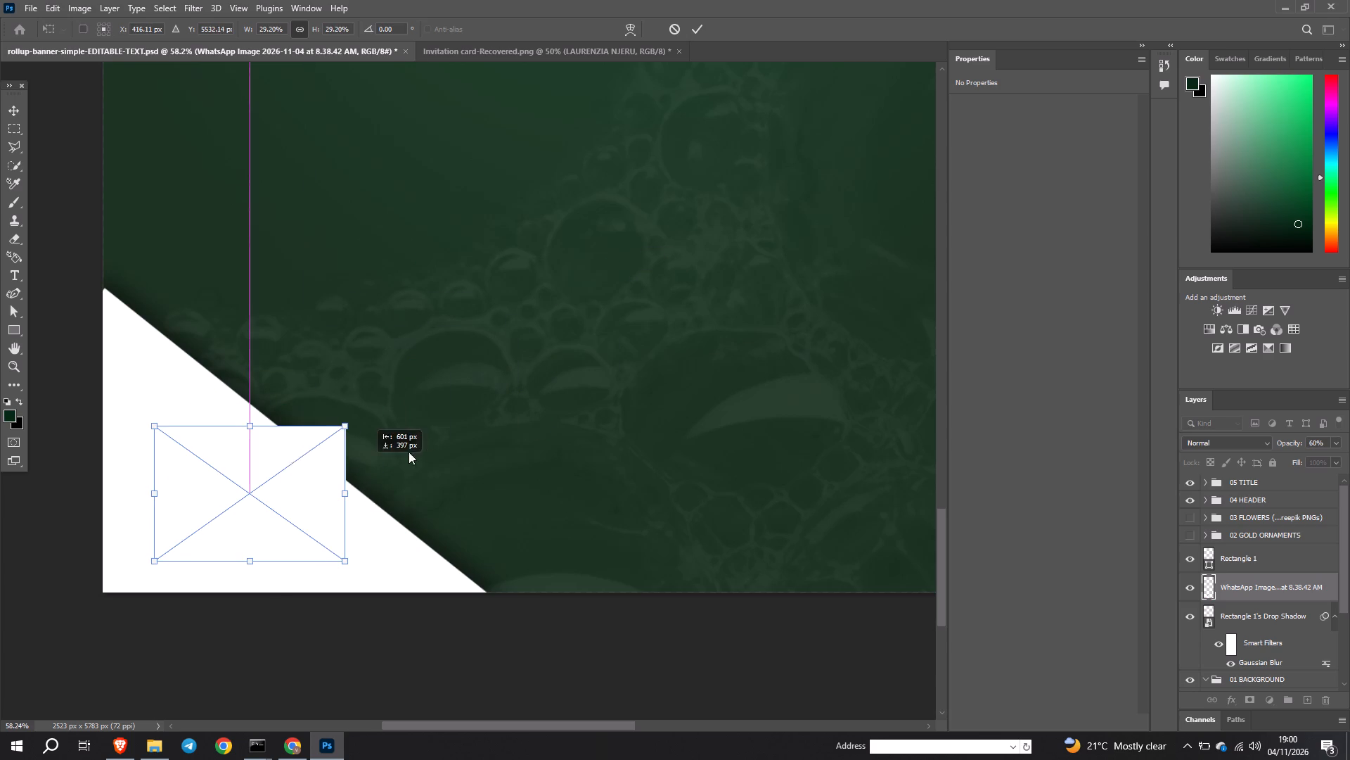
Place the KNUNM logo image on the banner and move its layer above Rectangle 1.
{"action": "left_click_drag", "start_coordinate": [409, 452], "coordinate": [454, 445]}
{"action": "left_click", "coordinate": [694, 34]}
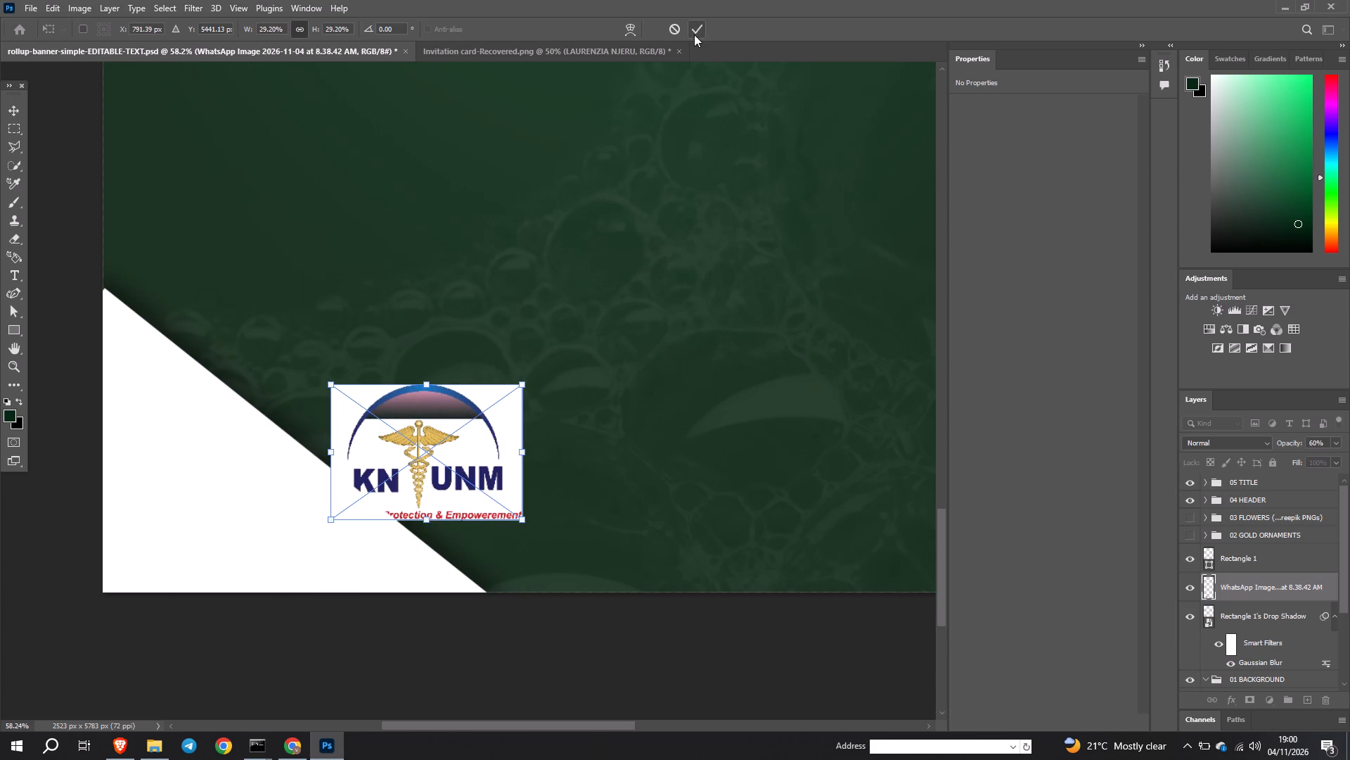
{"action": "left_click_drag", "start_coordinate": [1250, 588], "coordinate": [1248, 550]}
Scale the KNUNM logo to about 26% (416 × 296 px) and position it inside the white corner triangle at about X 82, Y 5439 px.
{"action": "left_click_drag", "start_coordinate": [471, 426], "coordinate": [385, 465]}
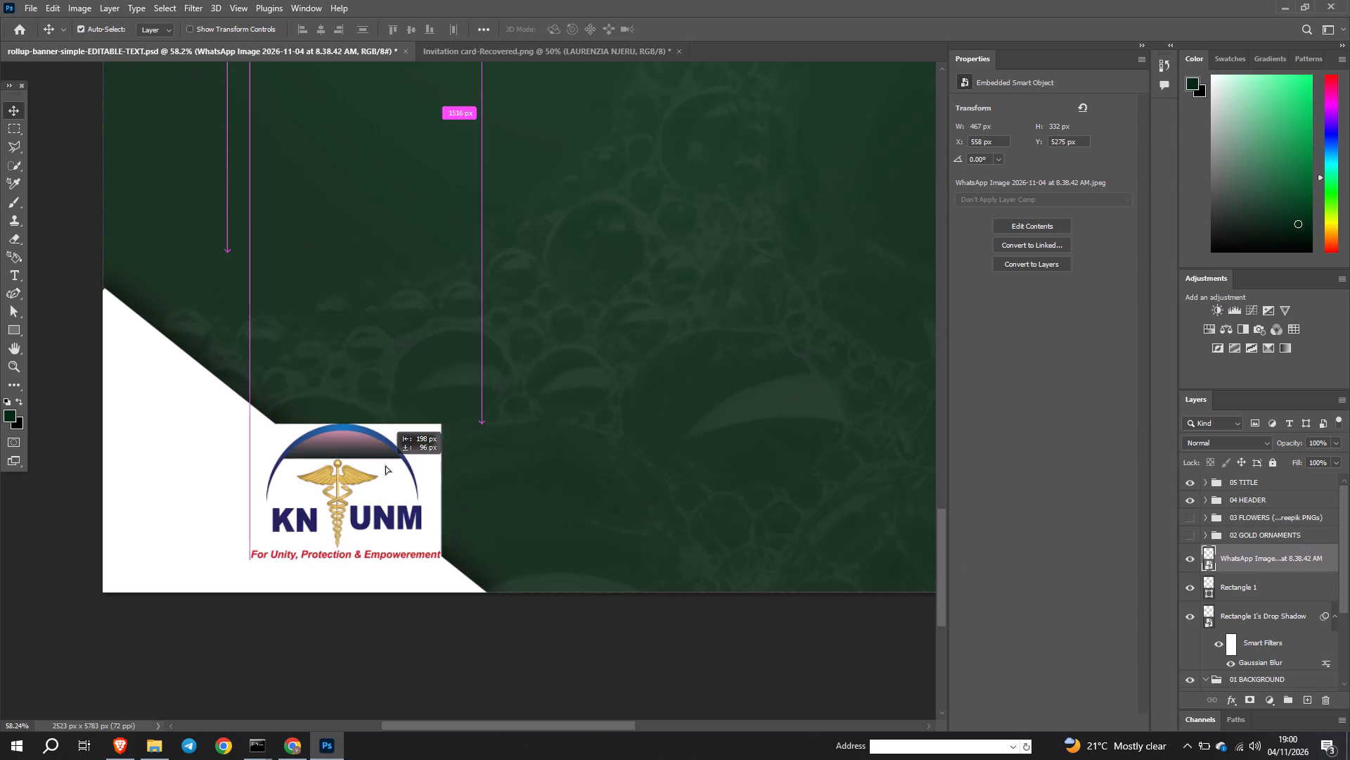
{"action": "left_click_drag", "start_coordinate": [385, 465], "coordinate": [290, 457]}
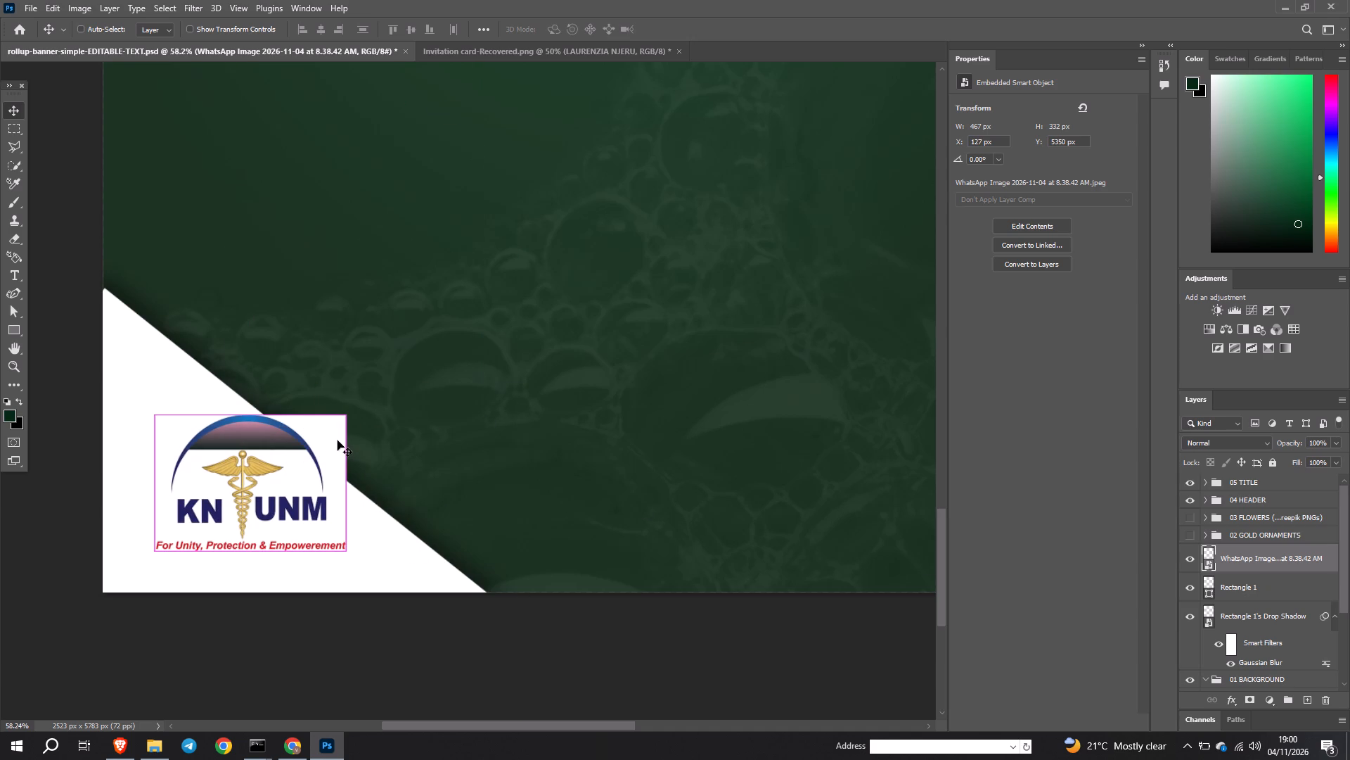
{"action": "key", "text": "ctrl+t"}
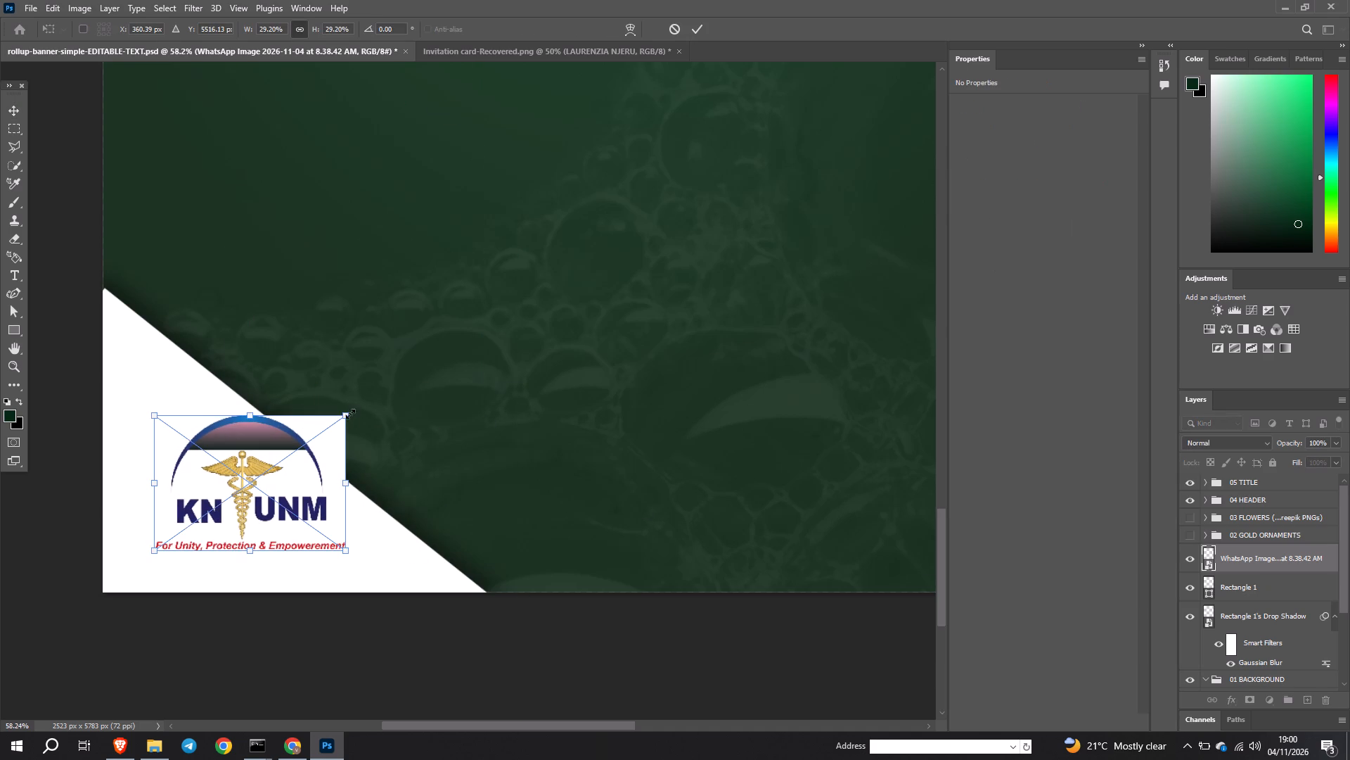
{"action": "left_click_drag", "start_coordinate": [348, 414], "coordinate": [323, 450]}
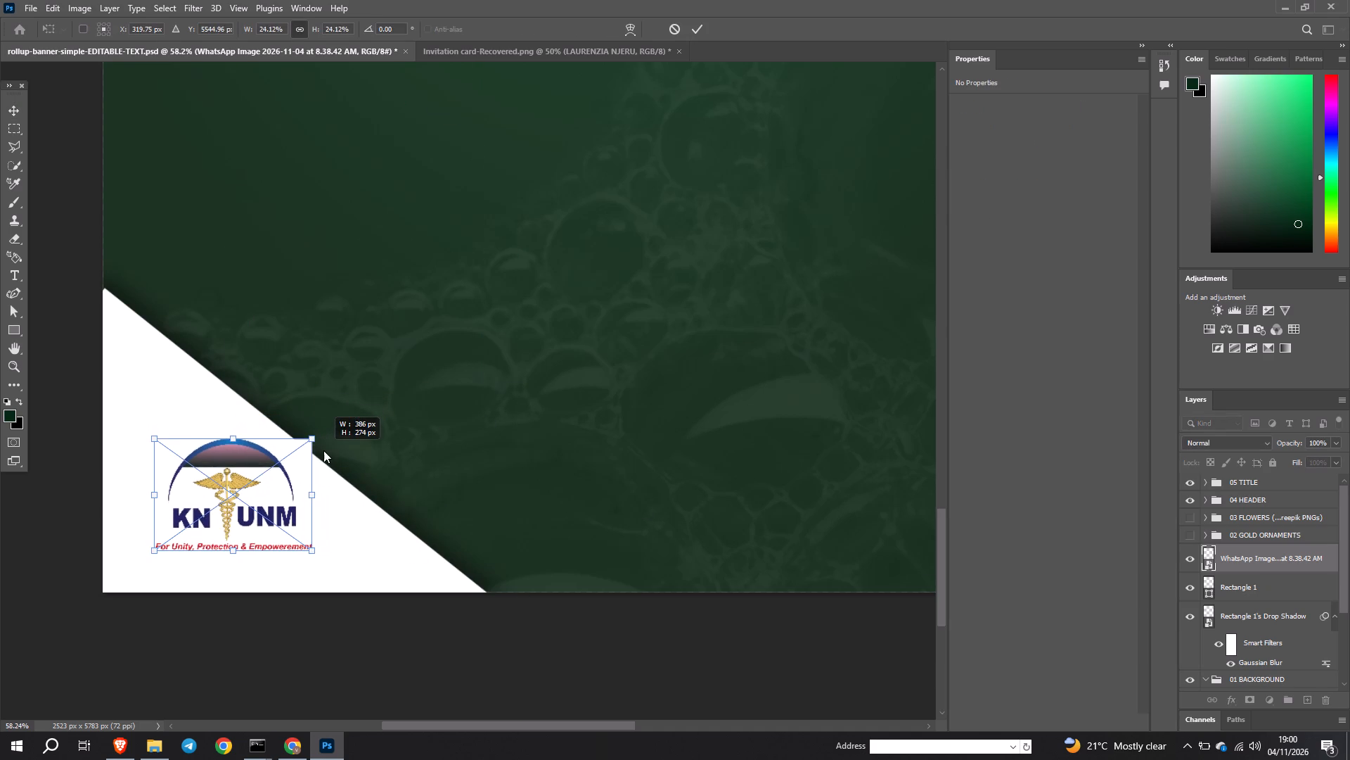
{"action": "left_click_drag", "start_coordinate": [323, 450], "coordinate": [310, 458]}
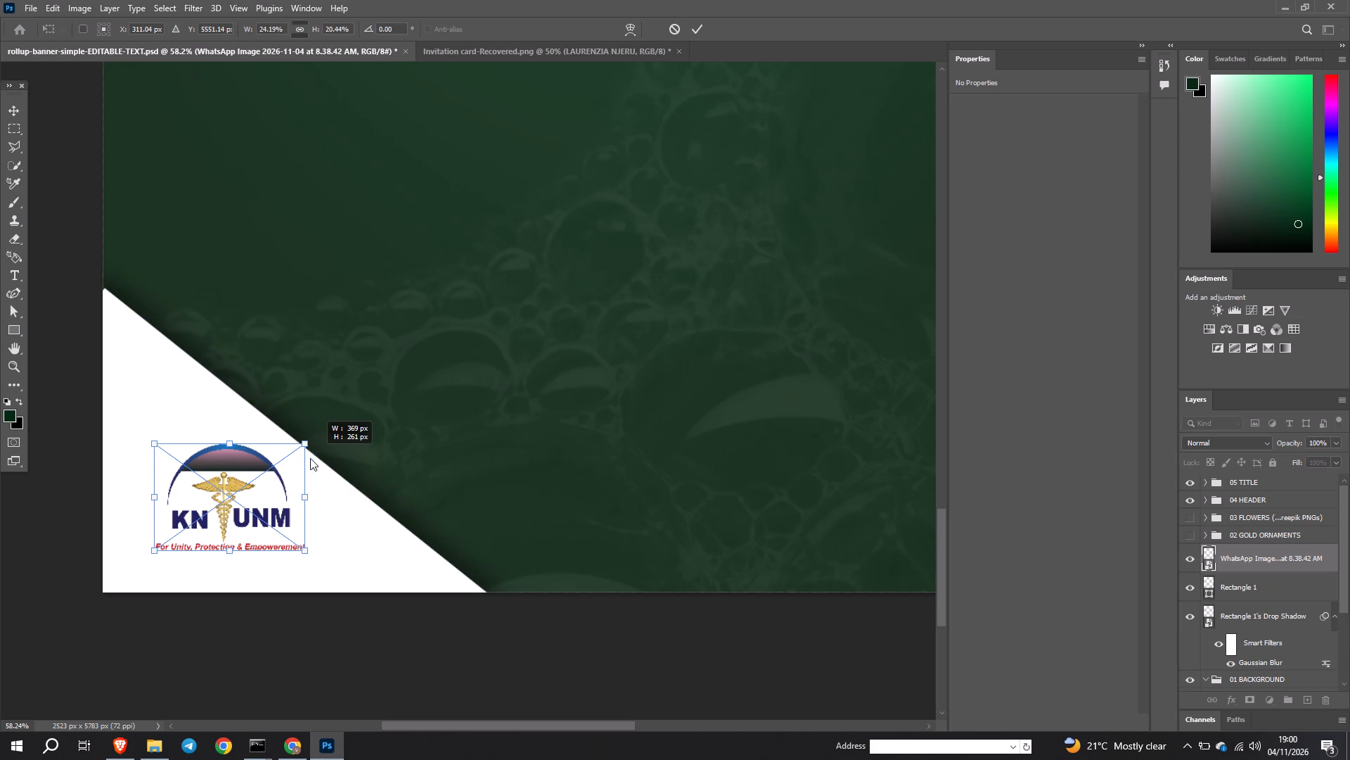
{"action": "left_click_drag", "start_coordinate": [310, 458], "coordinate": [298, 460]}
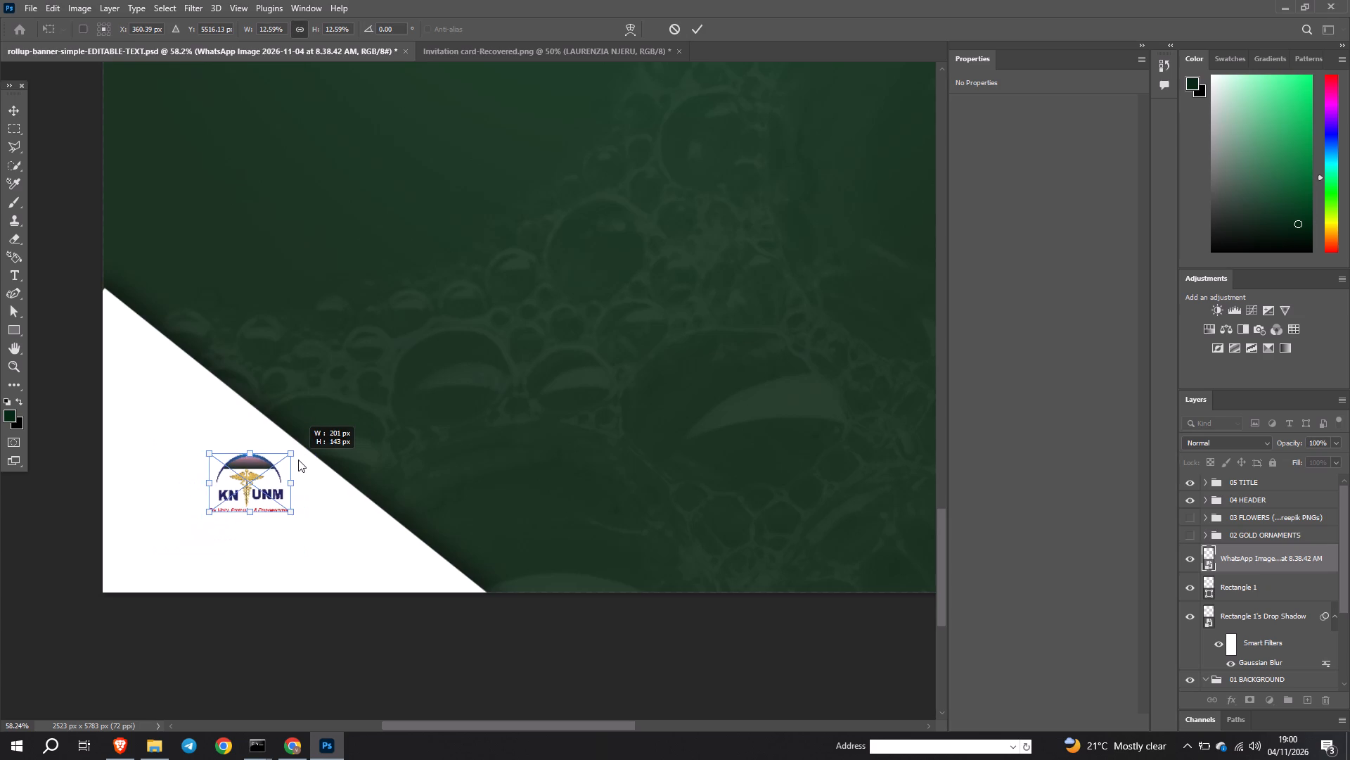
{"action": "left_click_drag", "start_coordinate": [298, 460], "coordinate": [314, 454]}
{"action": "left_click_drag", "start_coordinate": [271, 464], "coordinate": [250, 486]}
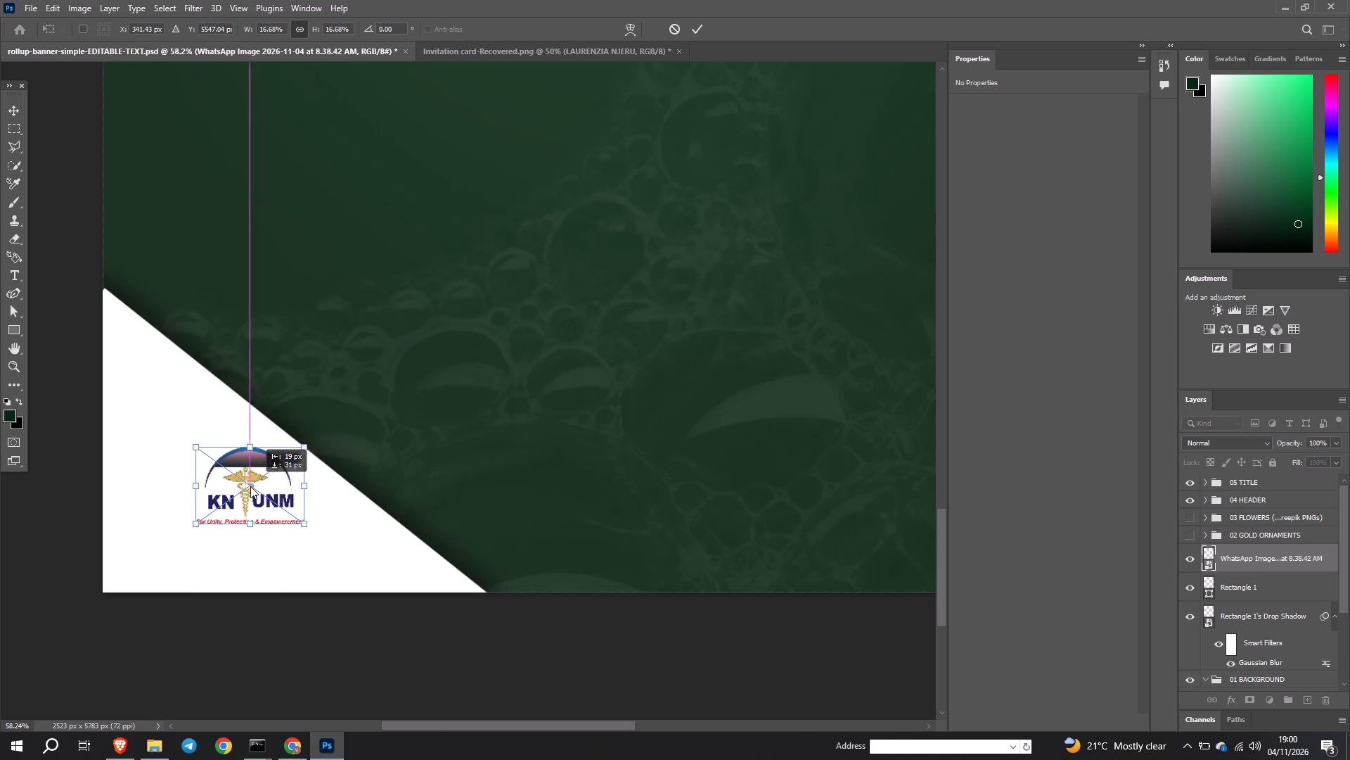
{"action": "left_click_drag", "start_coordinate": [250, 486], "coordinate": [242, 495]}
{"action": "left_click_drag", "start_coordinate": [273, 473], "coordinate": [285, 468], "text": "alt"}
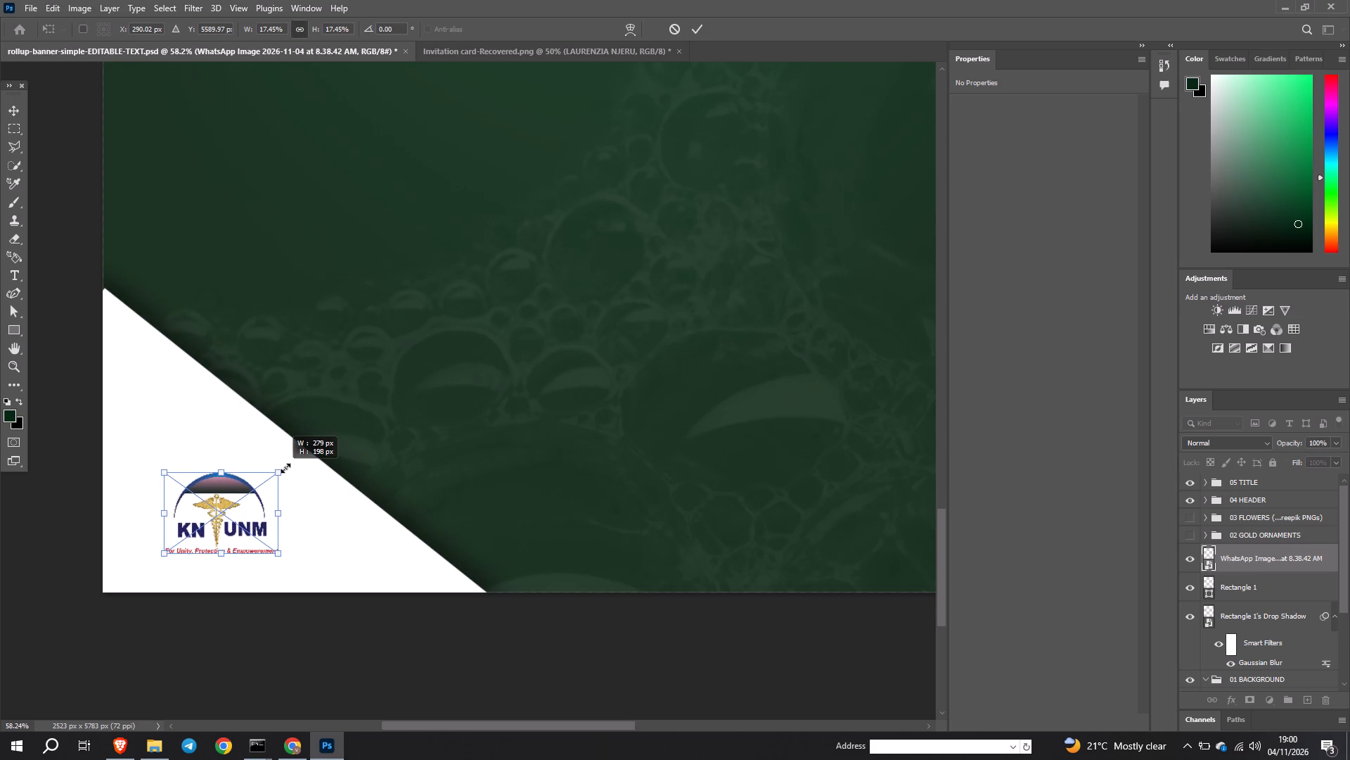
{"action": "left_click_drag", "start_coordinate": [285, 468], "coordinate": [307, 457], "text": "alt"}
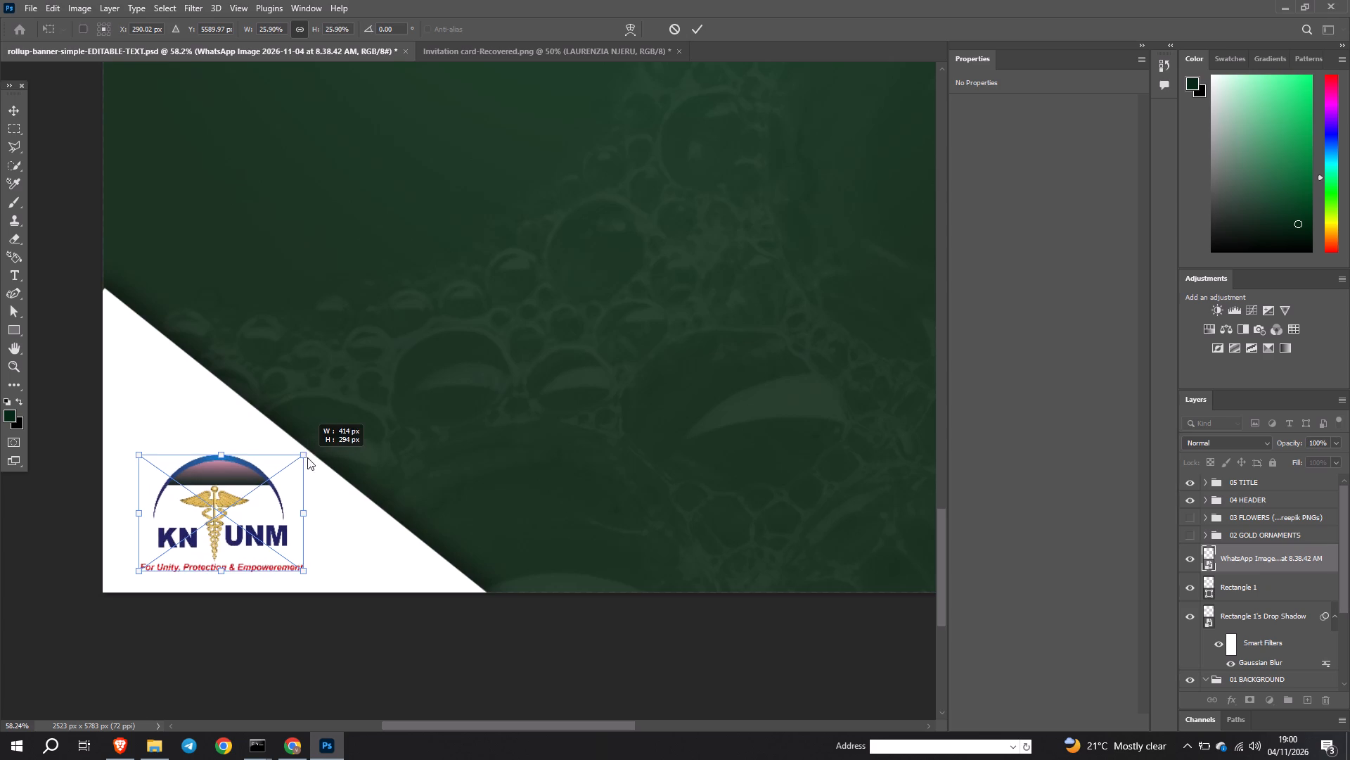
{"action": "left_click_drag", "start_coordinate": [307, 457], "coordinate": [307, 455], "text": "alt"}
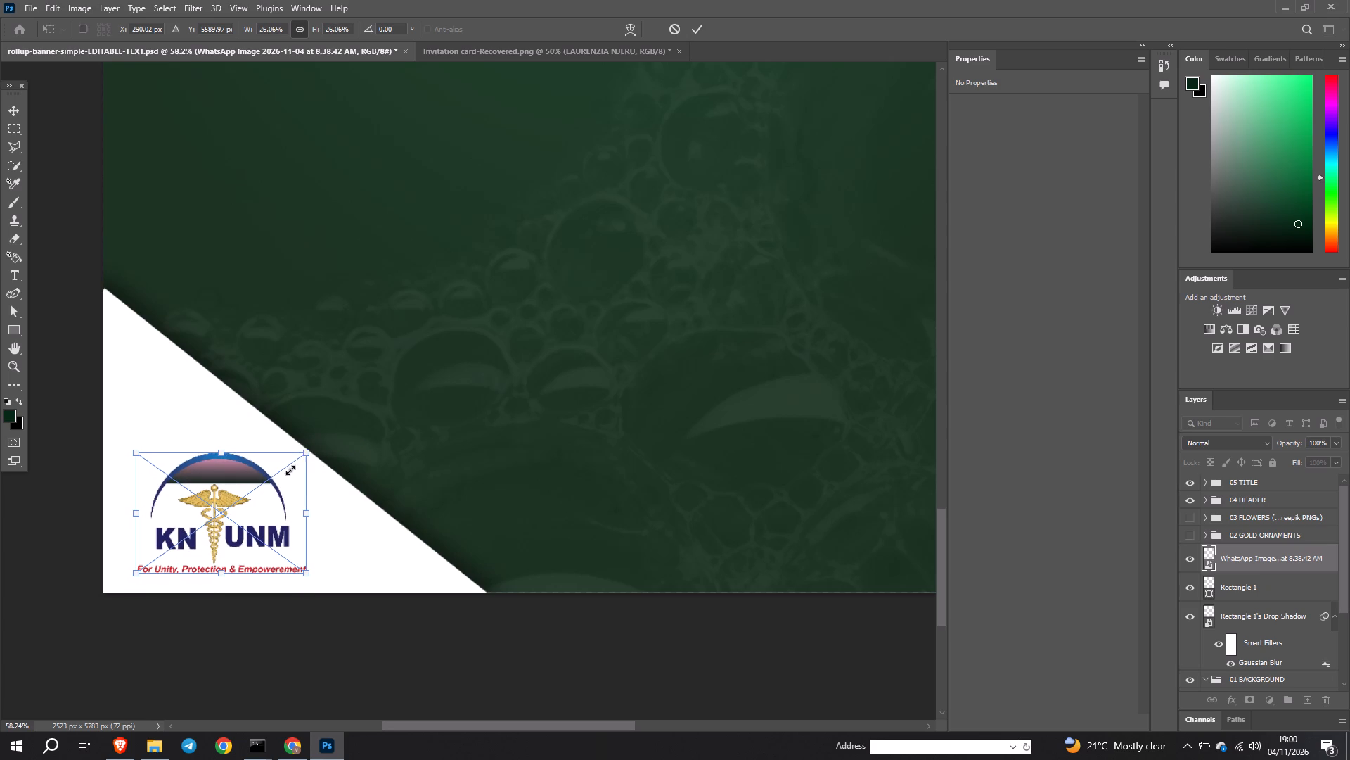
{"action": "left_click_drag", "start_coordinate": [264, 489], "coordinate": [271, 493]}
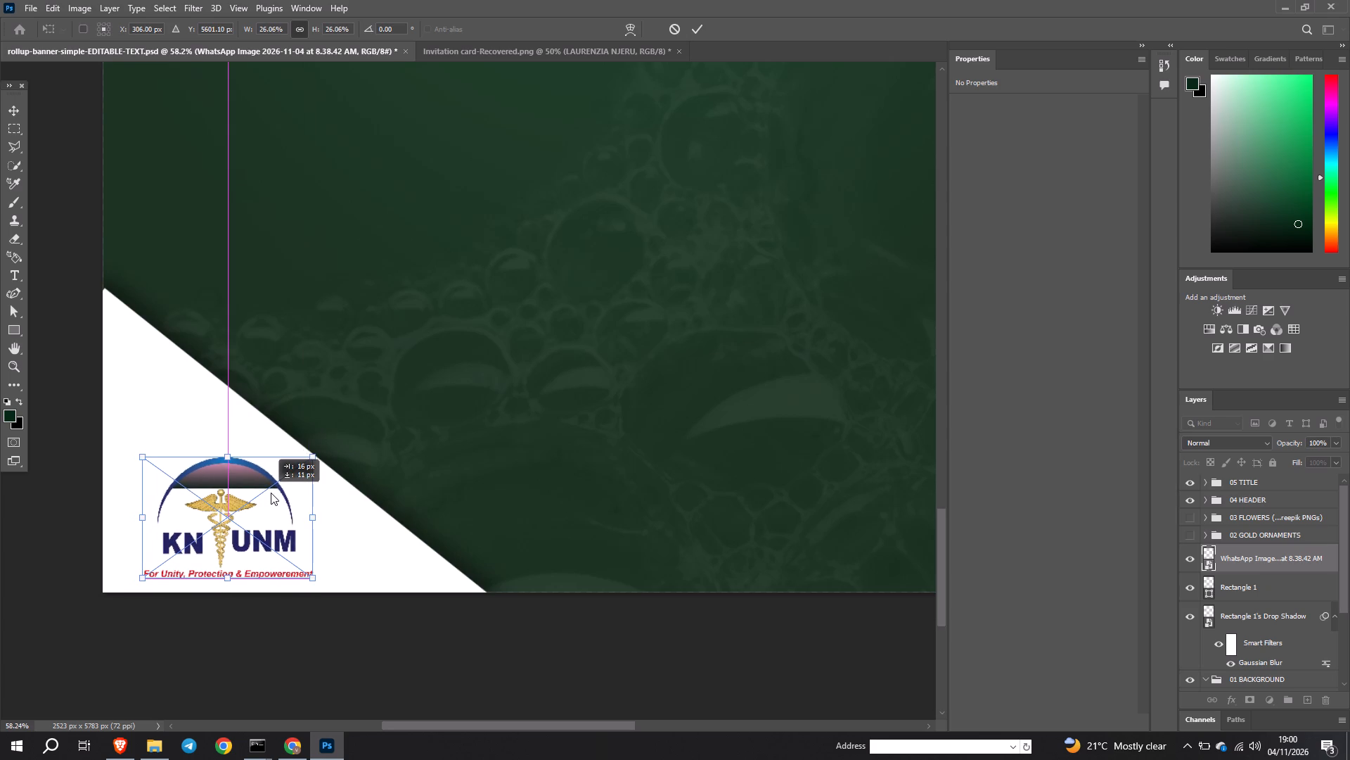
{"action": "left_click_drag", "start_coordinate": [271, 493], "coordinate": [273, 493]}
{"action": "left_click", "coordinate": [702, 27]}
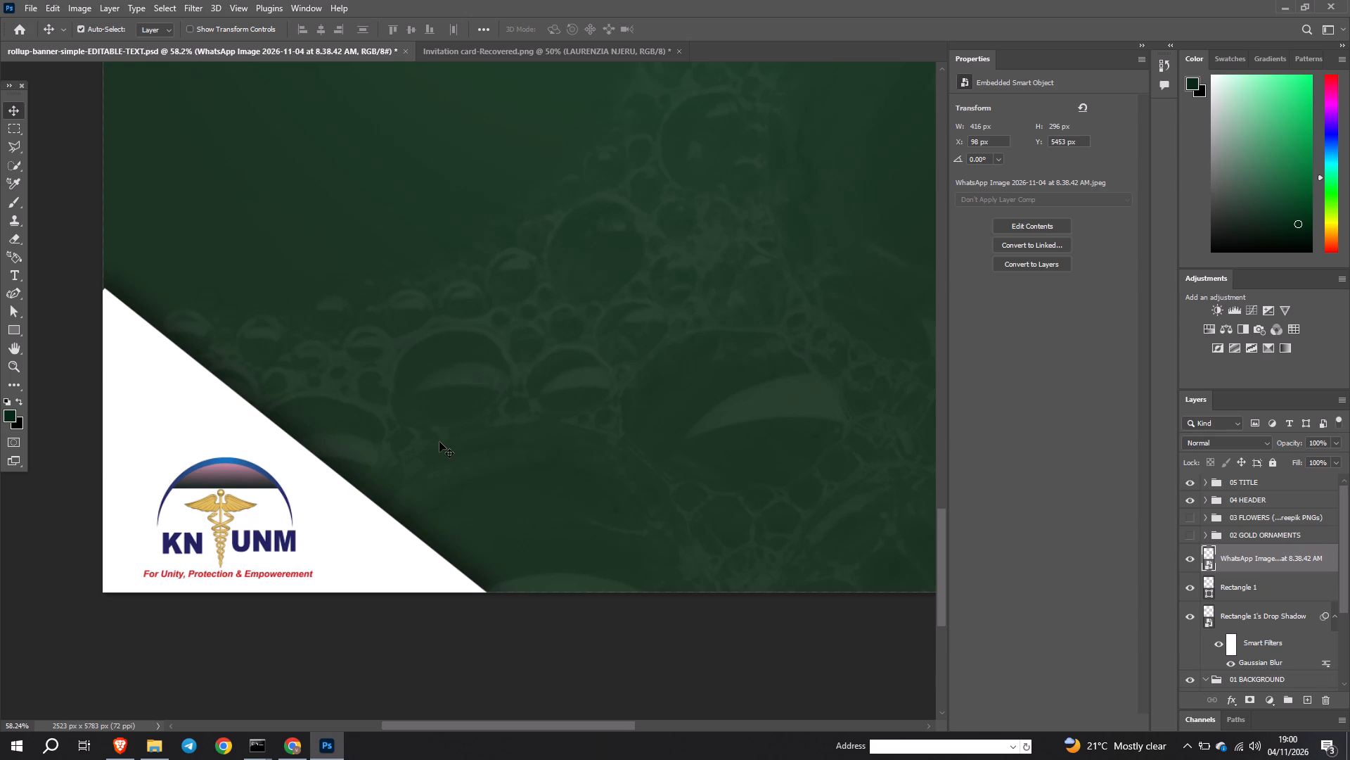
{"action": "left_click", "coordinate": [207, 480]}
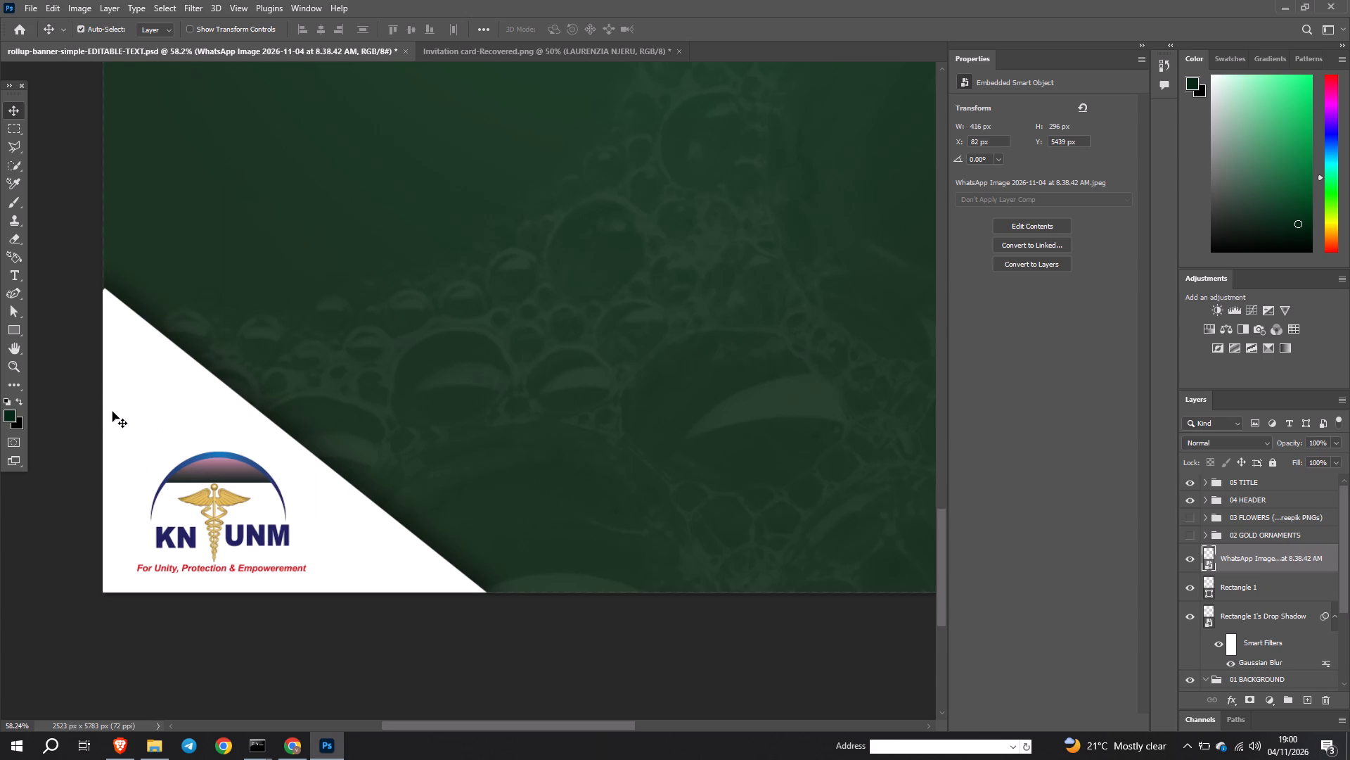
Group the Rectangle 1 and Rectangle 1's Drop Shadow layers without the logo, and name the group TAGS.
{"action": "scroll", "coordinate": [393, 385], "scroll_direction": "right", "scroll_amount": 3}
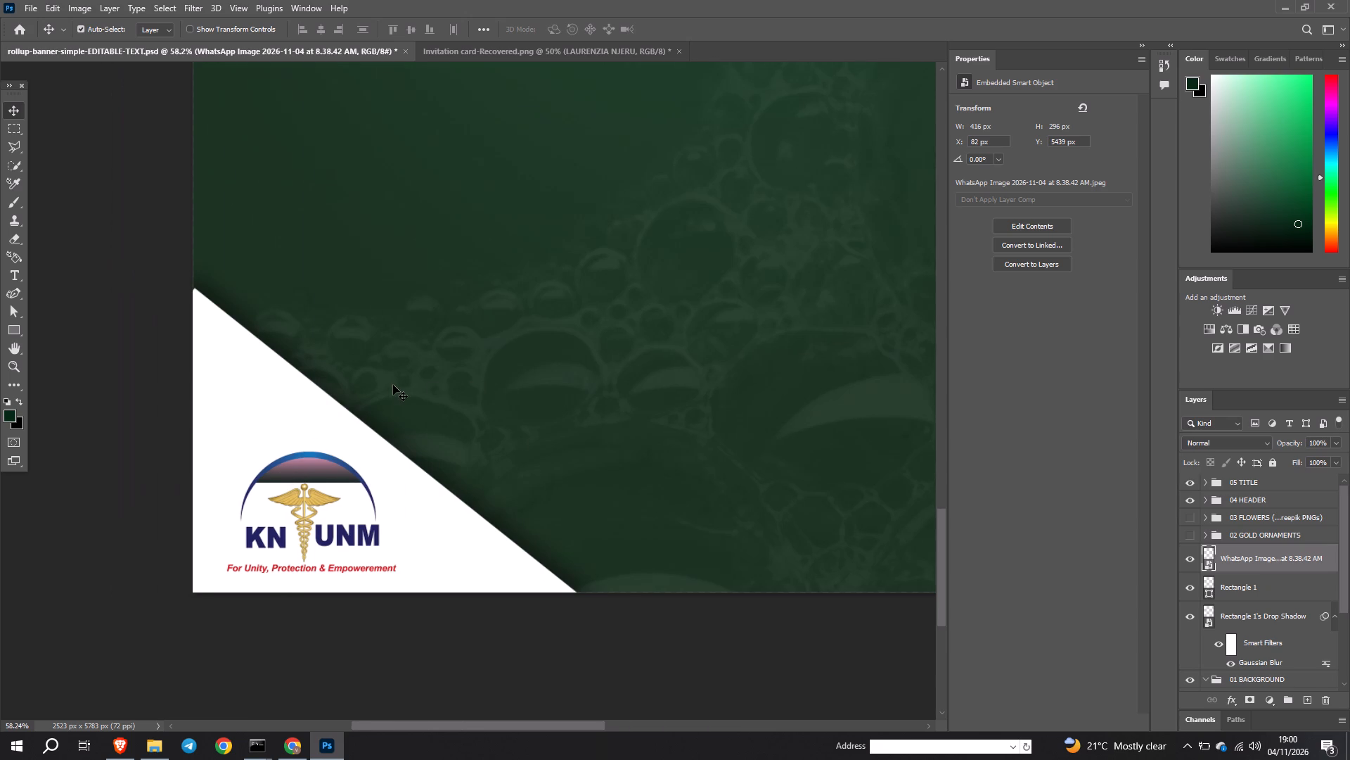
{"action": "scroll", "coordinate": [393, 385], "scroll_direction": "right", "scroll_amount": 12}
{"action": "scroll", "coordinate": [393, 385], "scroll_direction": "left", "scroll_amount": 4}
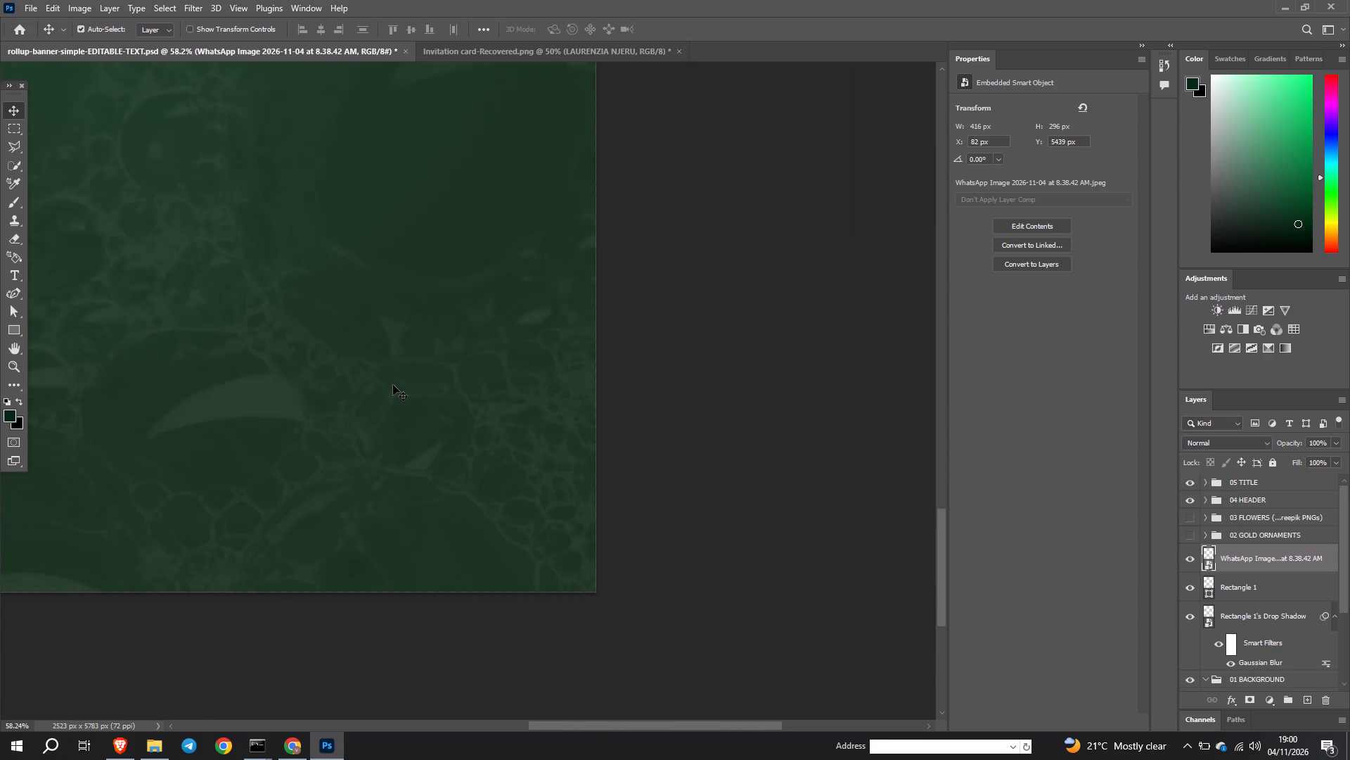
{"action": "scroll", "coordinate": [393, 385], "scroll_direction": "left", "scroll_amount": 6}
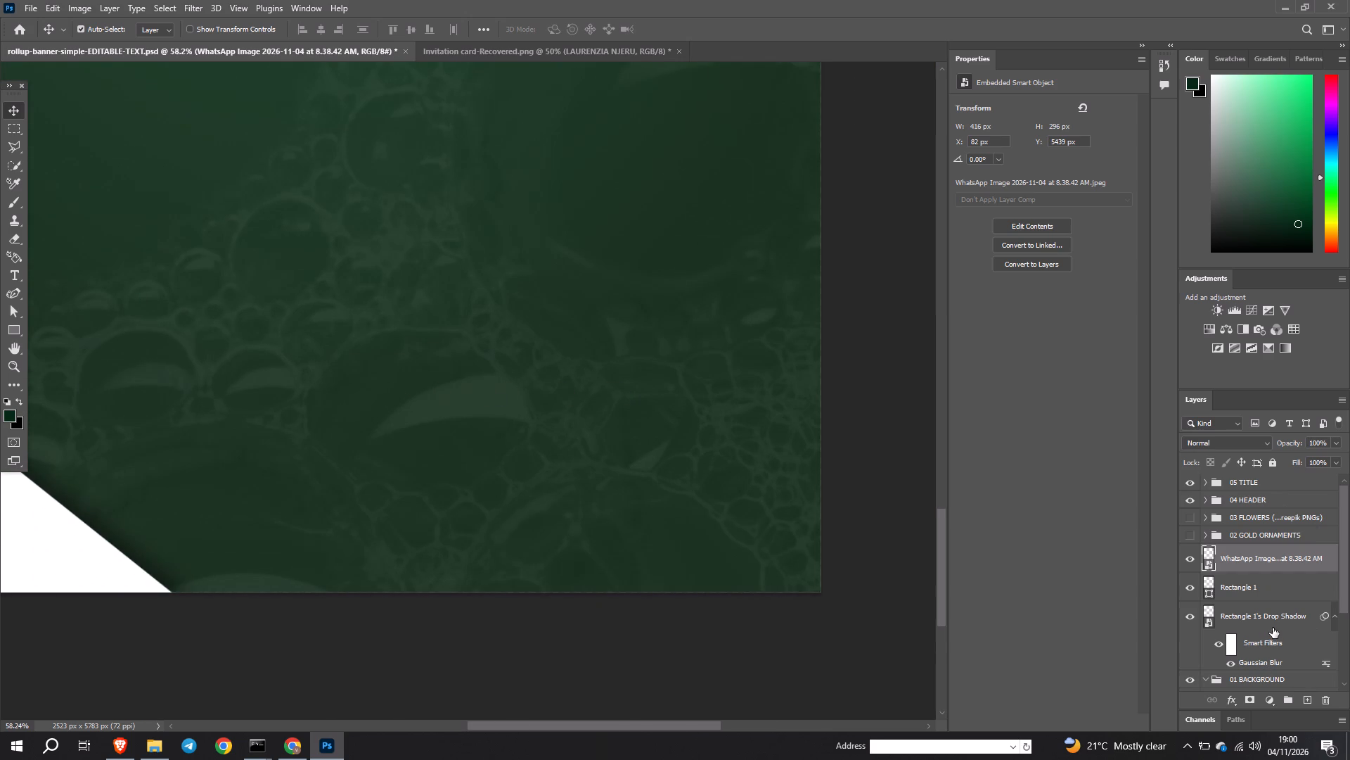
{"action": "left_click", "coordinate": [1273, 627]}
{"action": "left_click", "coordinate": [1272, 595], "text": "ctrl+shift"}
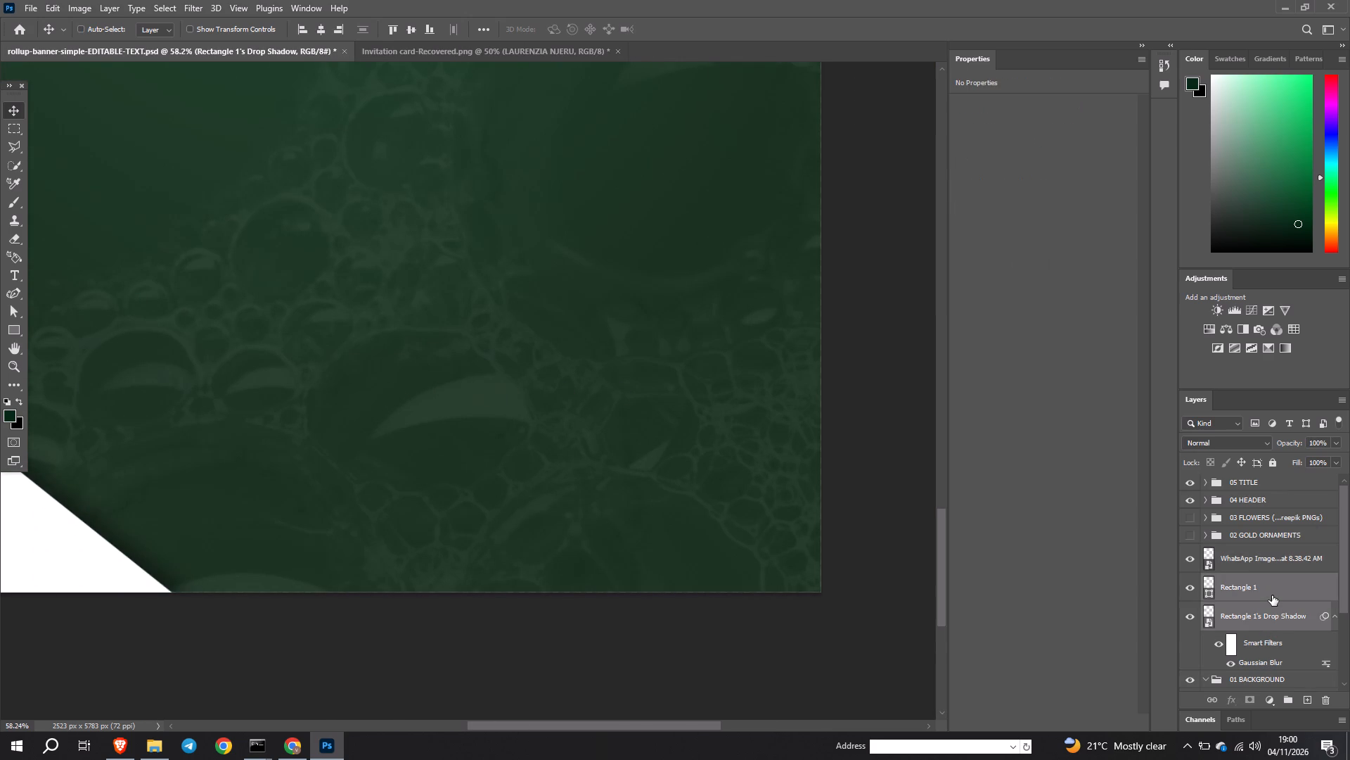
{"action": "left_click", "coordinate": [1271, 557], "text": "ctrl"}
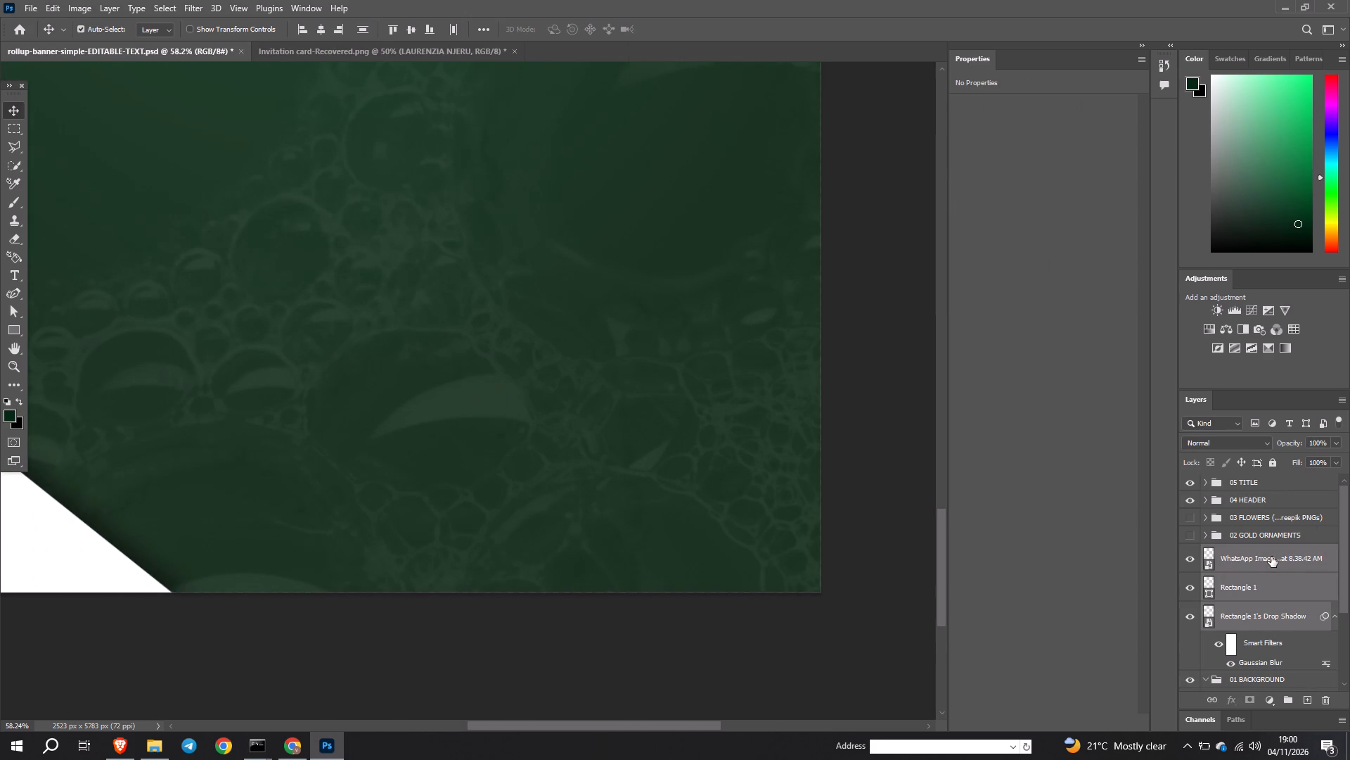
{"action": "left_click", "coordinate": [1264, 557], "text": "ctrl"}
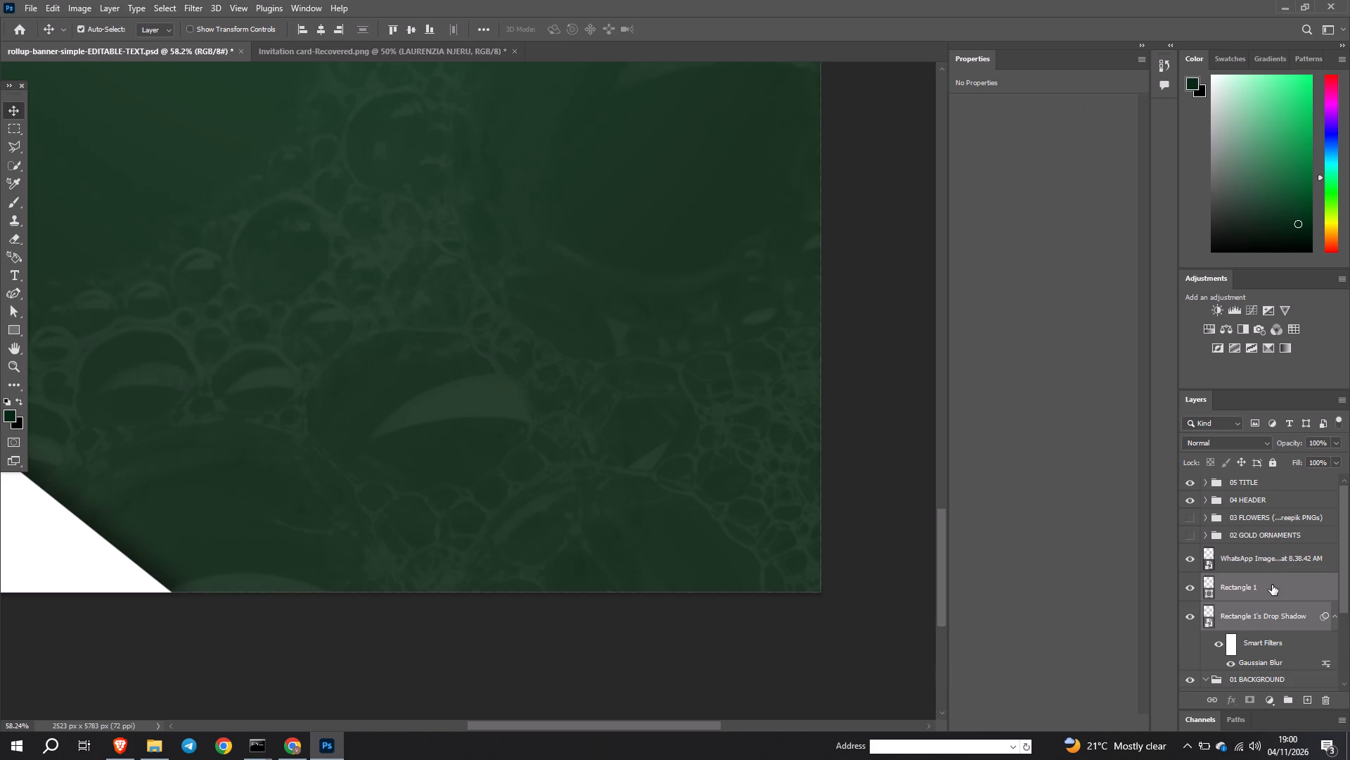
{"action": "key", "text": "ctrl+g"}
{"action": "double_click", "coordinate": [1247, 588]}
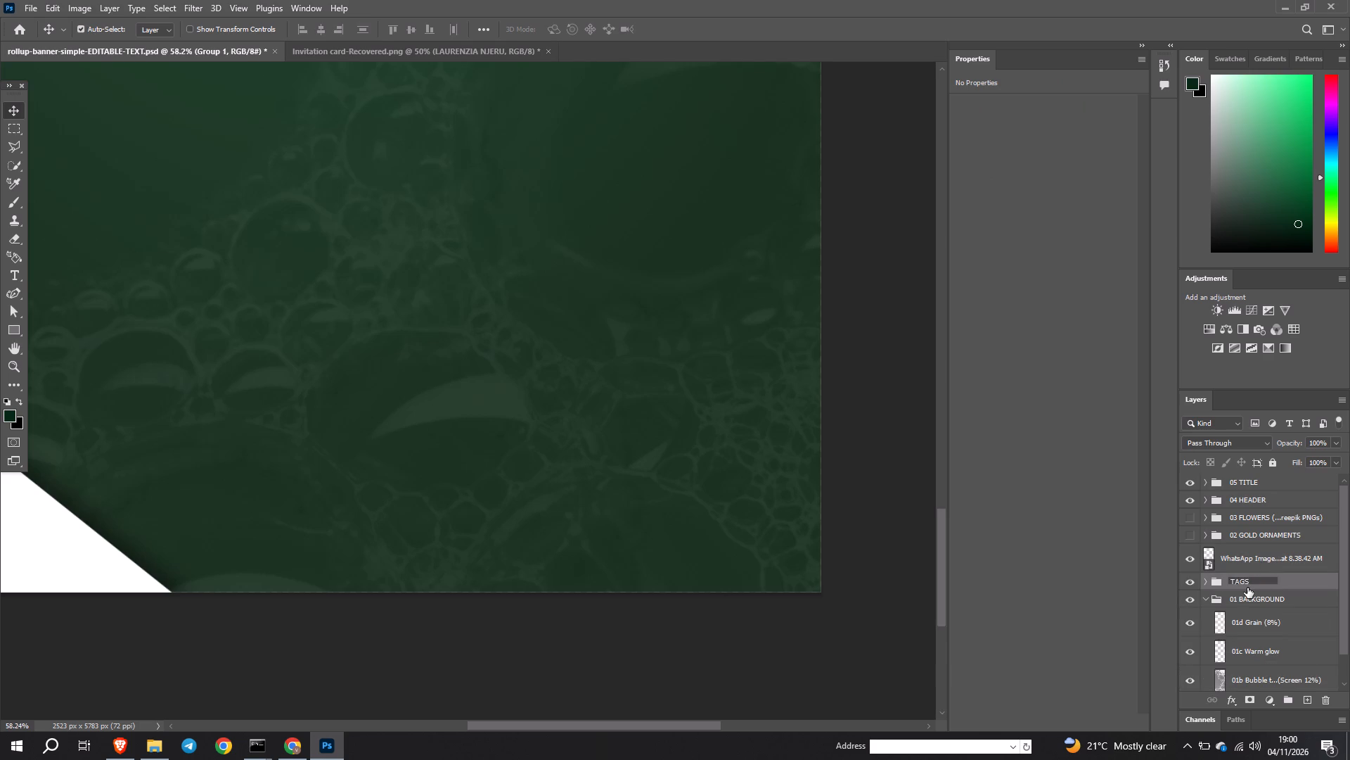
{"action": "key", "text": "Return"}
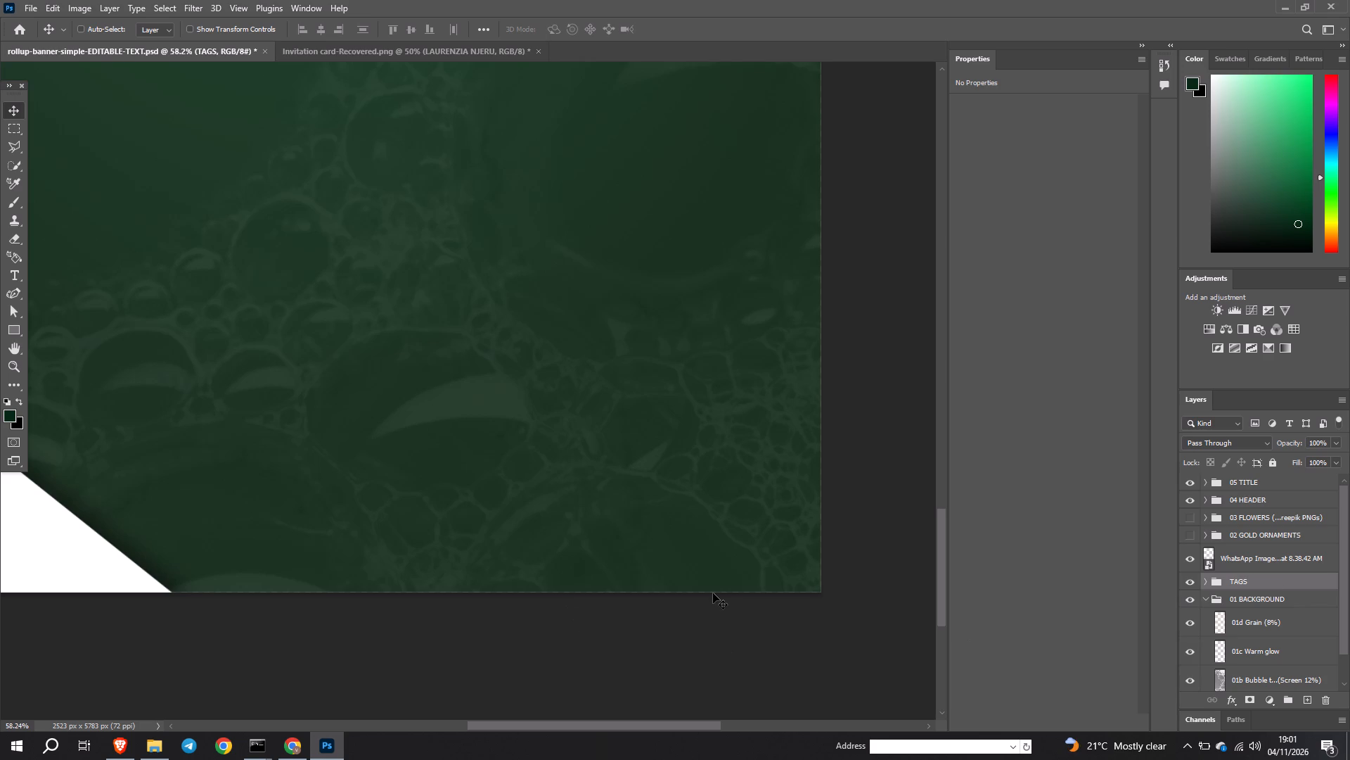
Duplicate the TAGS group and rename the copy TAGS2.
{"action": "key", "text": "ctrl+j"}
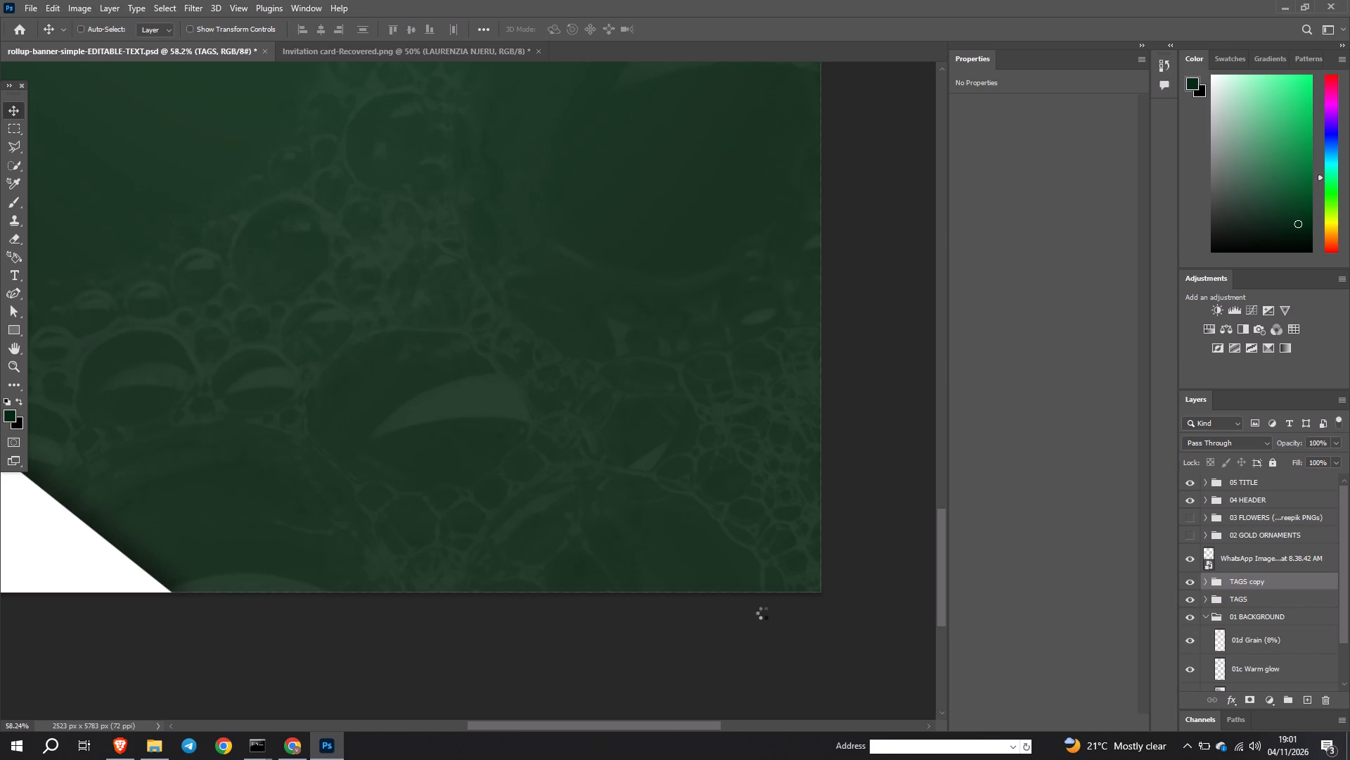
{"action": "double_click", "coordinate": [1249, 581]}
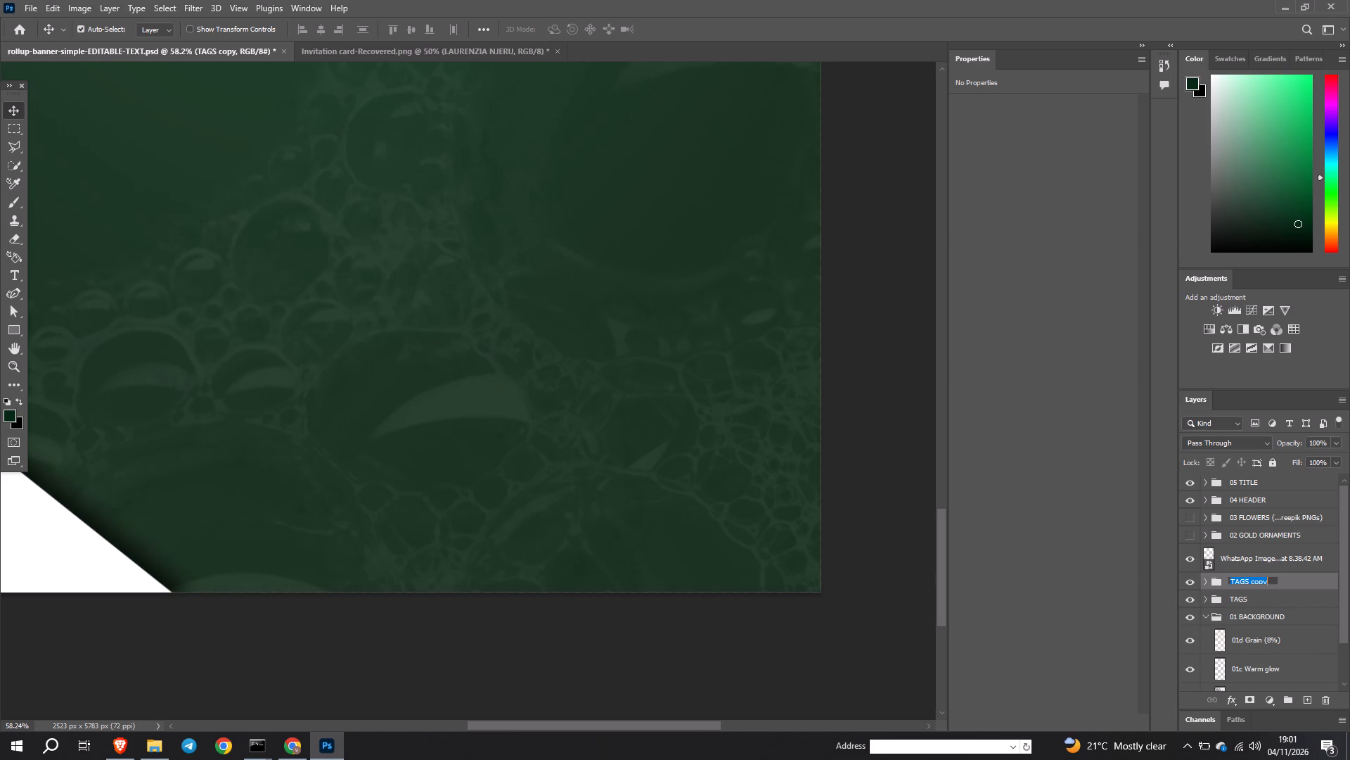
{"action": "type", "text": "TAGS2"}
{"action": "key", "text": "Return"}
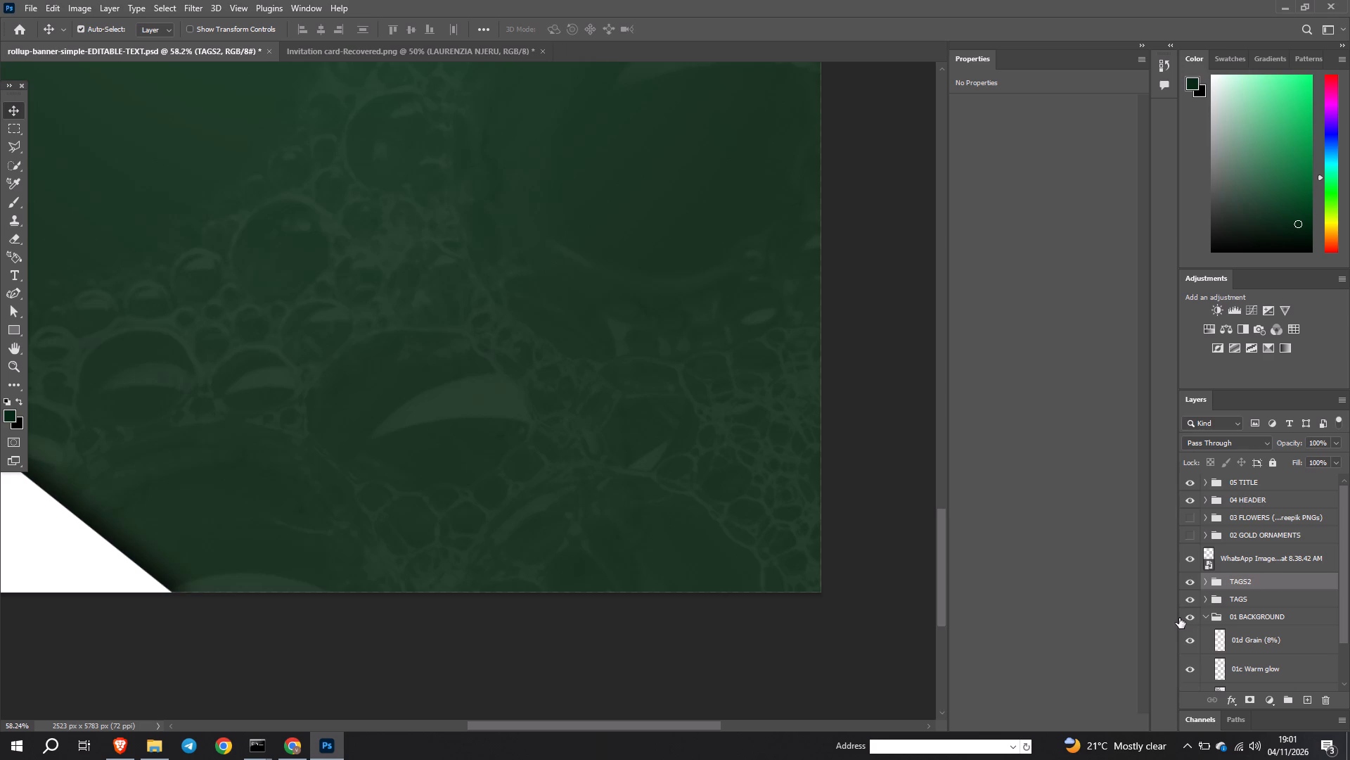
Flip the TAGS2 group horizontally and position it in the banner's bottom-right corner at about X 2331, Y 5749 px.
{"action": "key", "text": "ctrl+t"}
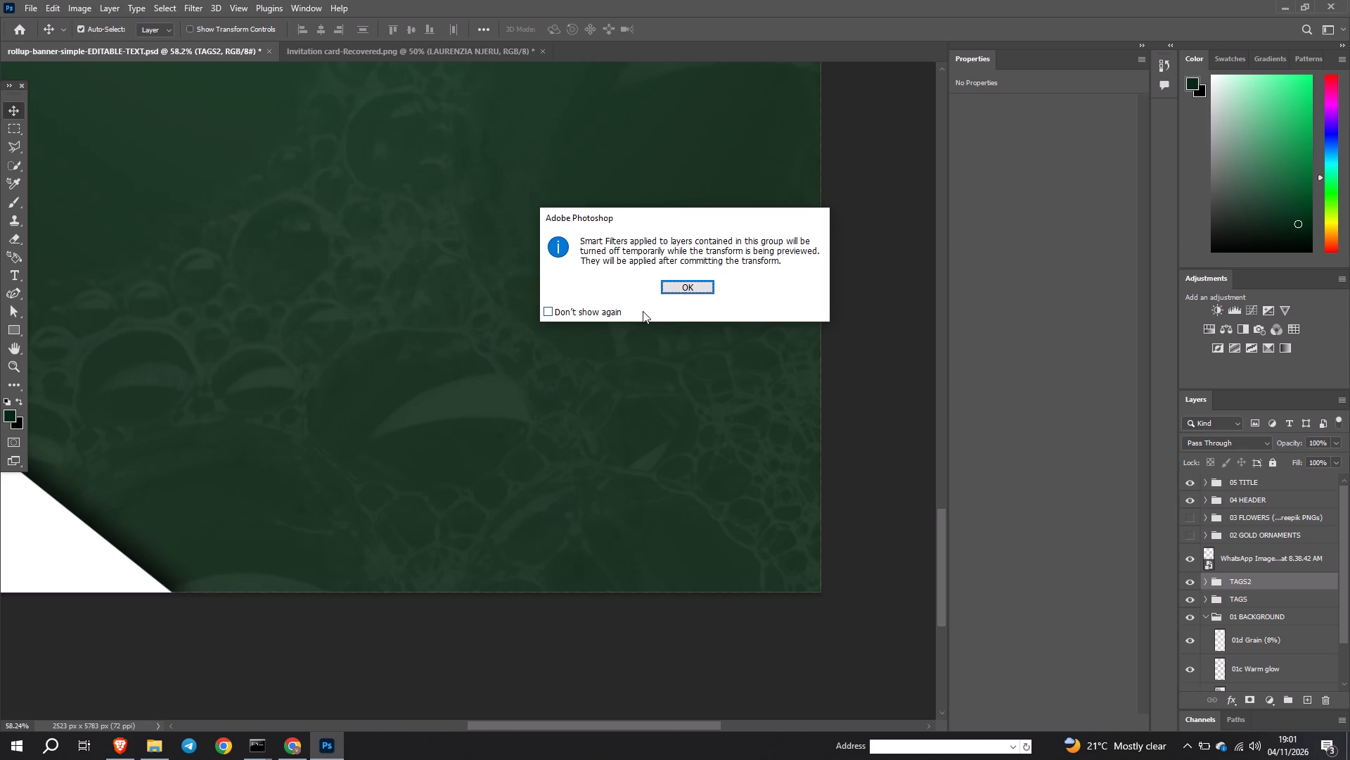
{"action": "left_click", "coordinate": [682, 281]}
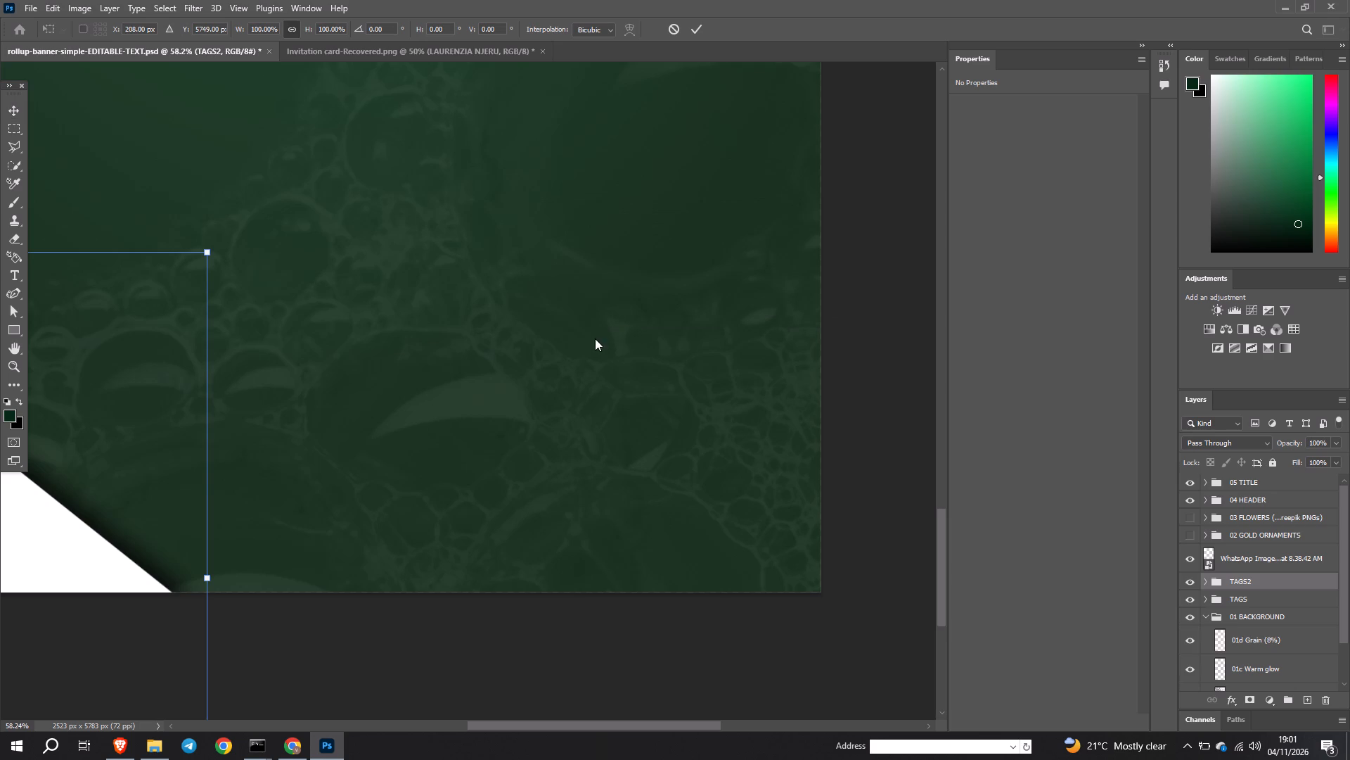
{"action": "right_click", "coordinate": [91, 438]}
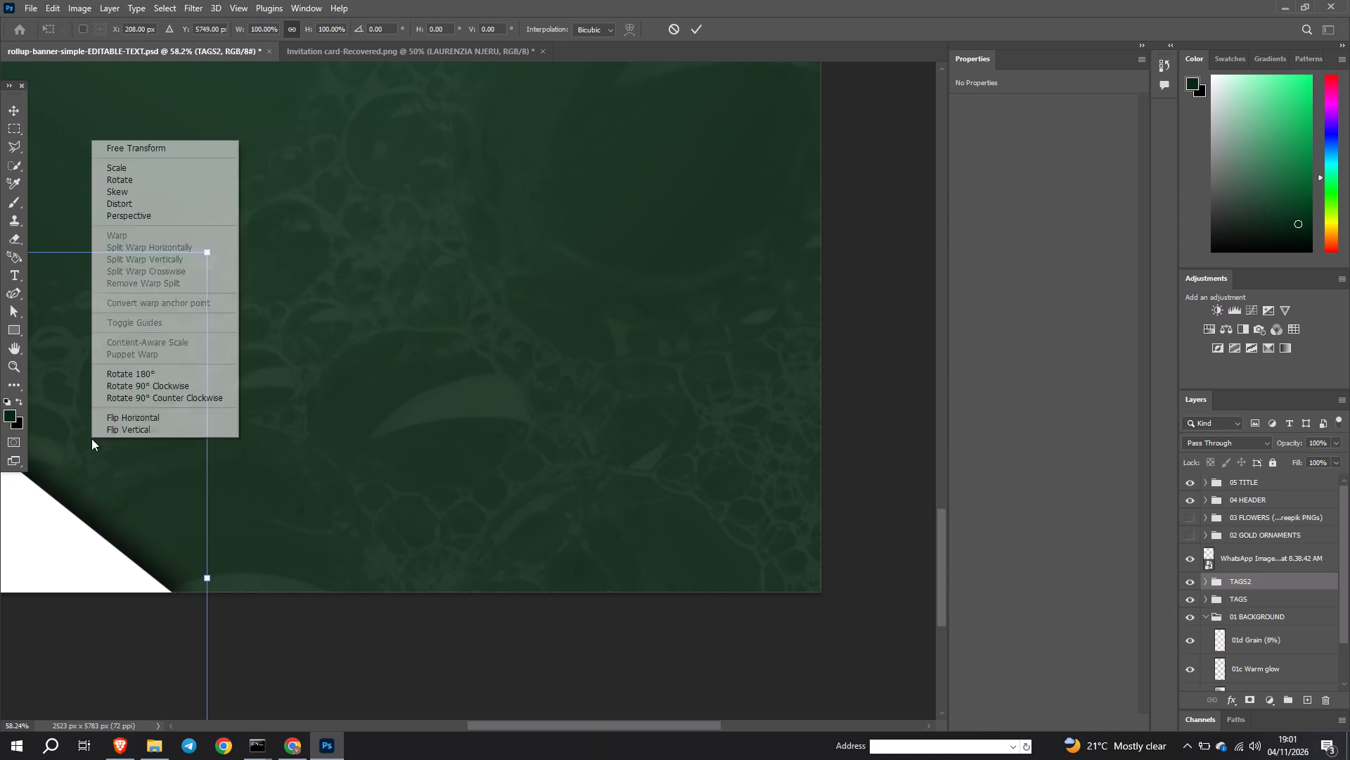
{"action": "left_click", "coordinate": [141, 419]}
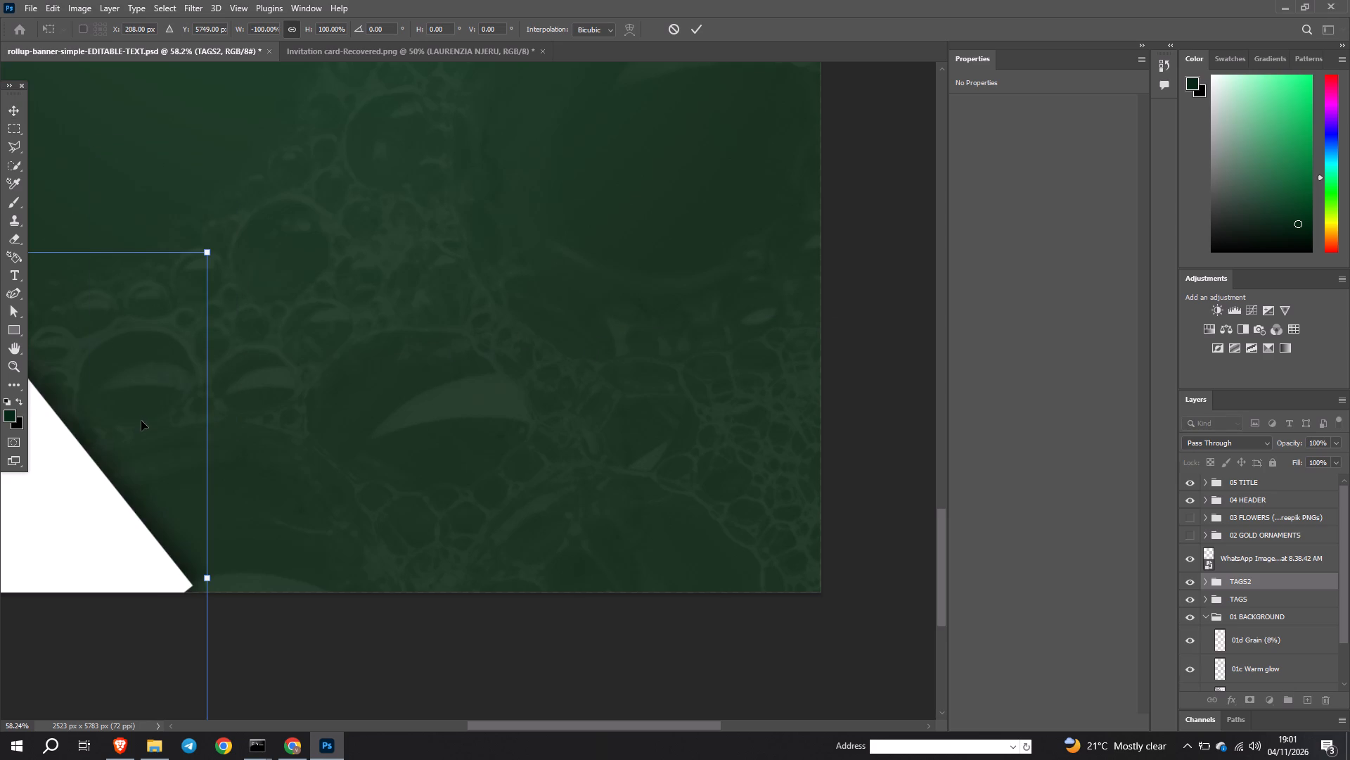
{"action": "left_click_drag", "start_coordinate": [133, 441], "coordinate": [269, 436]}
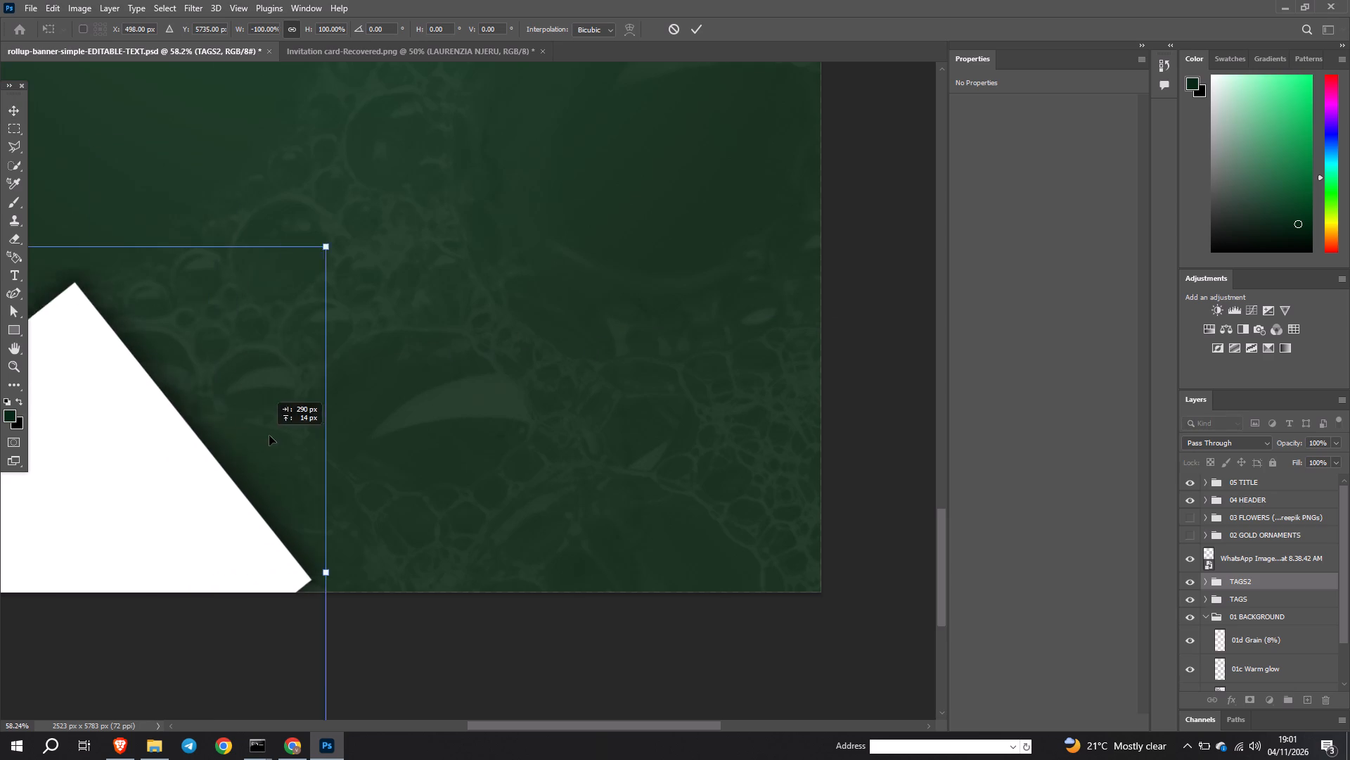
{"action": "left_click_drag", "start_coordinate": [269, 436], "coordinate": [603, 443]}
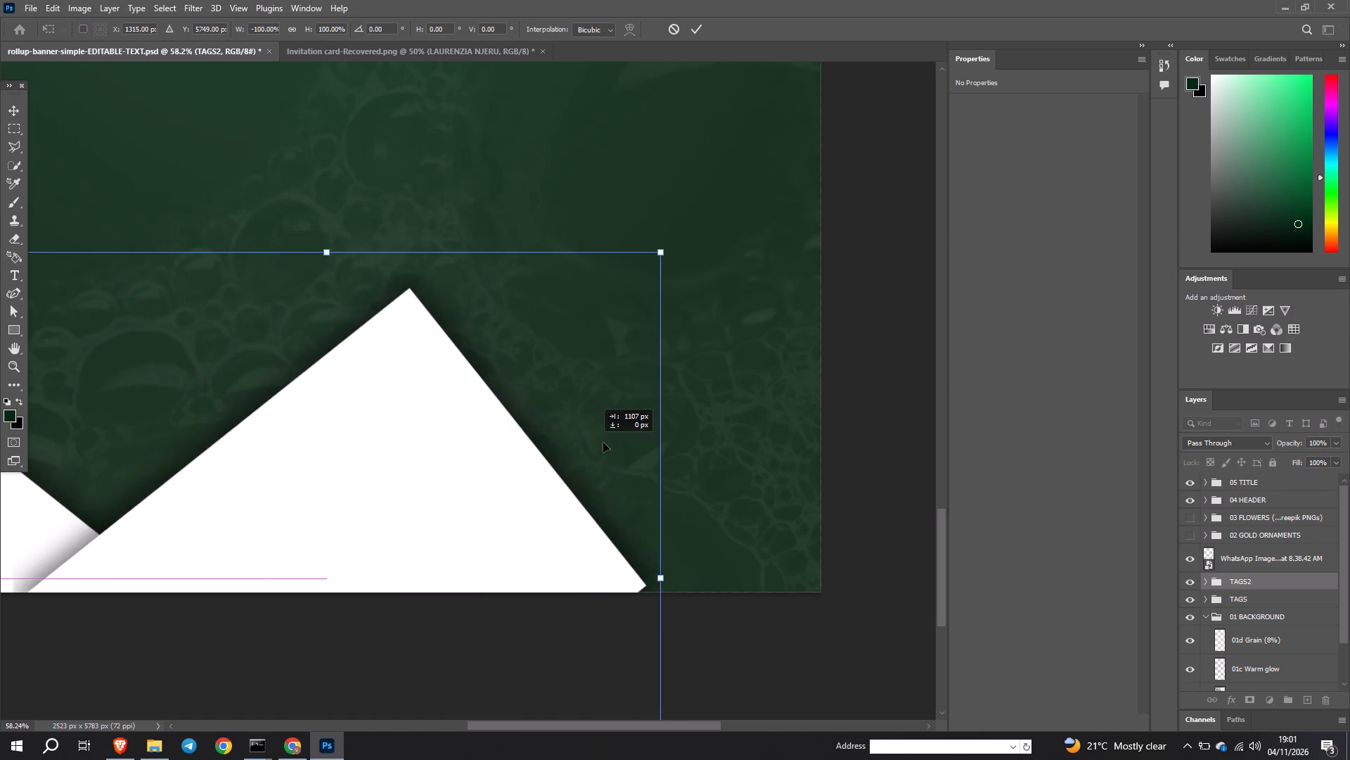
{"action": "left_click_drag", "start_coordinate": [603, 443], "coordinate": [783, 446]}
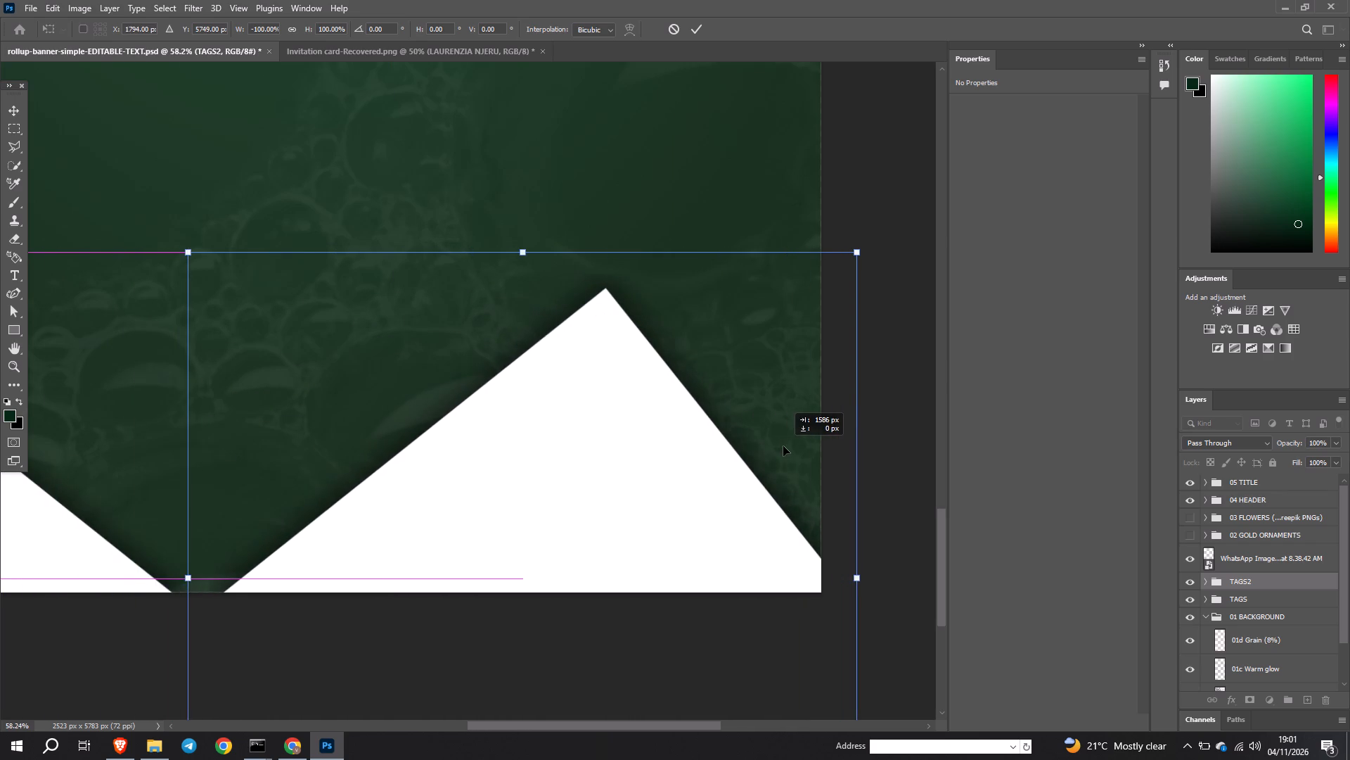
{"action": "left_click_drag", "start_coordinate": [783, 446], "coordinate": [747, 456]}
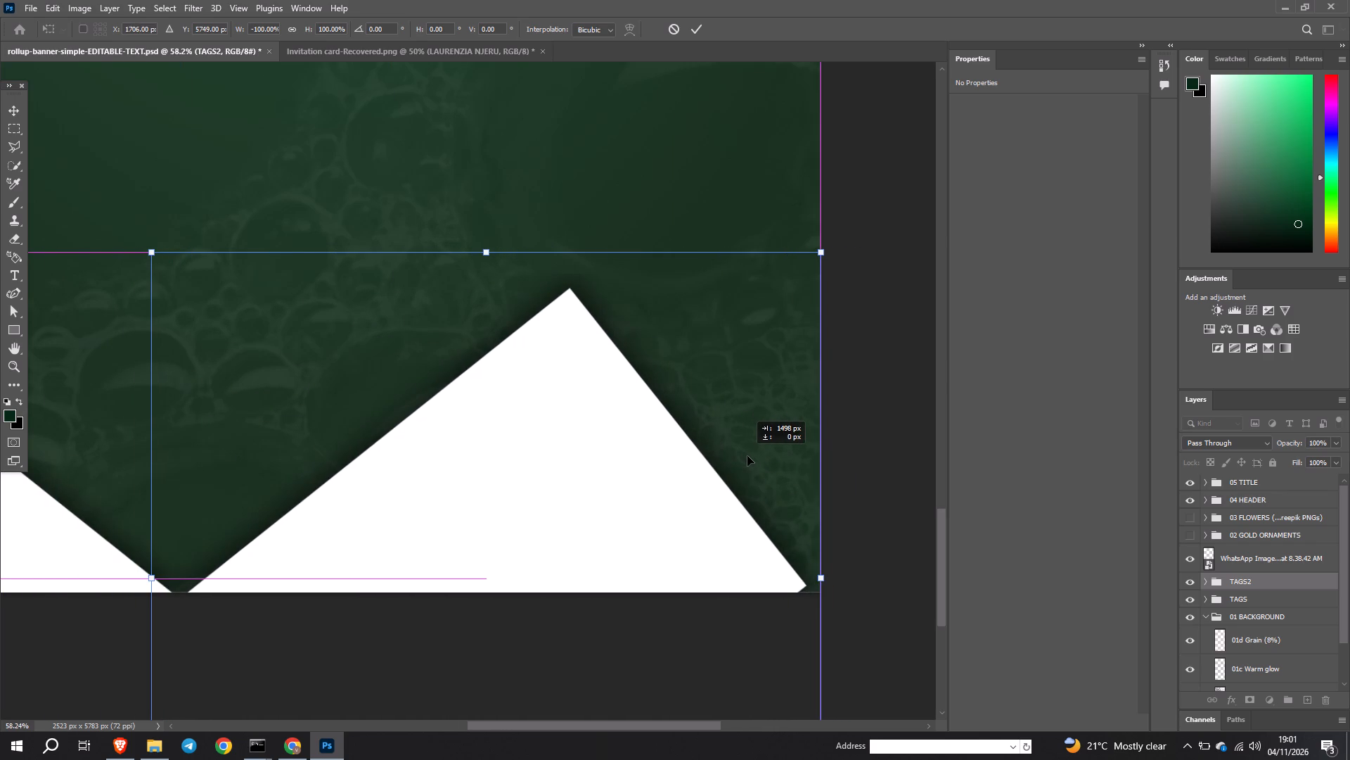
{"action": "left_click_drag", "start_coordinate": [747, 456], "coordinate": [954, 450]}
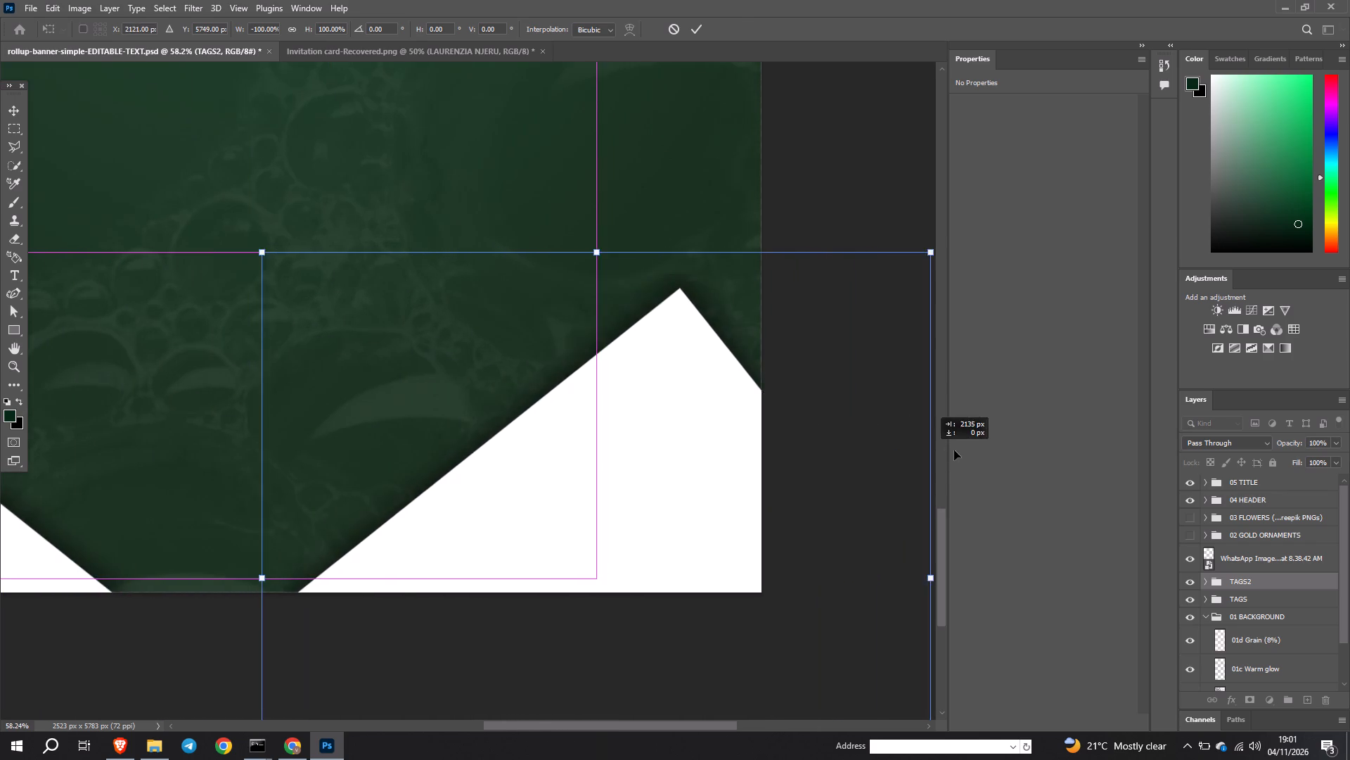
{"action": "left_click_drag", "start_coordinate": [954, 450], "coordinate": [957, 450]}
{"action": "left_click_drag", "start_coordinate": [734, 453], "coordinate": [667, 455]}
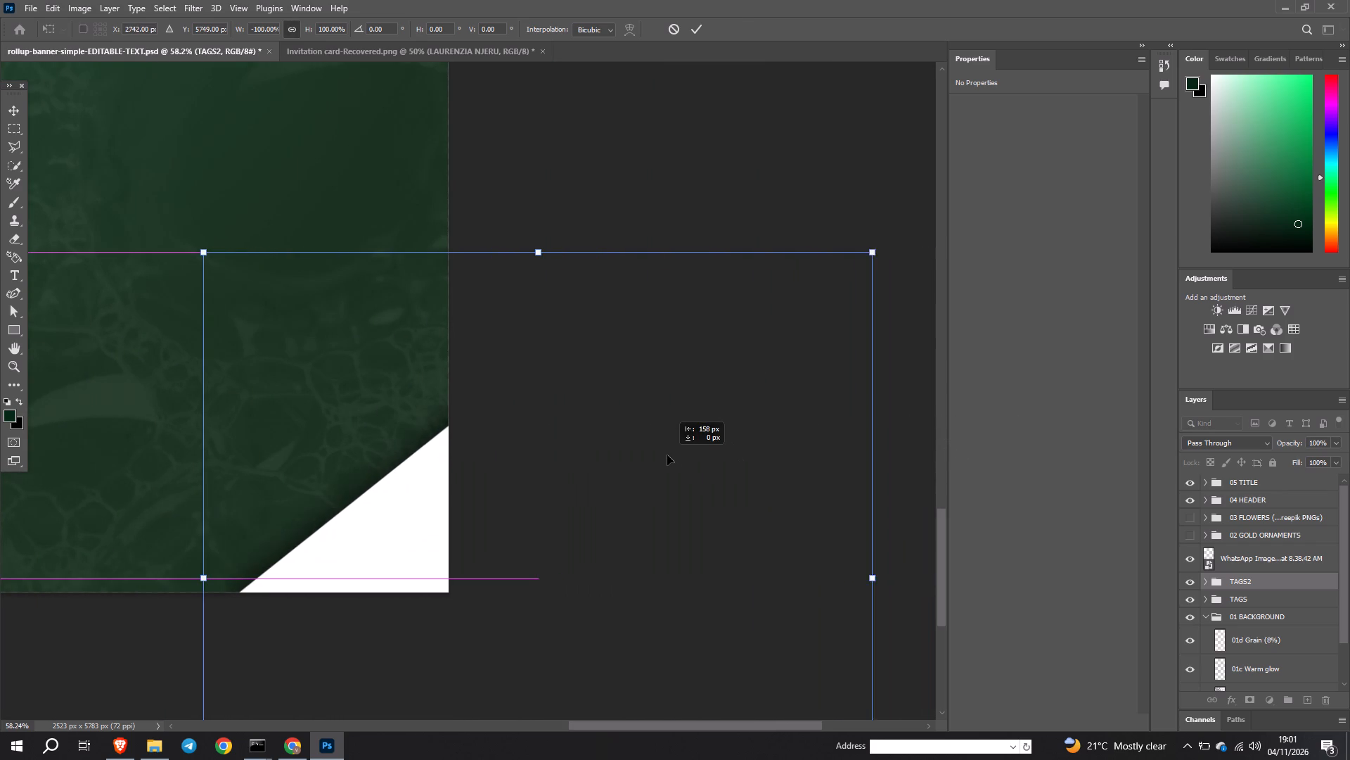
{"action": "left_click_drag", "start_coordinate": [667, 455], "coordinate": [529, 469]}
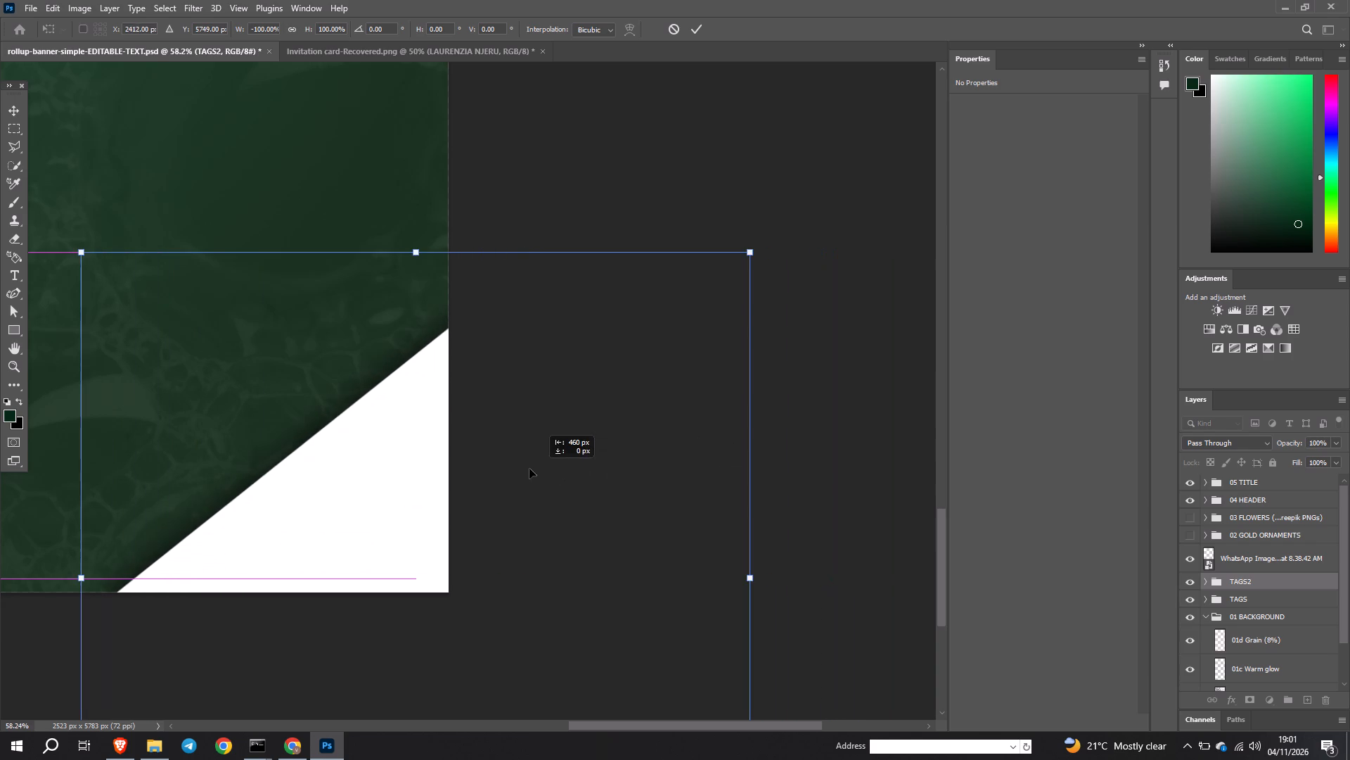
{"action": "left_click_drag", "start_coordinate": [529, 469], "coordinate": [497, 469]}
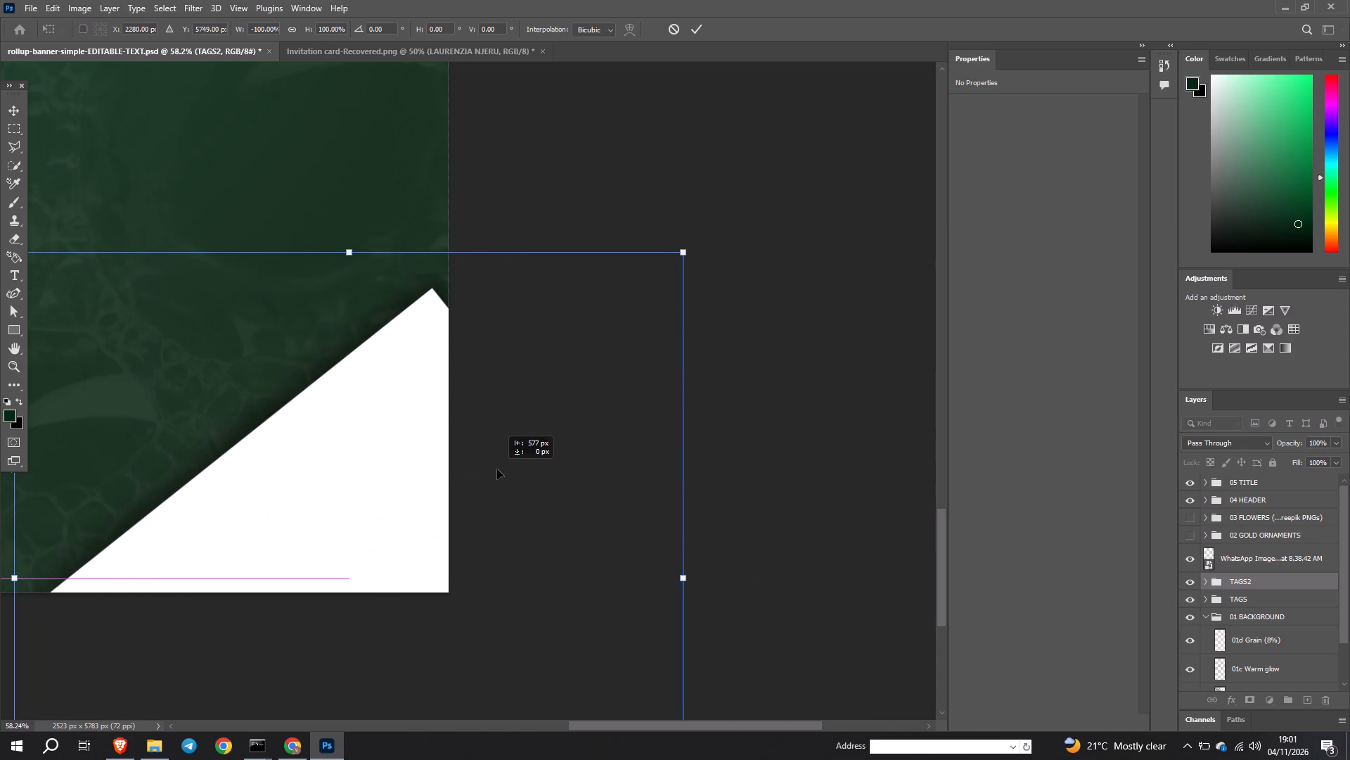
{"action": "left_click_drag", "start_coordinate": [497, 469], "coordinate": [513, 469]}
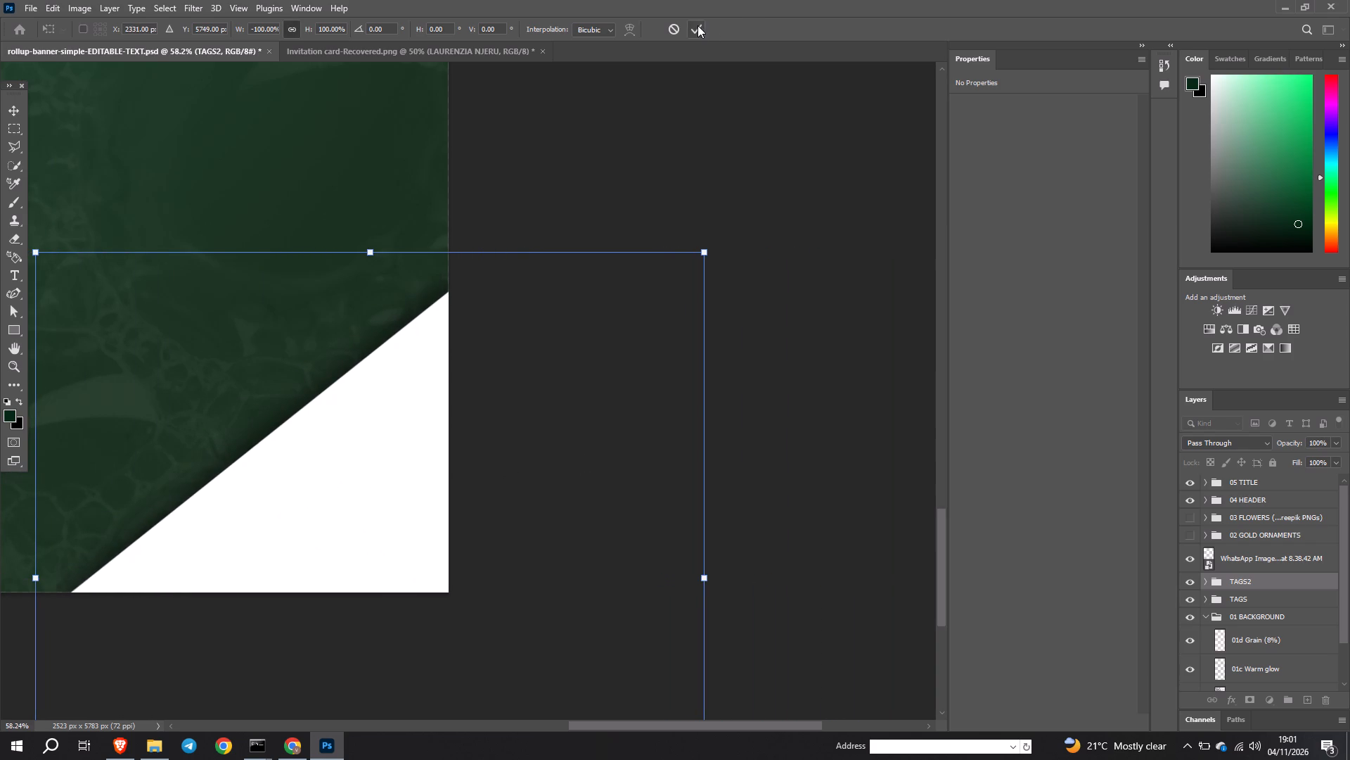
{"action": "left_click", "coordinate": [697, 25]}
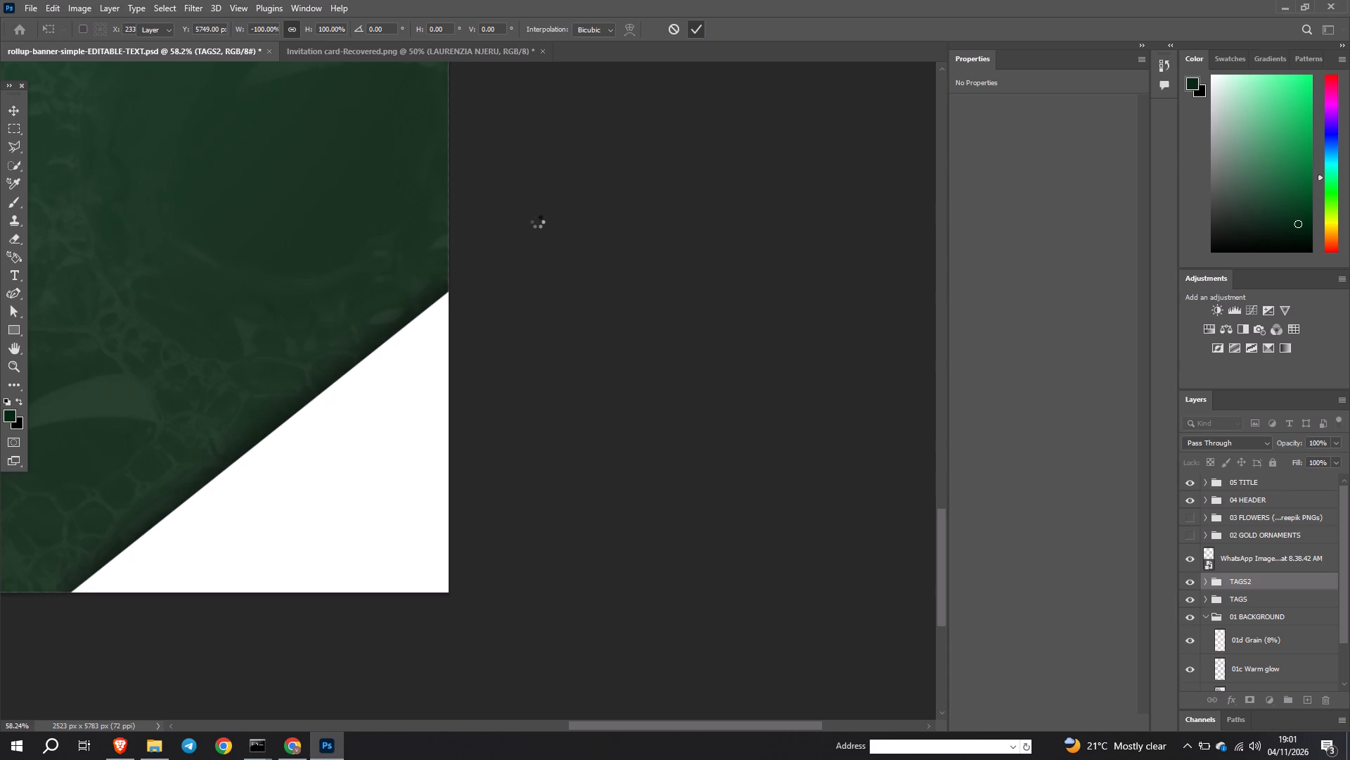
Select the TAGS2 and TAGS corner-shape groups together.
{"action": "scroll", "coordinate": [537, 222], "scroll_direction": "right", "scroll_amount": 1}
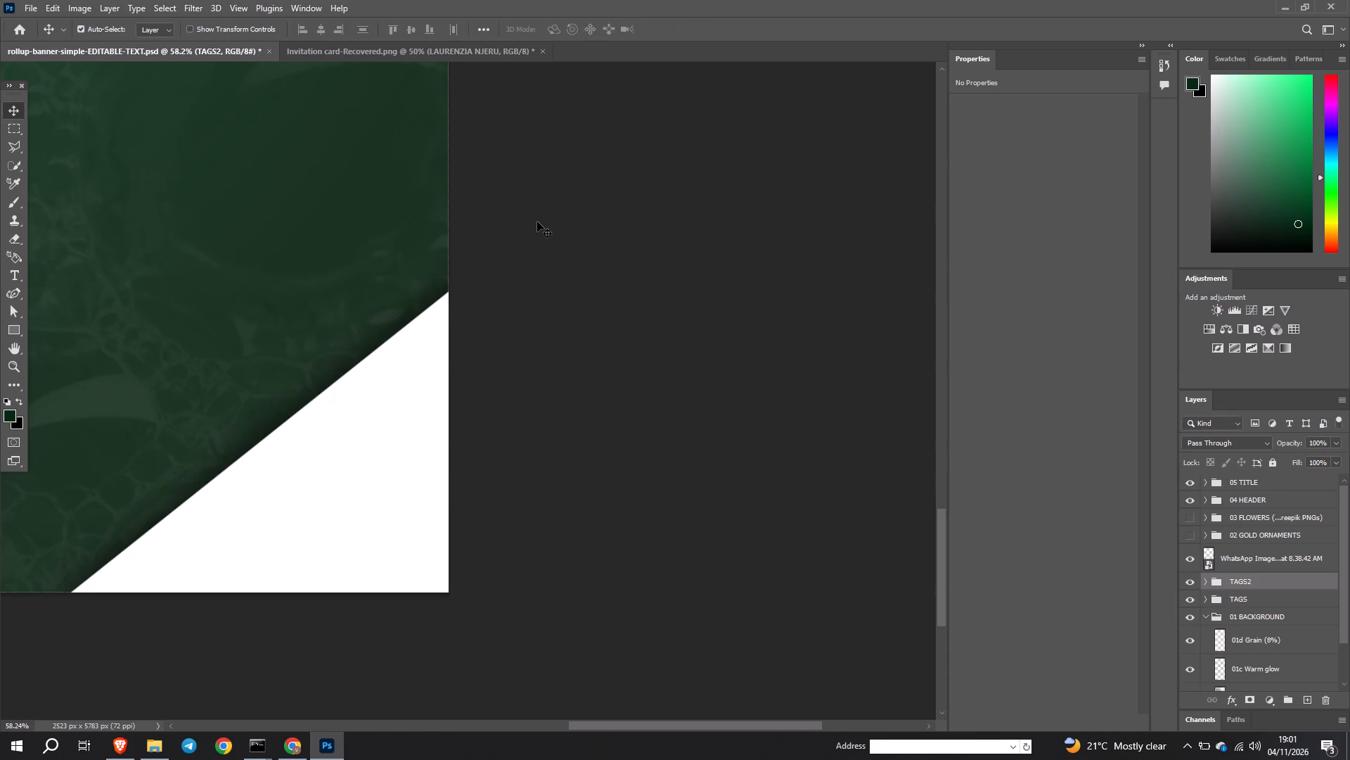
{"action": "scroll", "coordinate": [367, 257], "scroll_direction": "right", "scroll_amount": 3}
{"action": "scroll", "coordinate": [367, 257], "scroll_direction": "left", "scroll_amount": 5}
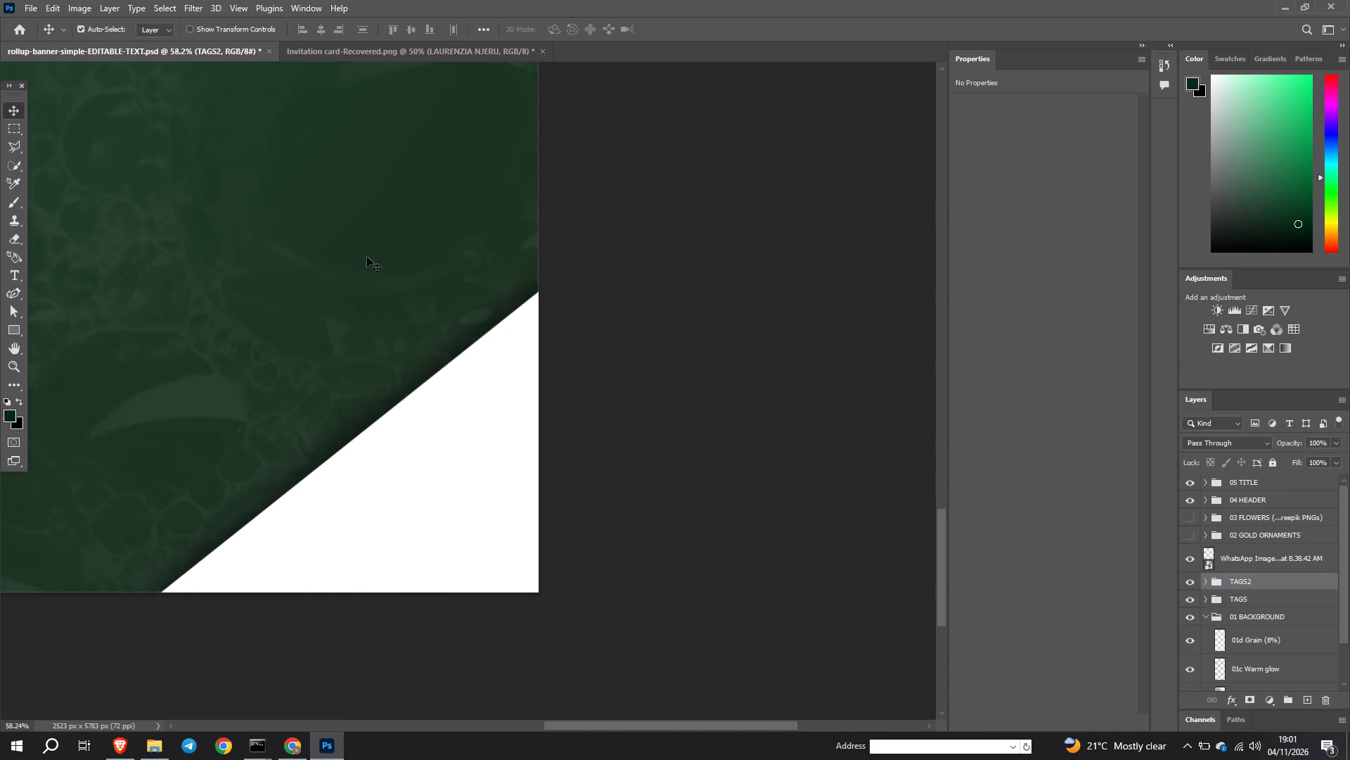
{"action": "scroll", "coordinate": [367, 257], "scroll_direction": "left", "scroll_amount": 10}
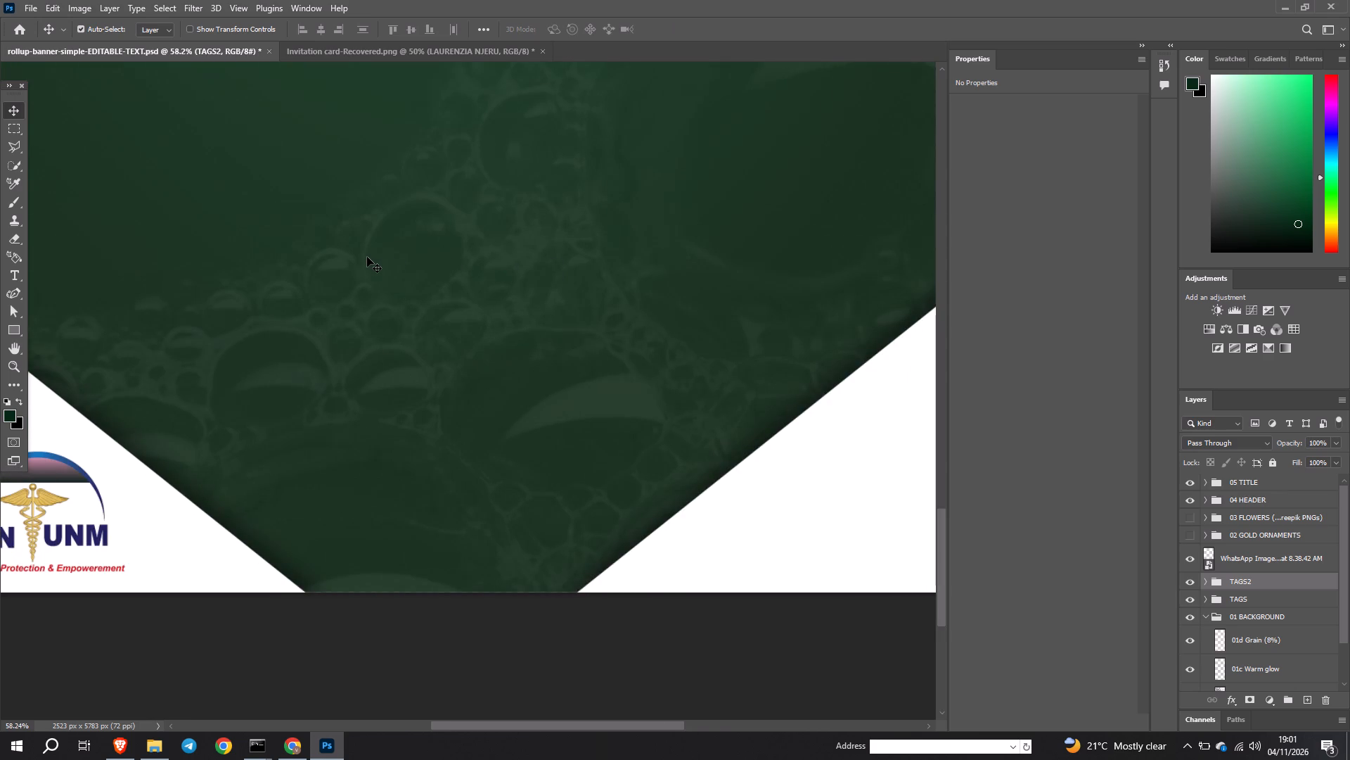
{"action": "scroll", "coordinate": [367, 257], "scroll_direction": "left", "scroll_amount": 4}
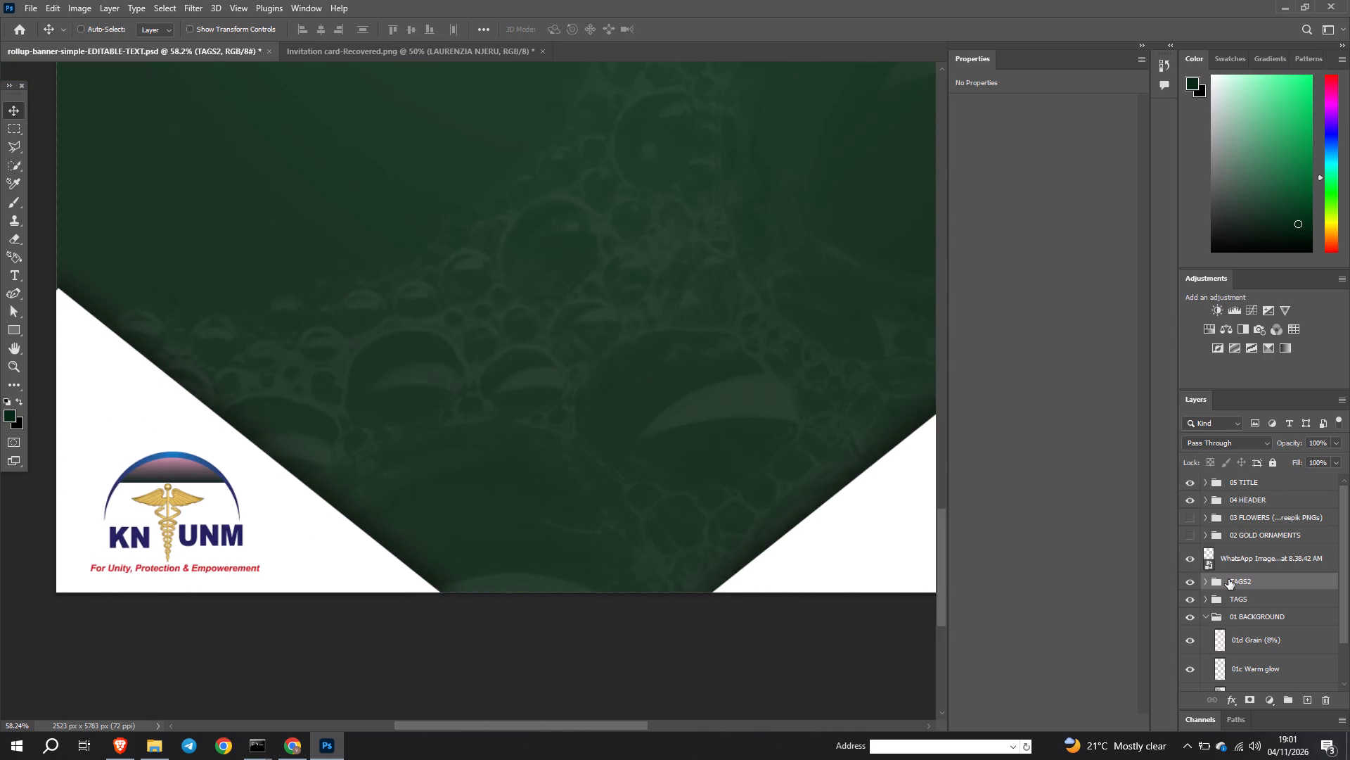
{"action": "left_click", "coordinate": [1244, 601], "text": "ctrl"}
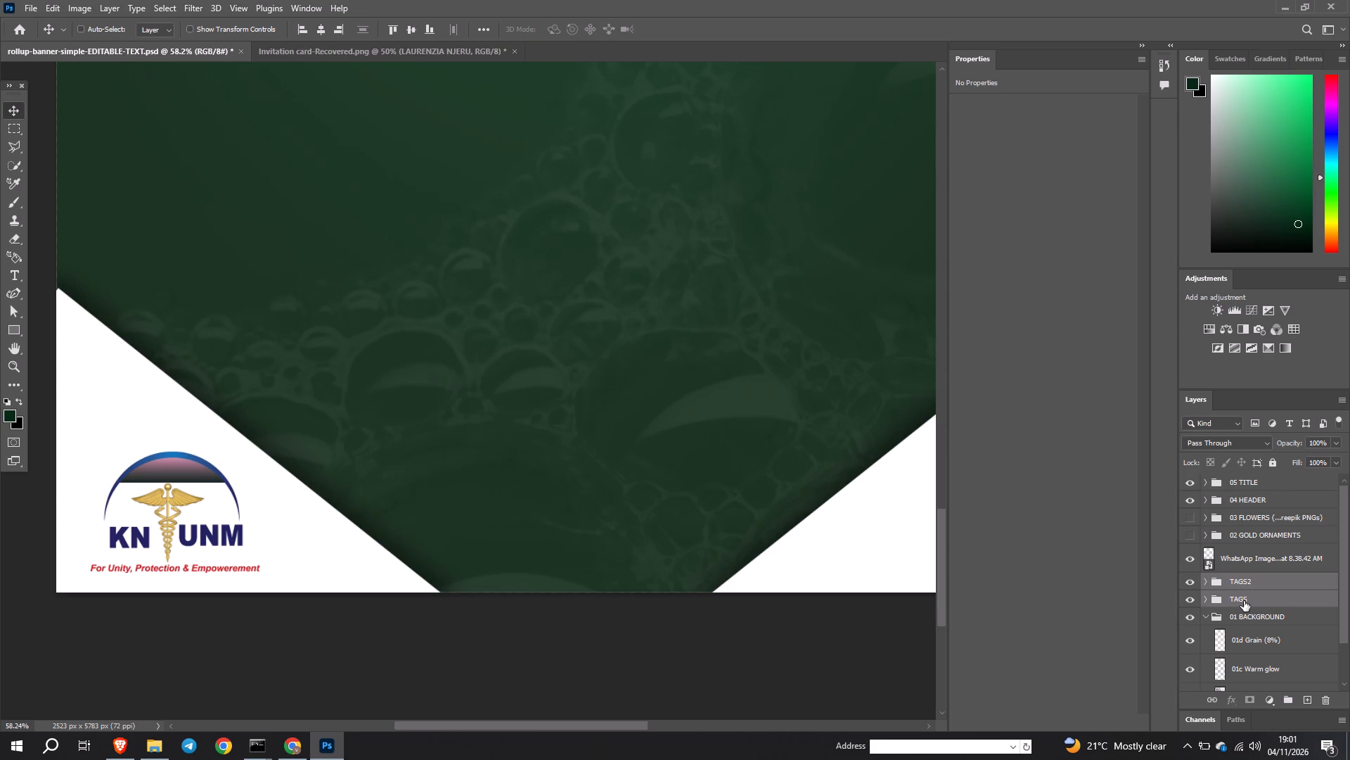
Move the TAGS2 and TAGS corner shapes down together to about X 1261, Y 5892 px.
{"action": "key", "text": "ctrl+t"}
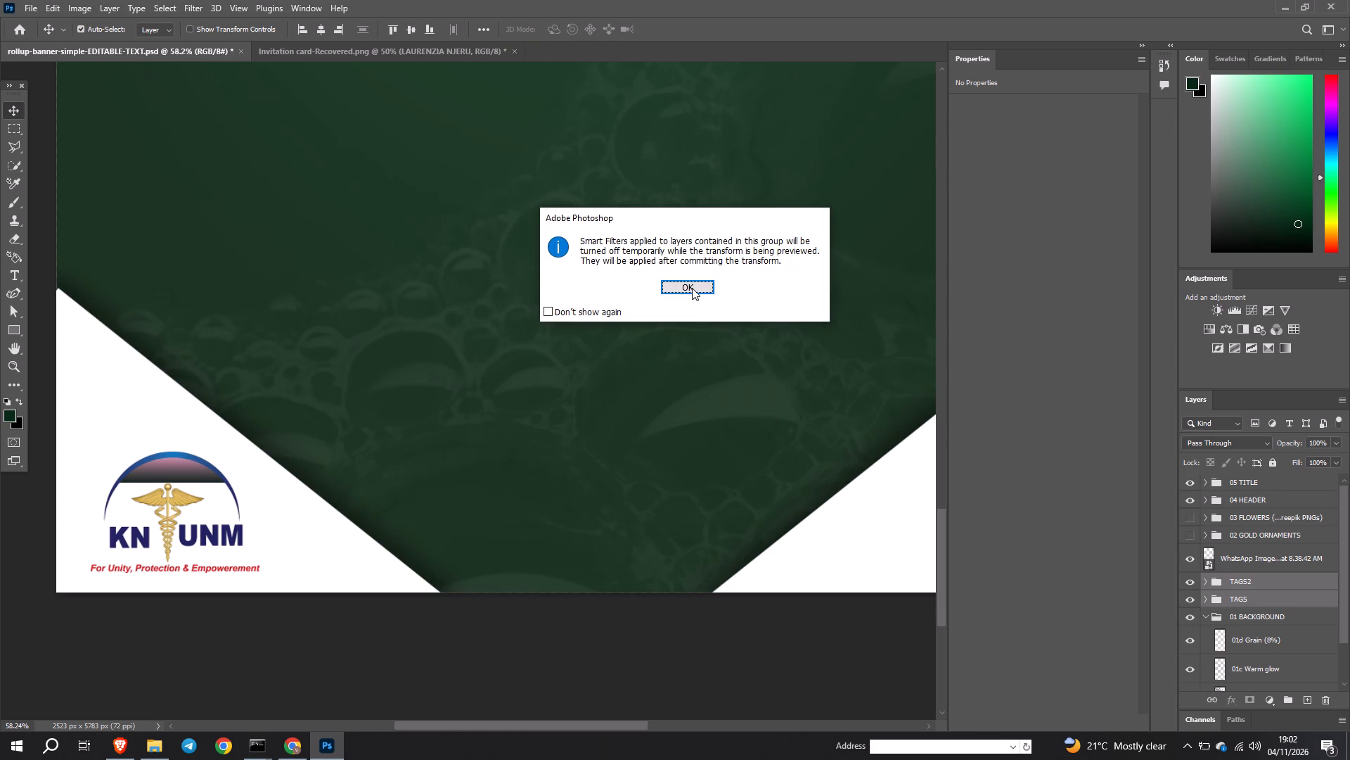
{"action": "left_click", "coordinate": [690, 287]}
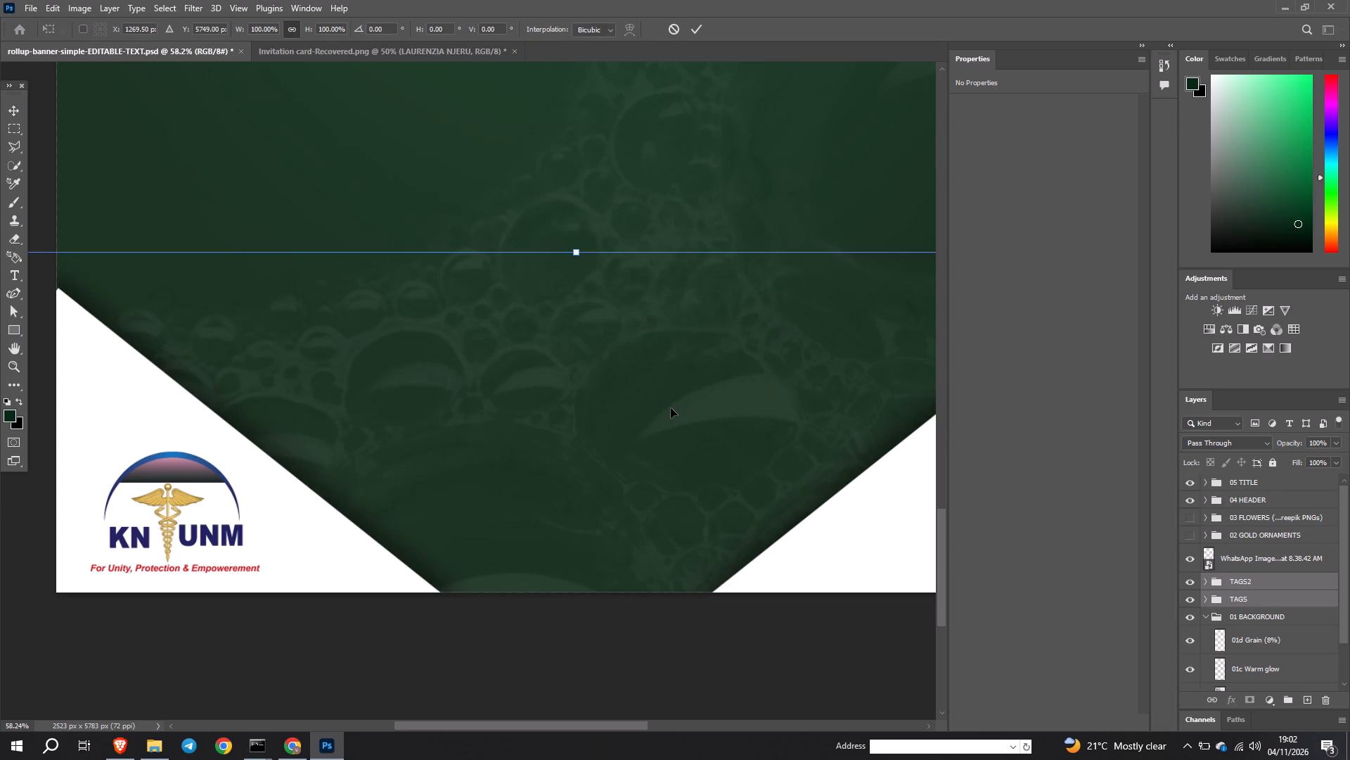
{"action": "left_click_drag", "start_coordinate": [671, 408], "coordinate": [671, 429], "text": "shift"}
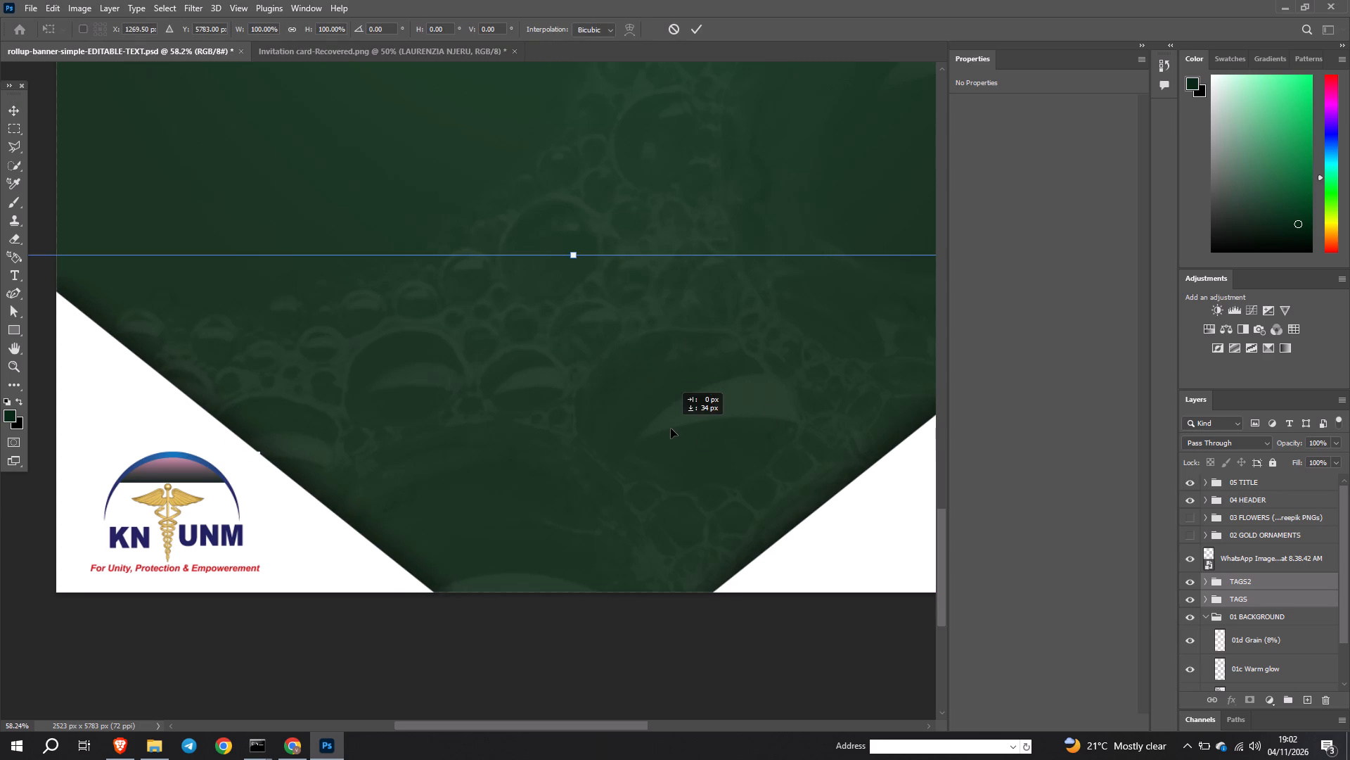
{"action": "left_click_drag", "start_coordinate": [671, 429], "coordinate": [671, 451], "text": "shift"}
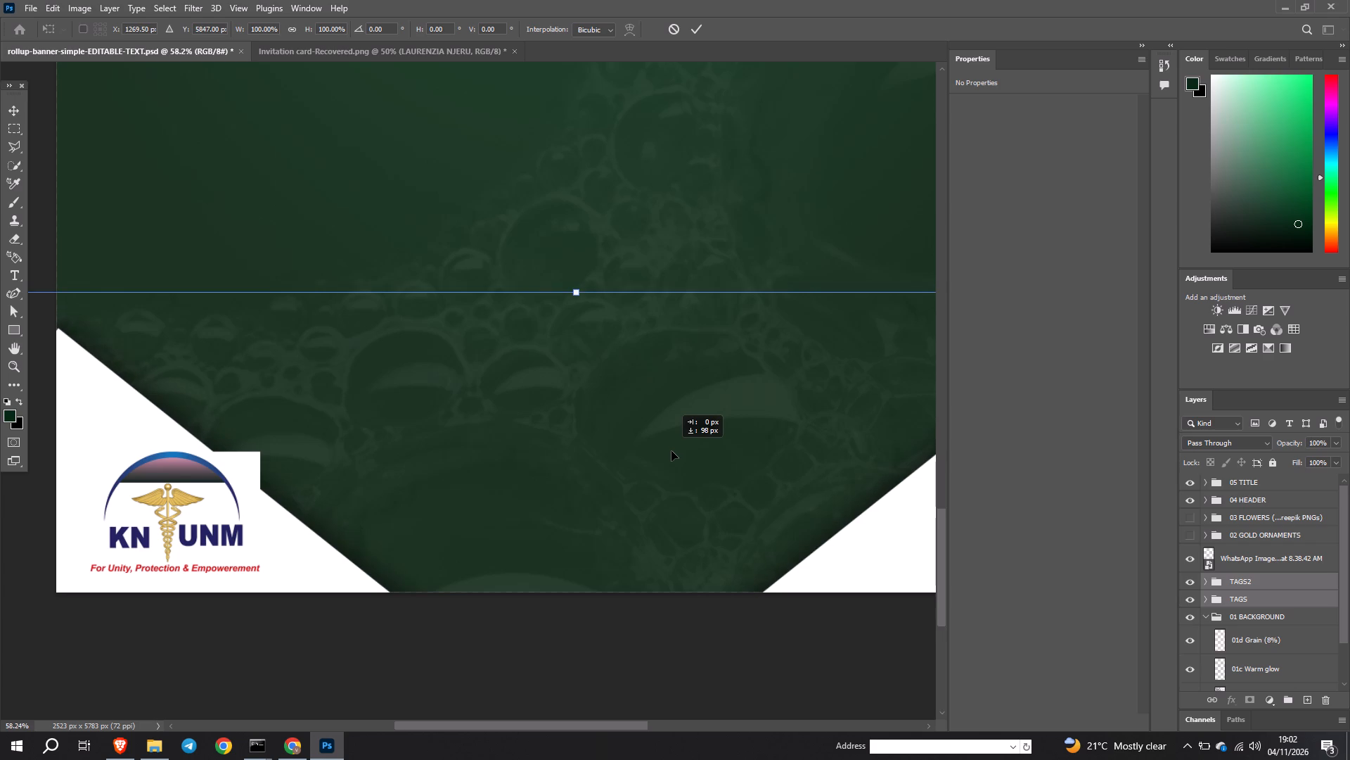
{"action": "left_click_drag", "start_coordinate": [671, 451], "coordinate": [672, 463], "text": "shift"}
{"action": "left_click", "coordinate": [672, 463]}
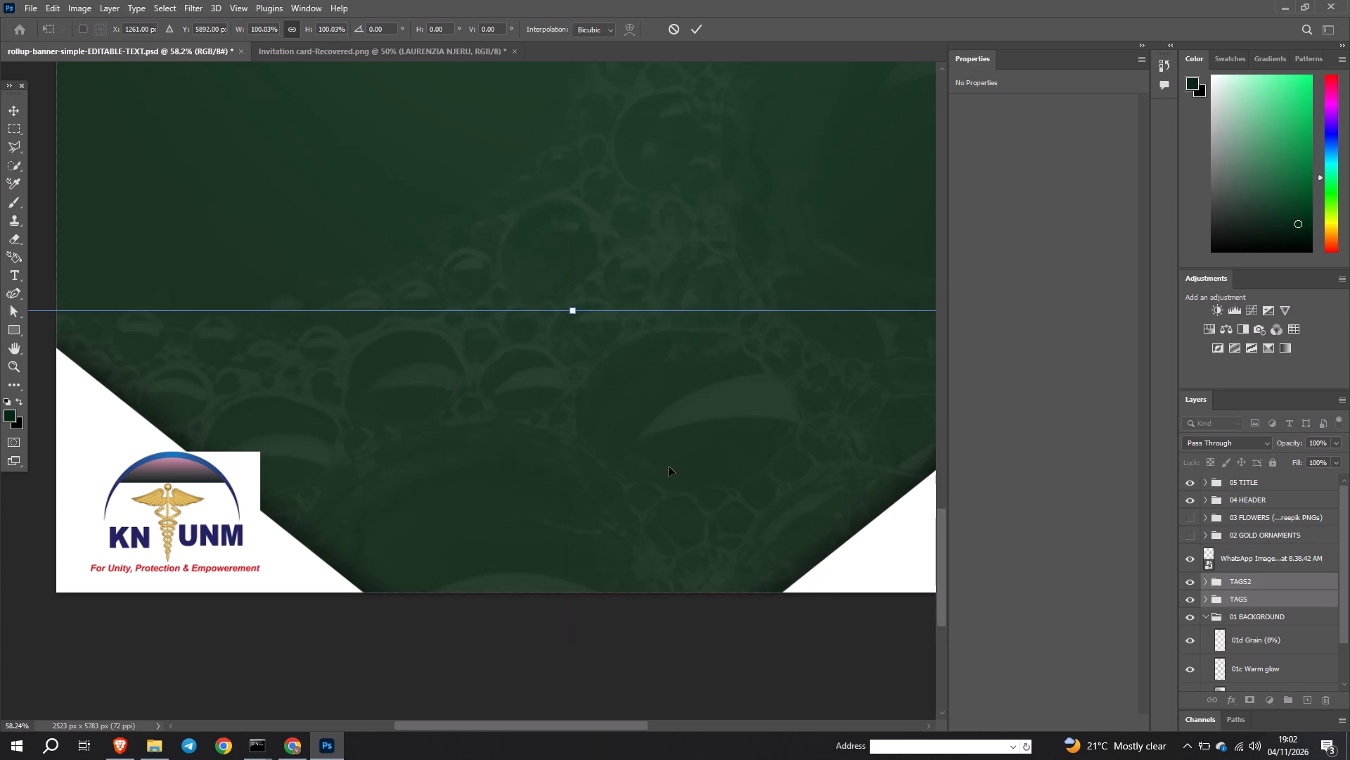
{"action": "left_click", "coordinate": [700, 32]}
Scale the KN UNM logo down to about 21% and place it within the white corner triangle at about X 234, Y 5637 px.
{"action": "left_click", "coordinate": [176, 514]}
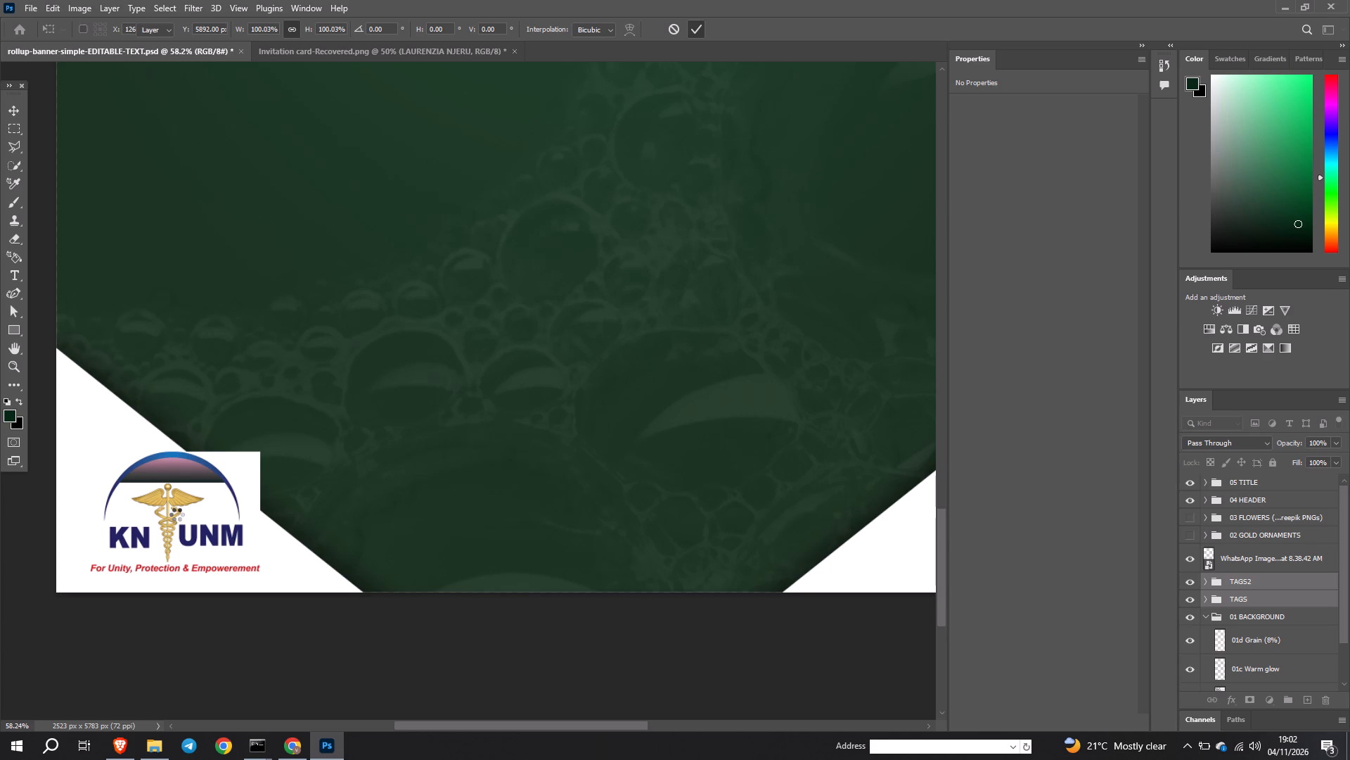
{"action": "left_click", "coordinate": [213, 498]}
{"action": "key", "text": "ctrl+t"}
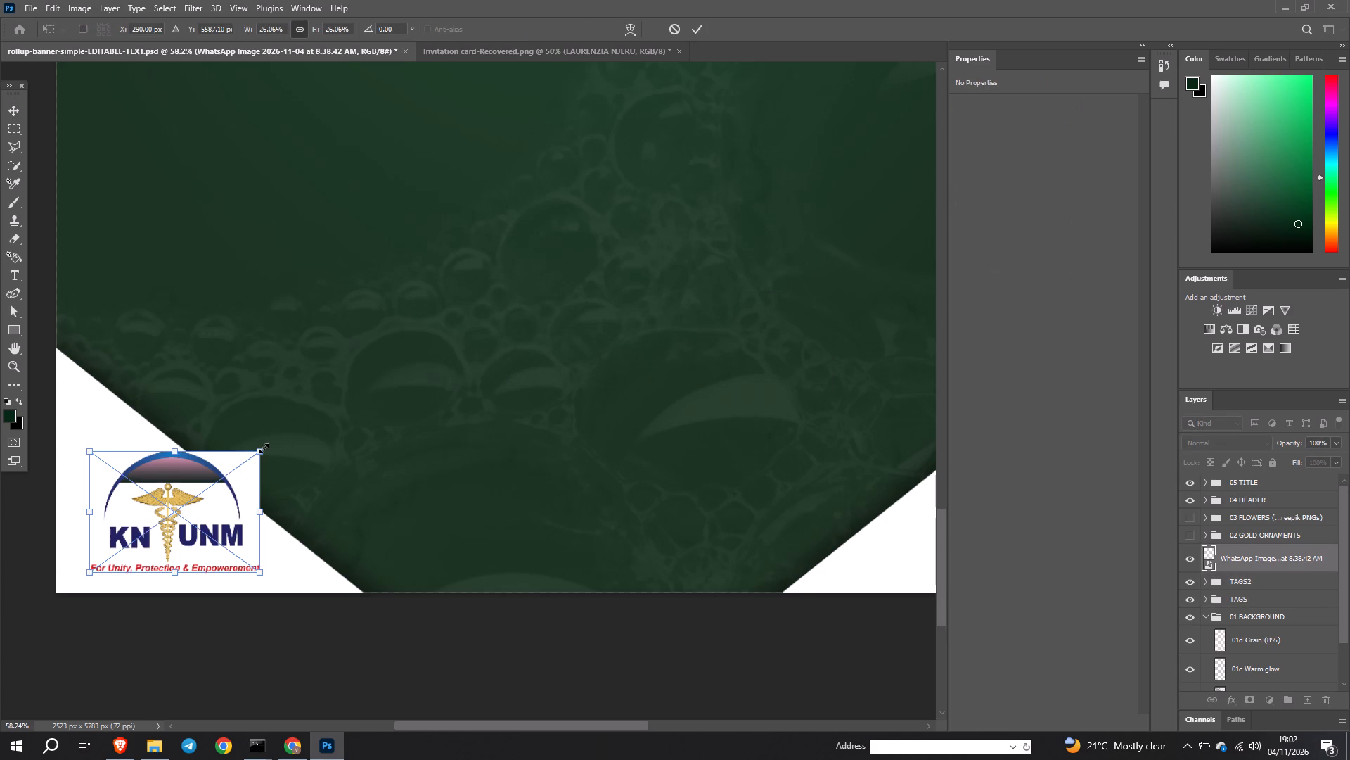
{"action": "left_click_drag", "start_coordinate": [264, 450], "coordinate": [250, 465], "text": "alt"}
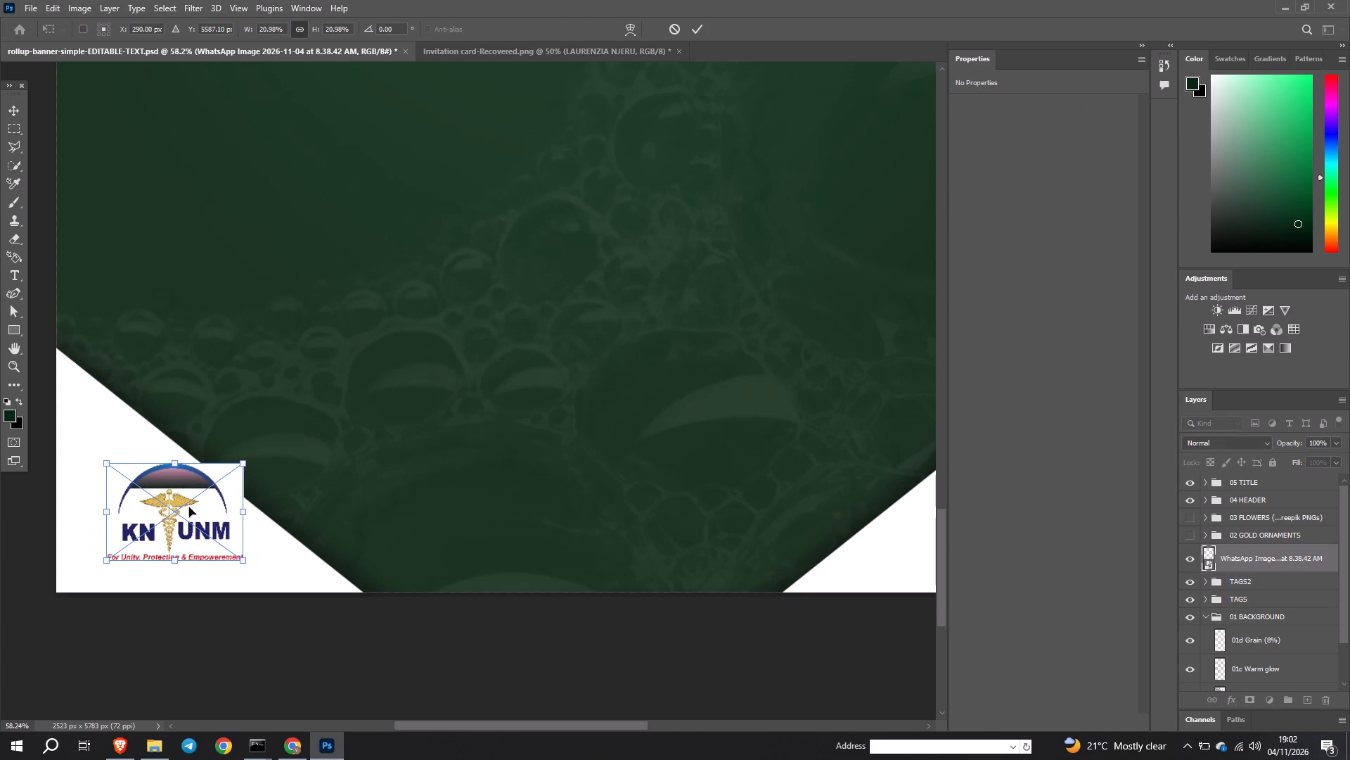
{"action": "left_click_drag", "start_coordinate": [181, 512], "coordinate": [164, 528]}
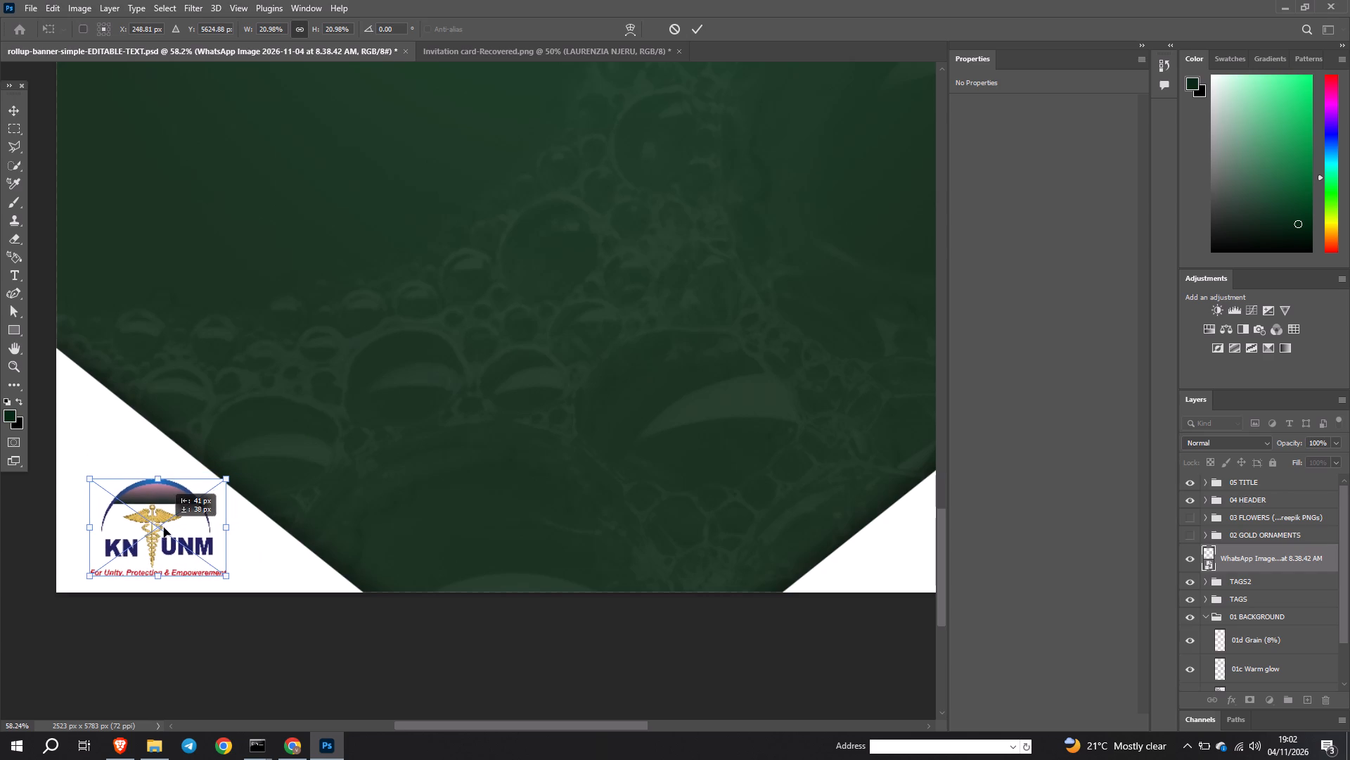
{"action": "left_click_drag", "start_coordinate": [164, 528], "coordinate": [163, 532]}
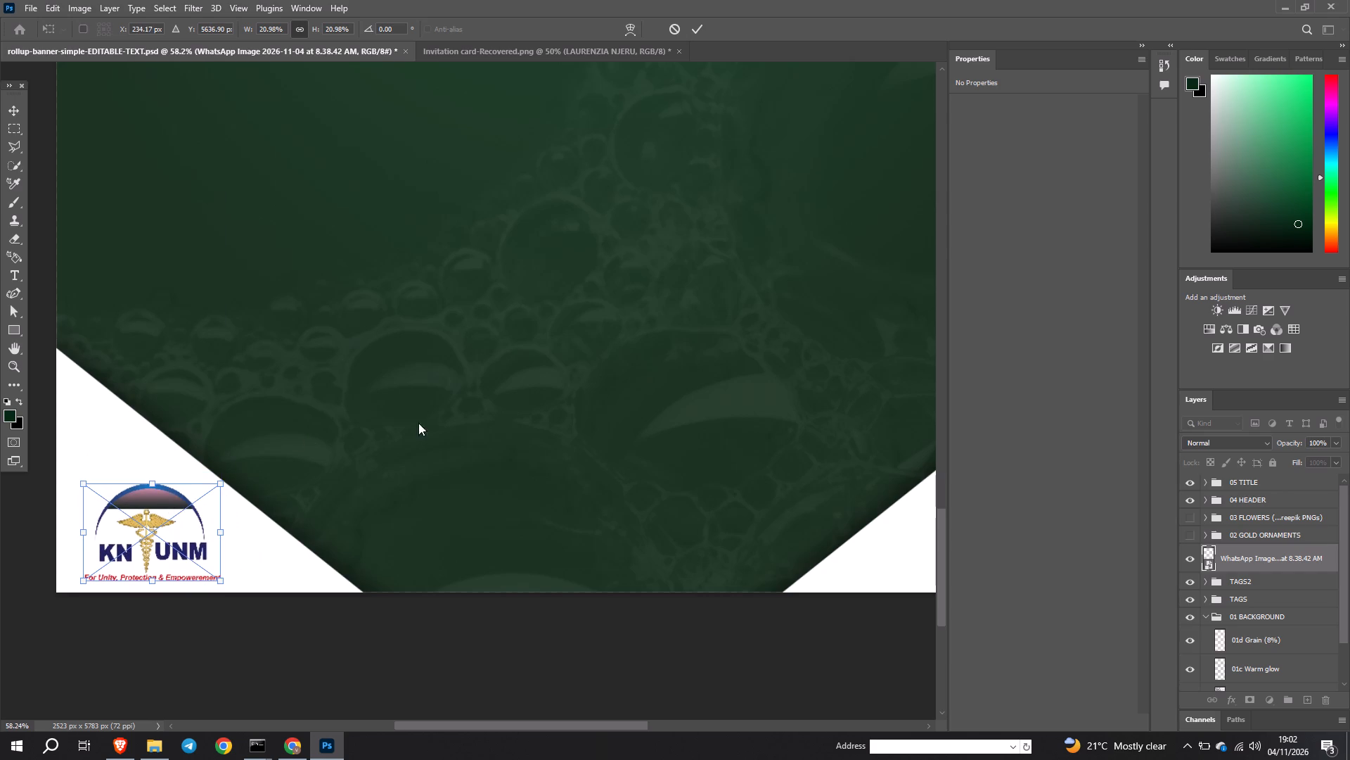
{"action": "left_click", "coordinate": [461, 432]}
Move only the TAGS2 group further into the banner's bottom-right corner, to about X 2325, Y 5918 px.
{"action": "scroll", "coordinate": [660, 310], "scroll_direction": "left", "scroll_amount": 7}
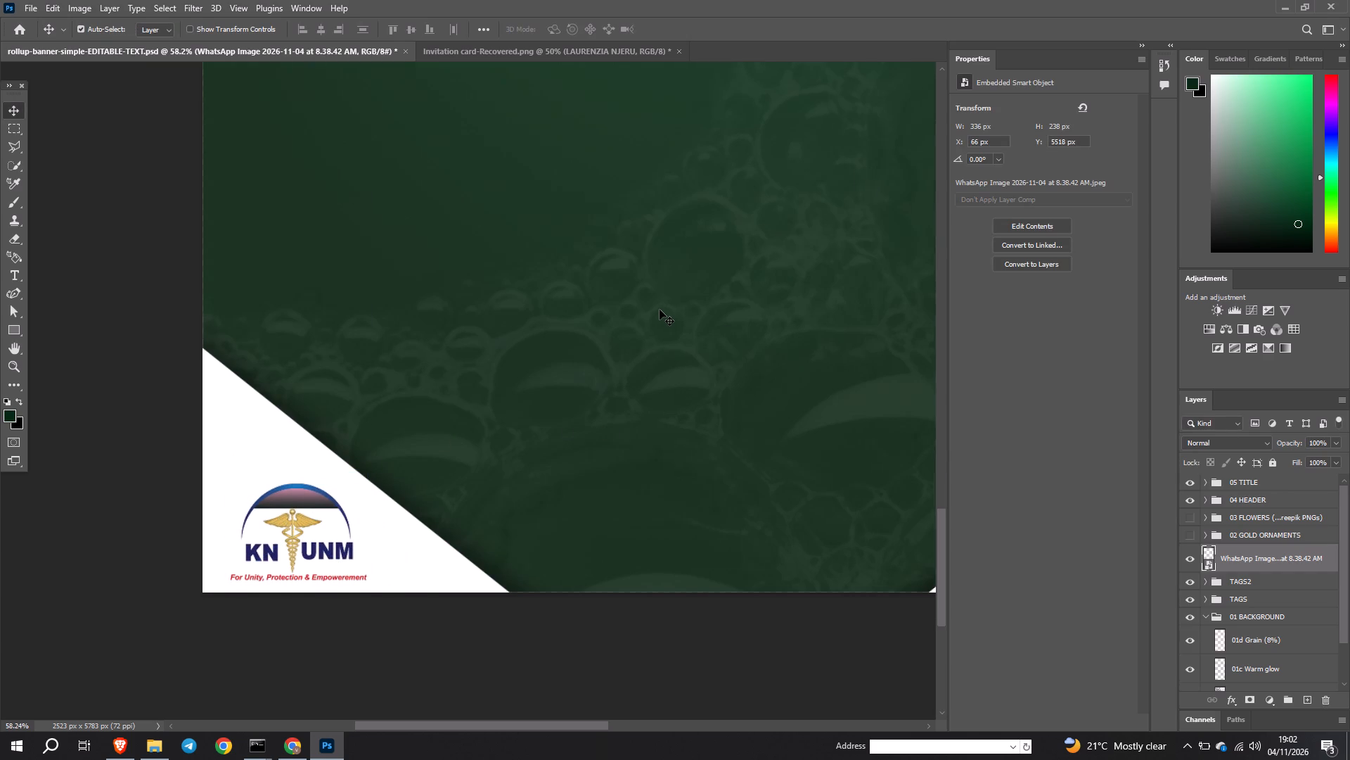
{"action": "scroll", "coordinate": [660, 310], "scroll_direction": "right", "scroll_amount": 7}
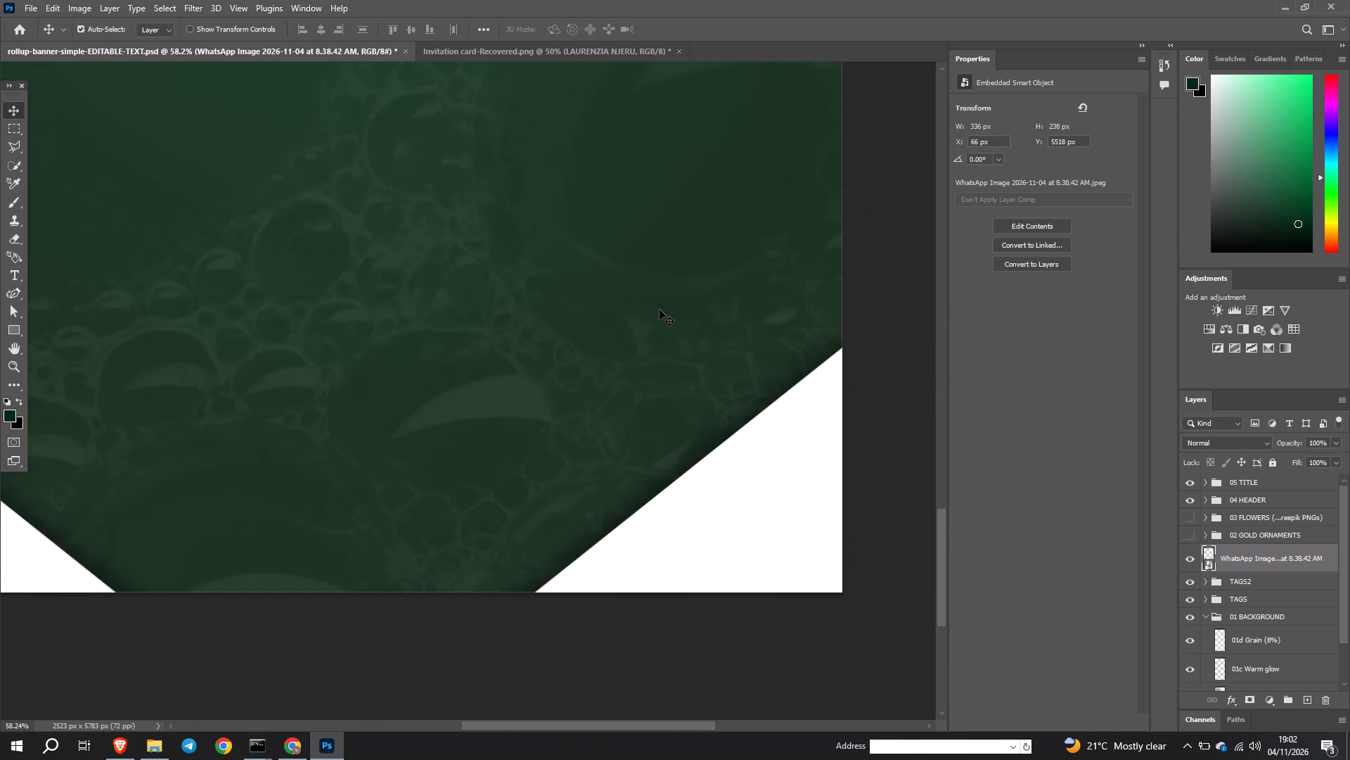
{"action": "scroll", "coordinate": [660, 310], "scroll_direction": "left", "scroll_amount": 2}
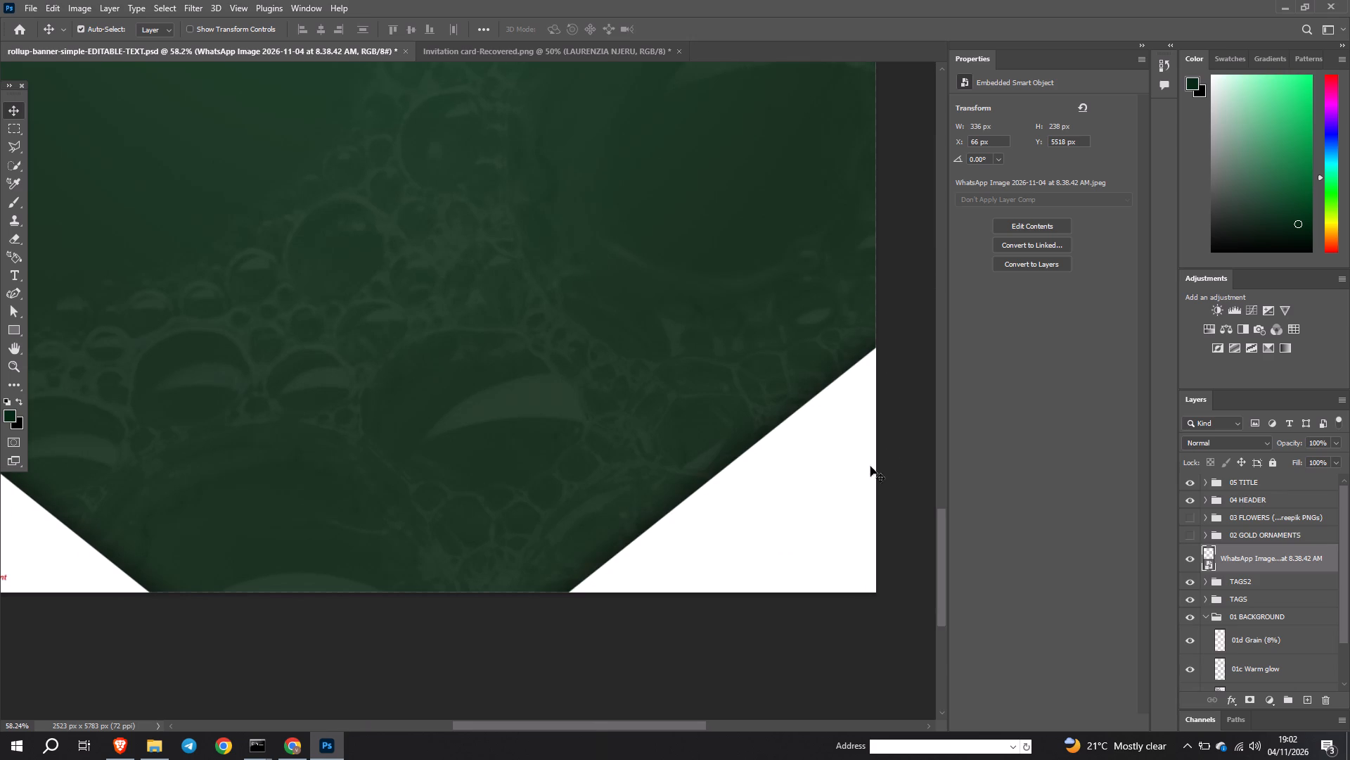
{"action": "left_click", "coordinate": [1286, 583]}
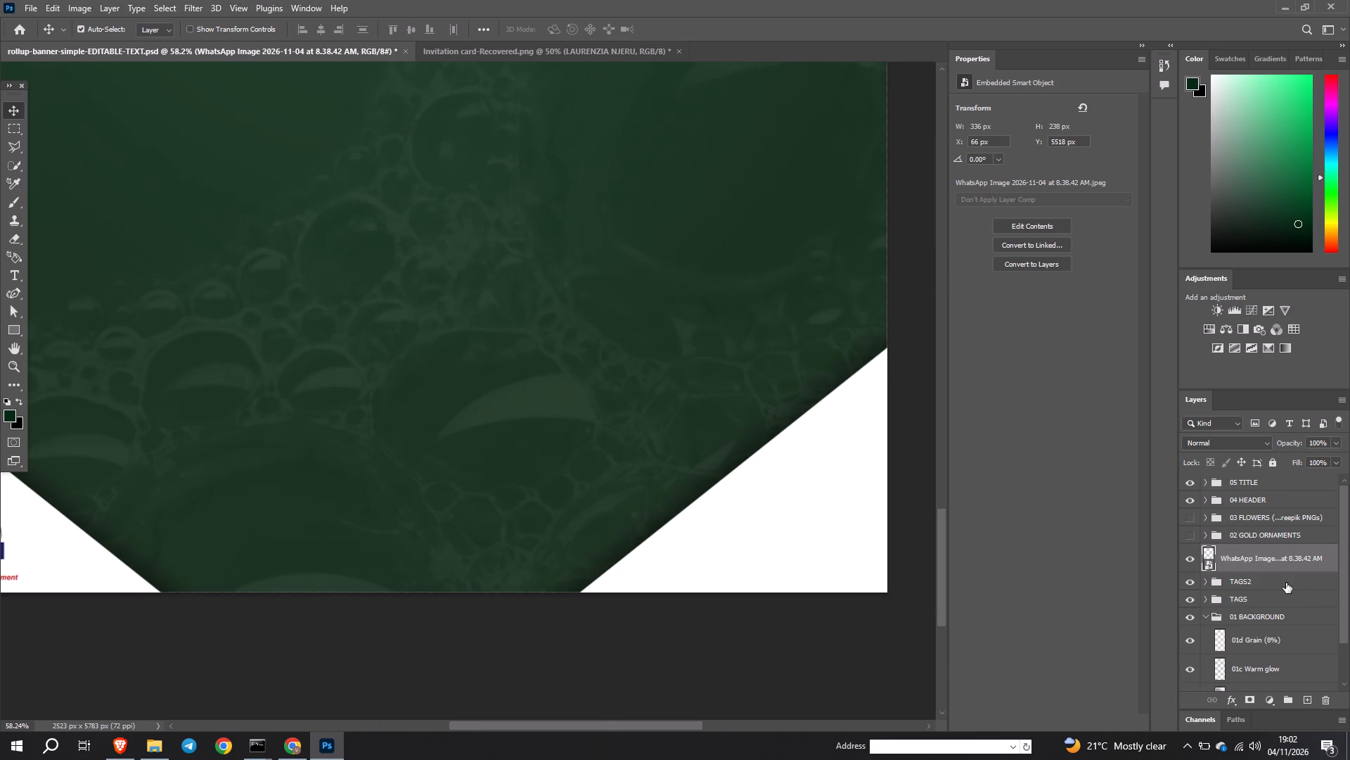
{"action": "key", "text": "ctrl+t"}
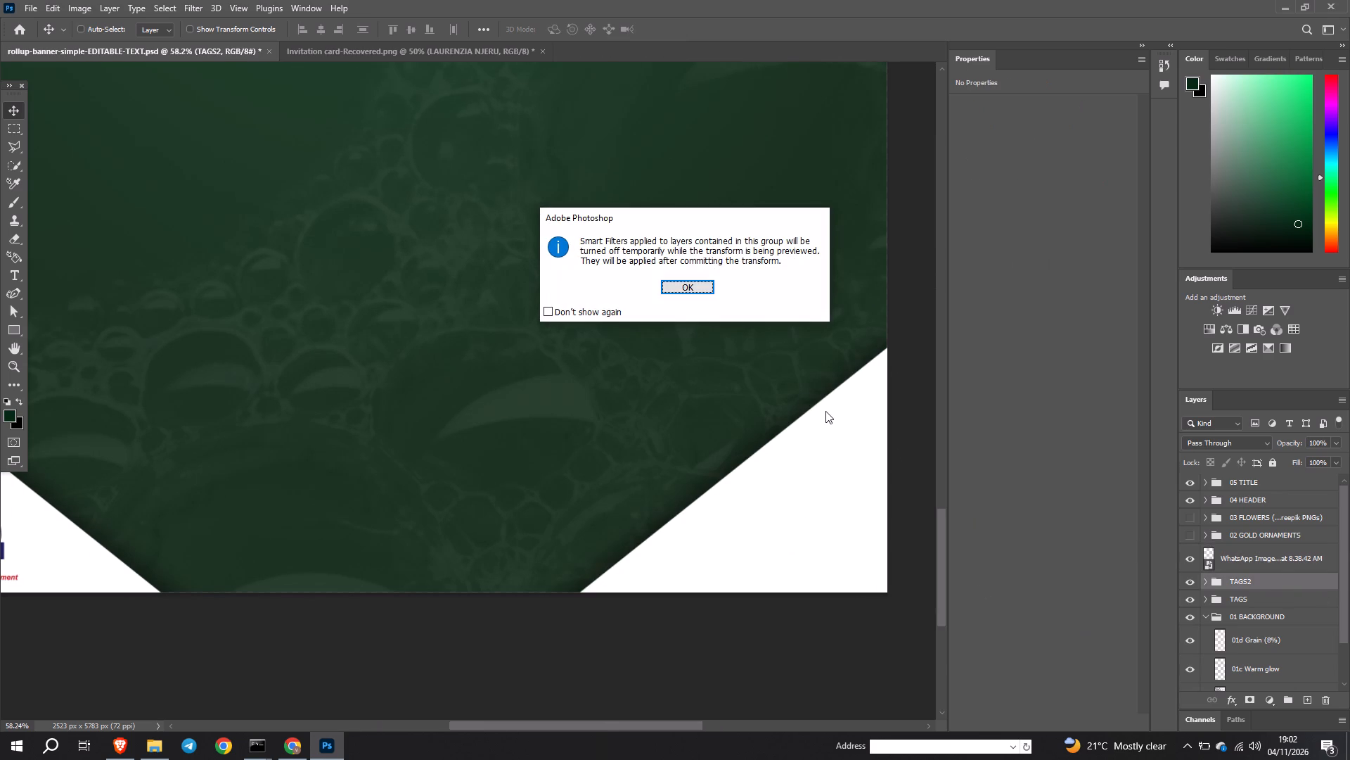
{"action": "key", "text": "Return"}
{"action": "left_click_drag", "start_coordinate": [816, 461], "coordinate": [814, 479]}
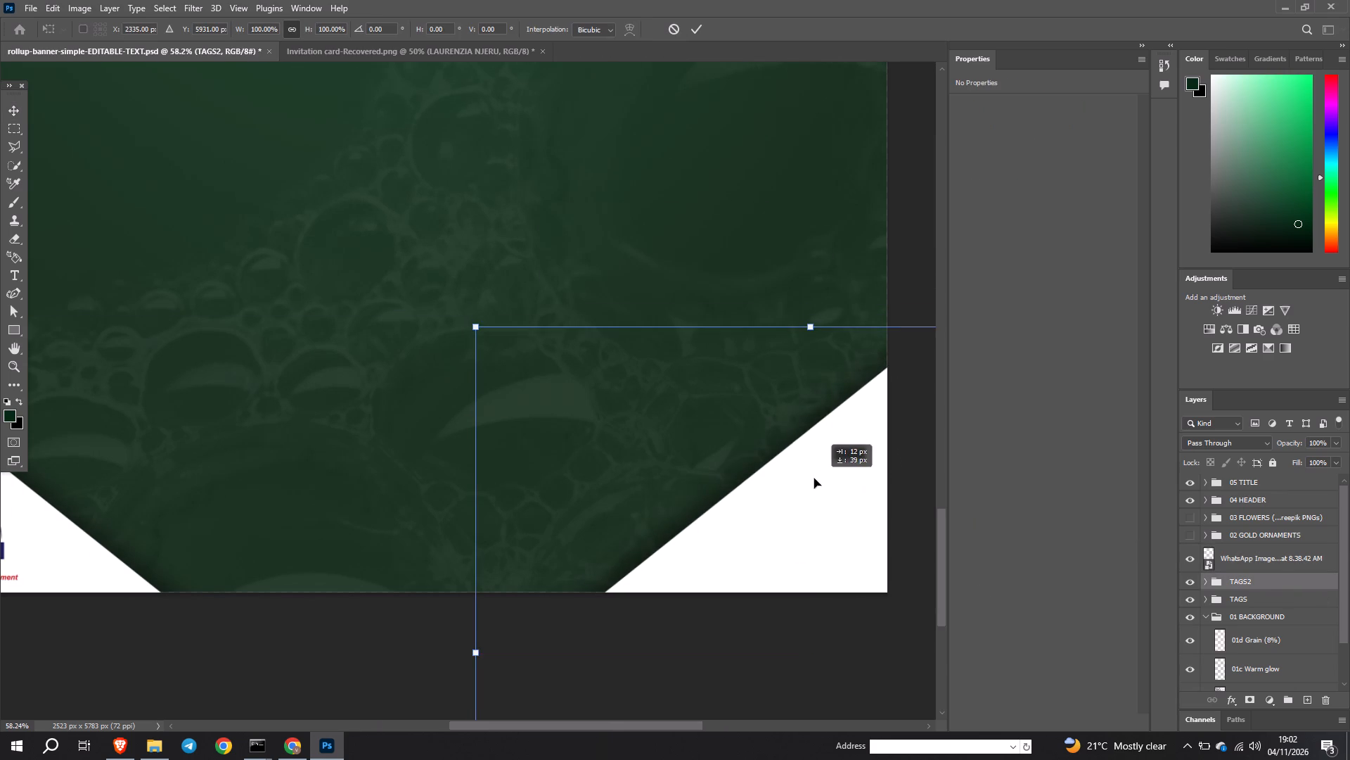
{"action": "left_click_drag", "start_coordinate": [814, 479], "coordinate": [812, 476]}
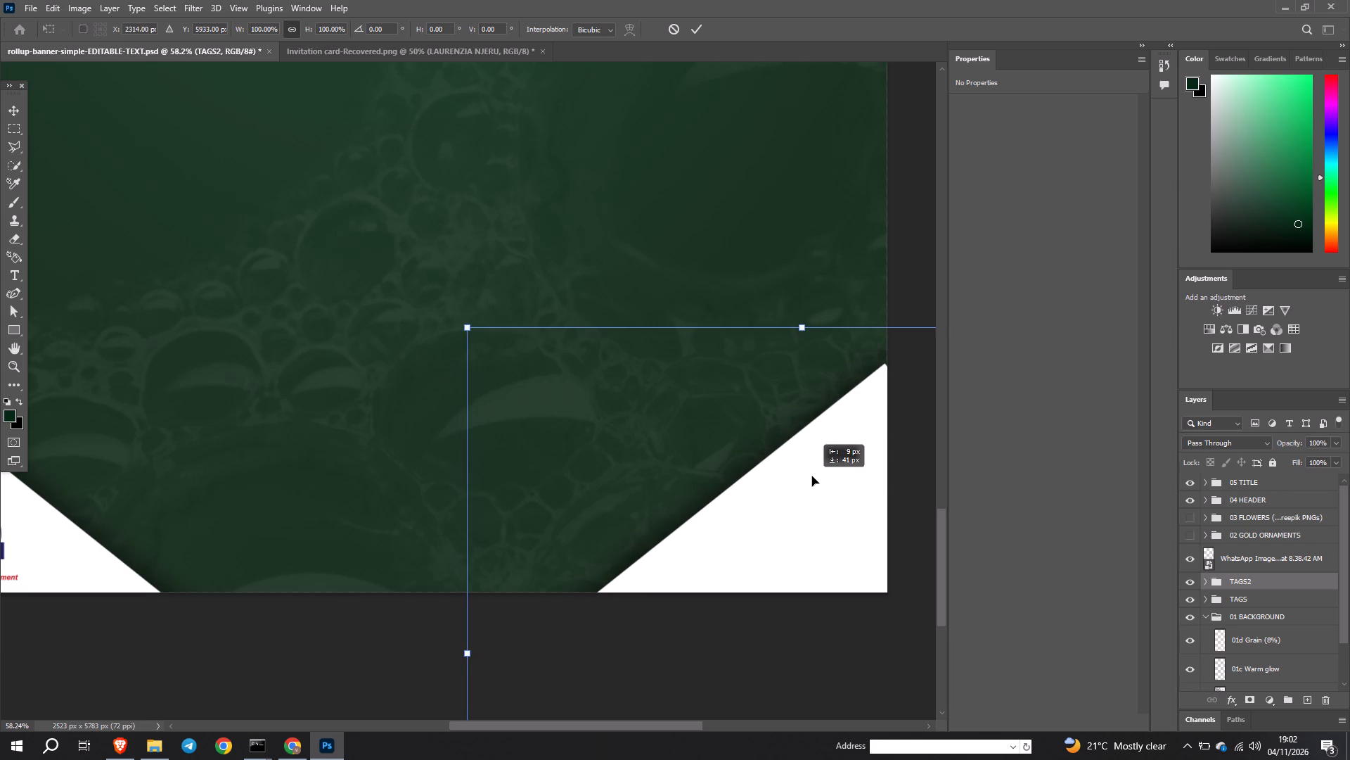
{"action": "left_click_drag", "start_coordinate": [812, 476], "coordinate": [816, 474]}
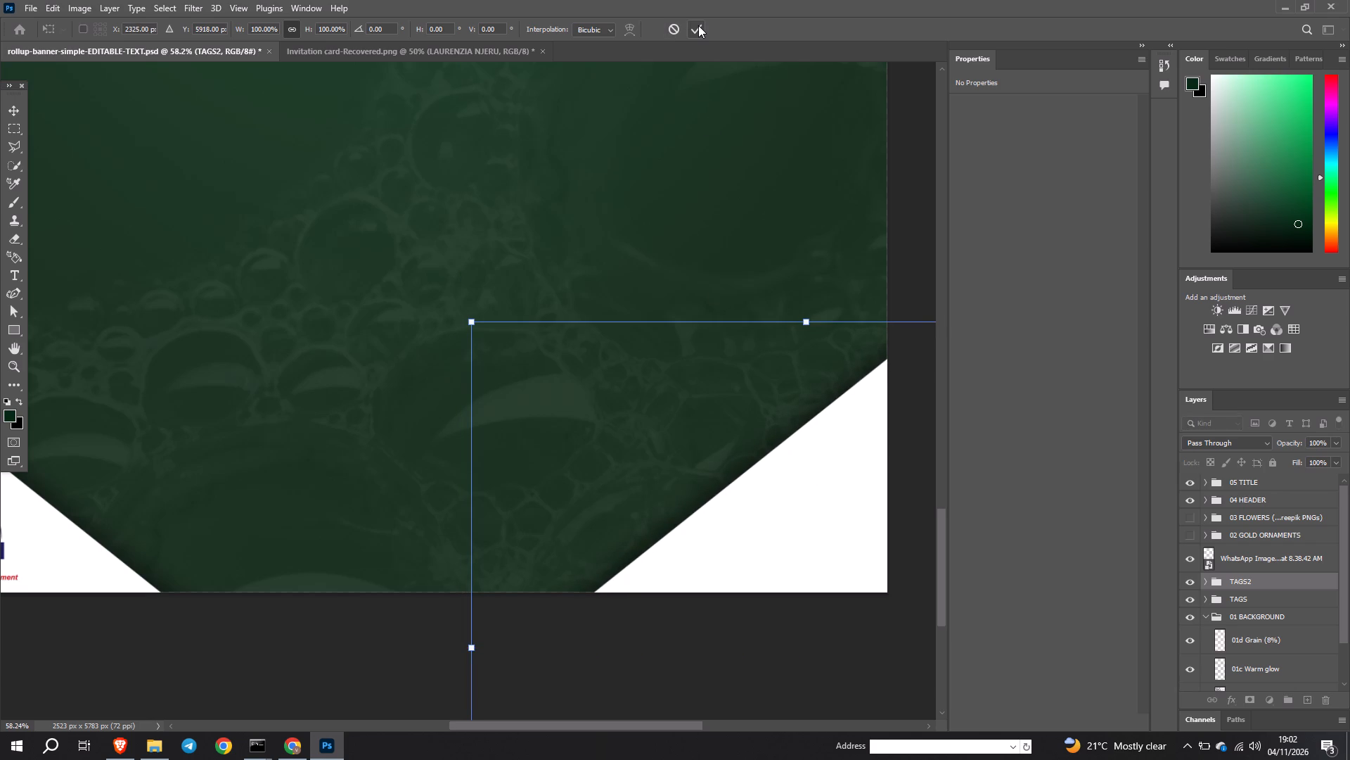
{"action": "left_click", "coordinate": [698, 25]}
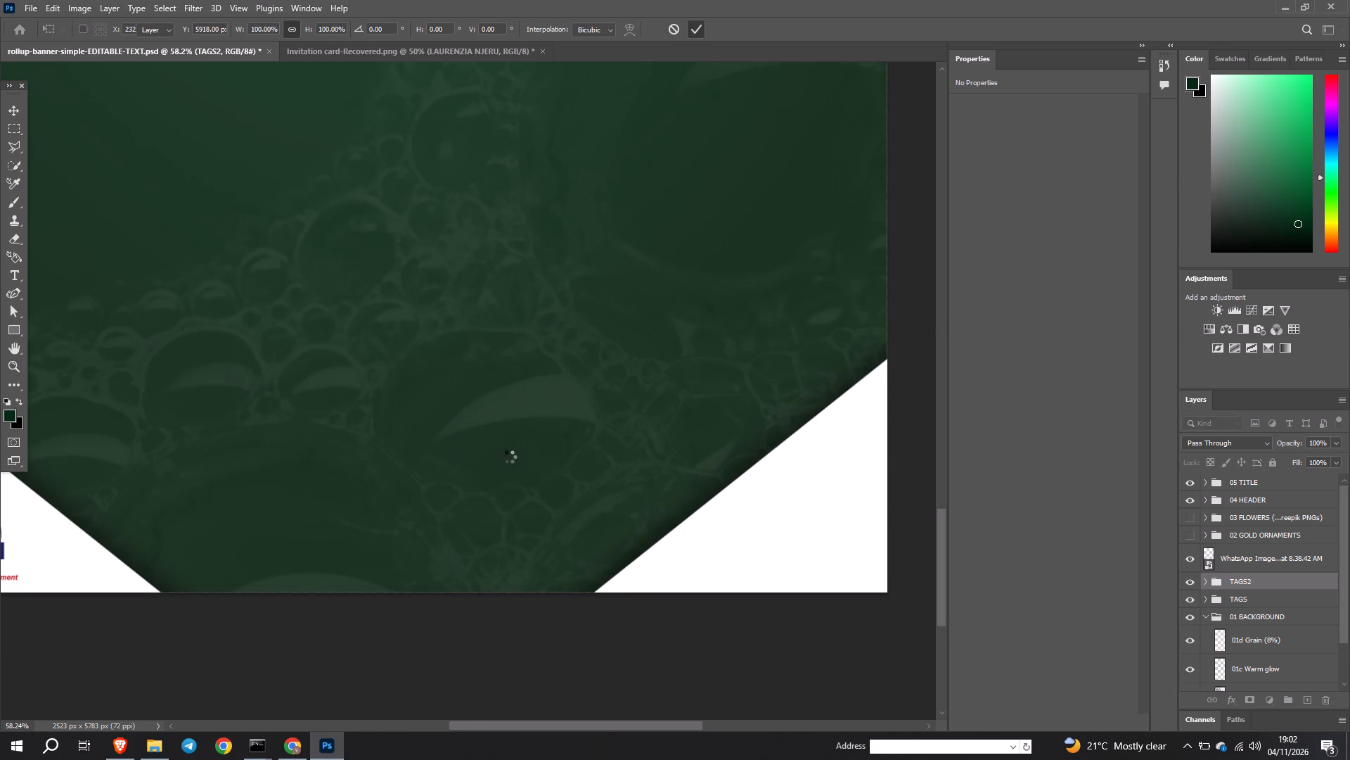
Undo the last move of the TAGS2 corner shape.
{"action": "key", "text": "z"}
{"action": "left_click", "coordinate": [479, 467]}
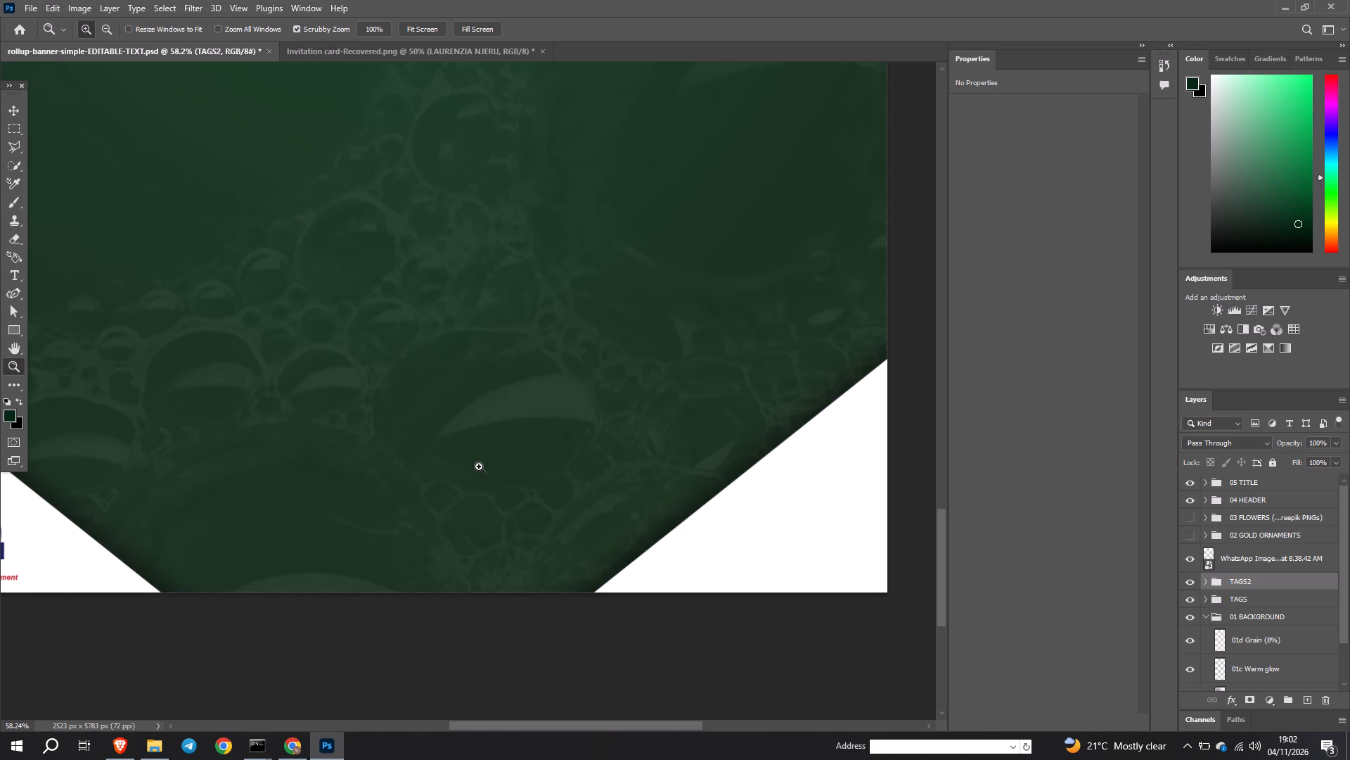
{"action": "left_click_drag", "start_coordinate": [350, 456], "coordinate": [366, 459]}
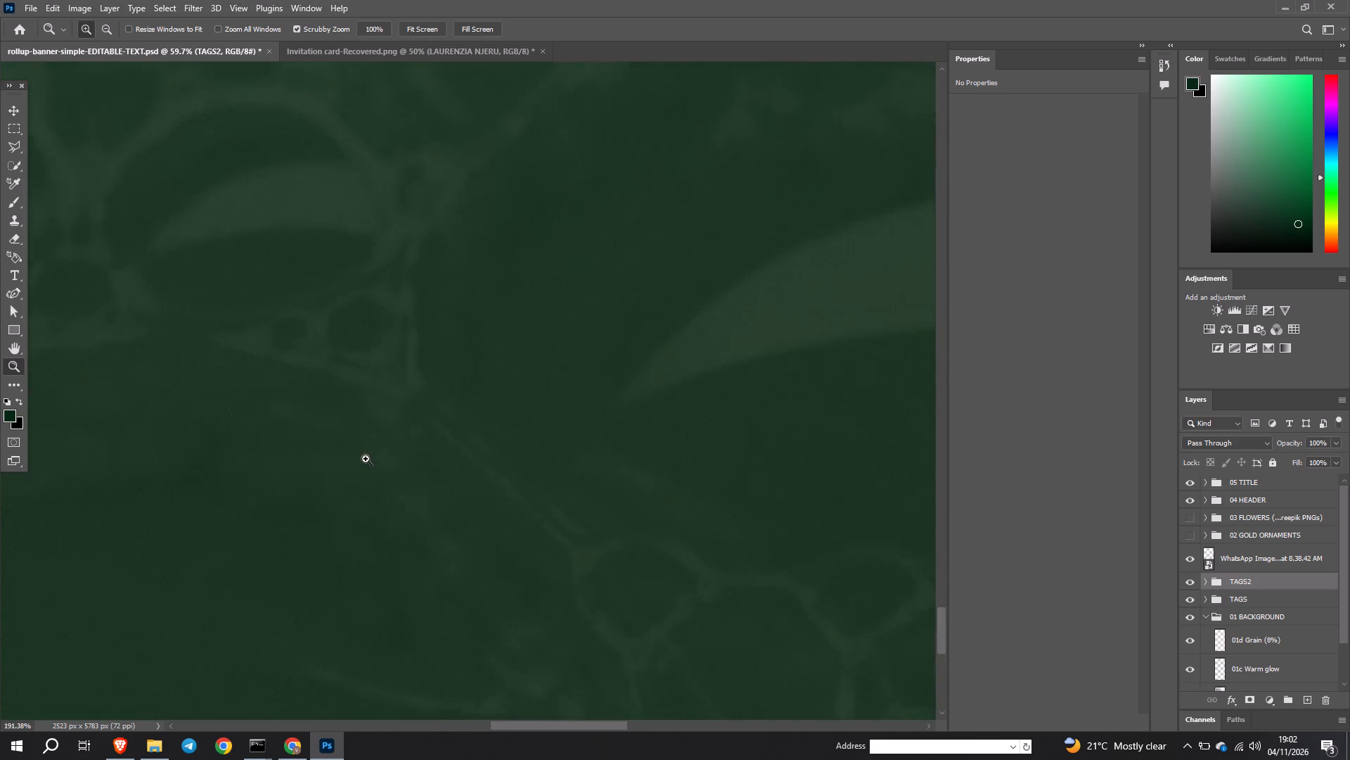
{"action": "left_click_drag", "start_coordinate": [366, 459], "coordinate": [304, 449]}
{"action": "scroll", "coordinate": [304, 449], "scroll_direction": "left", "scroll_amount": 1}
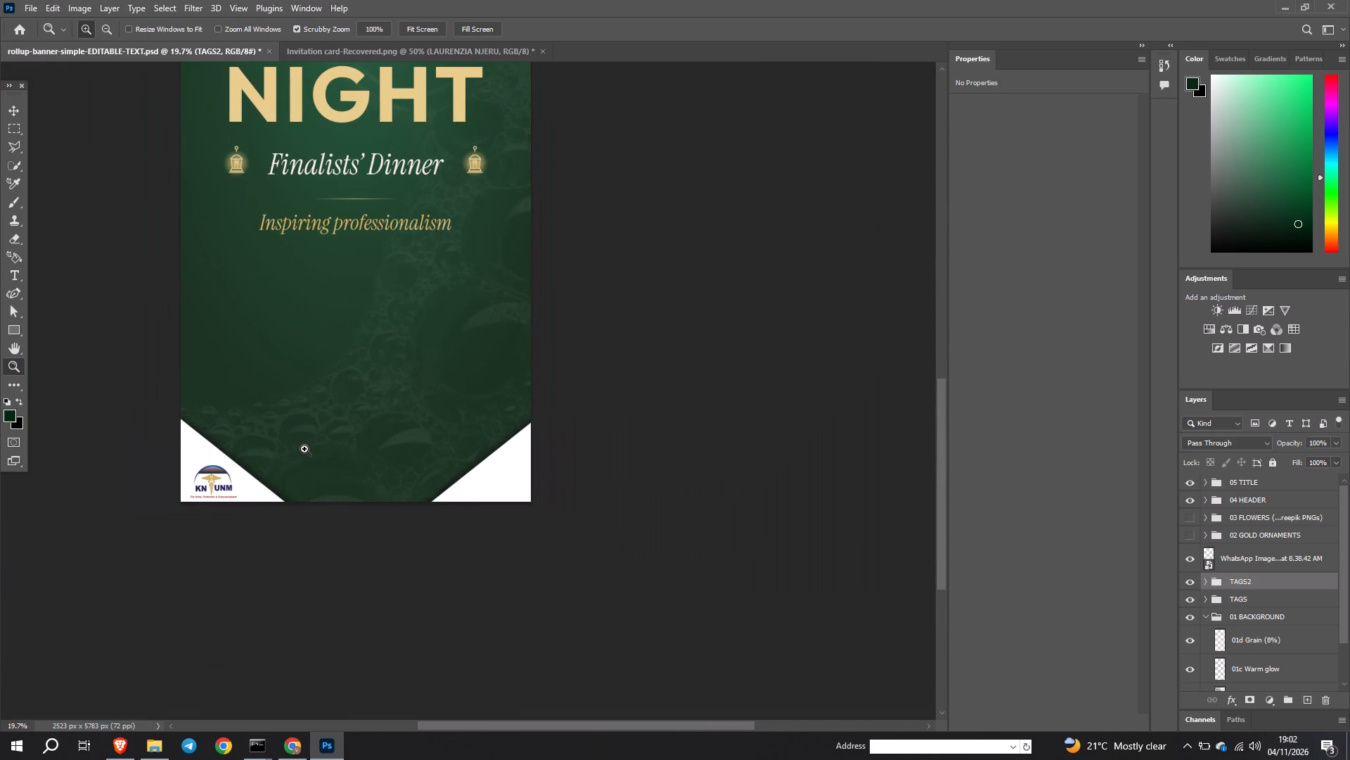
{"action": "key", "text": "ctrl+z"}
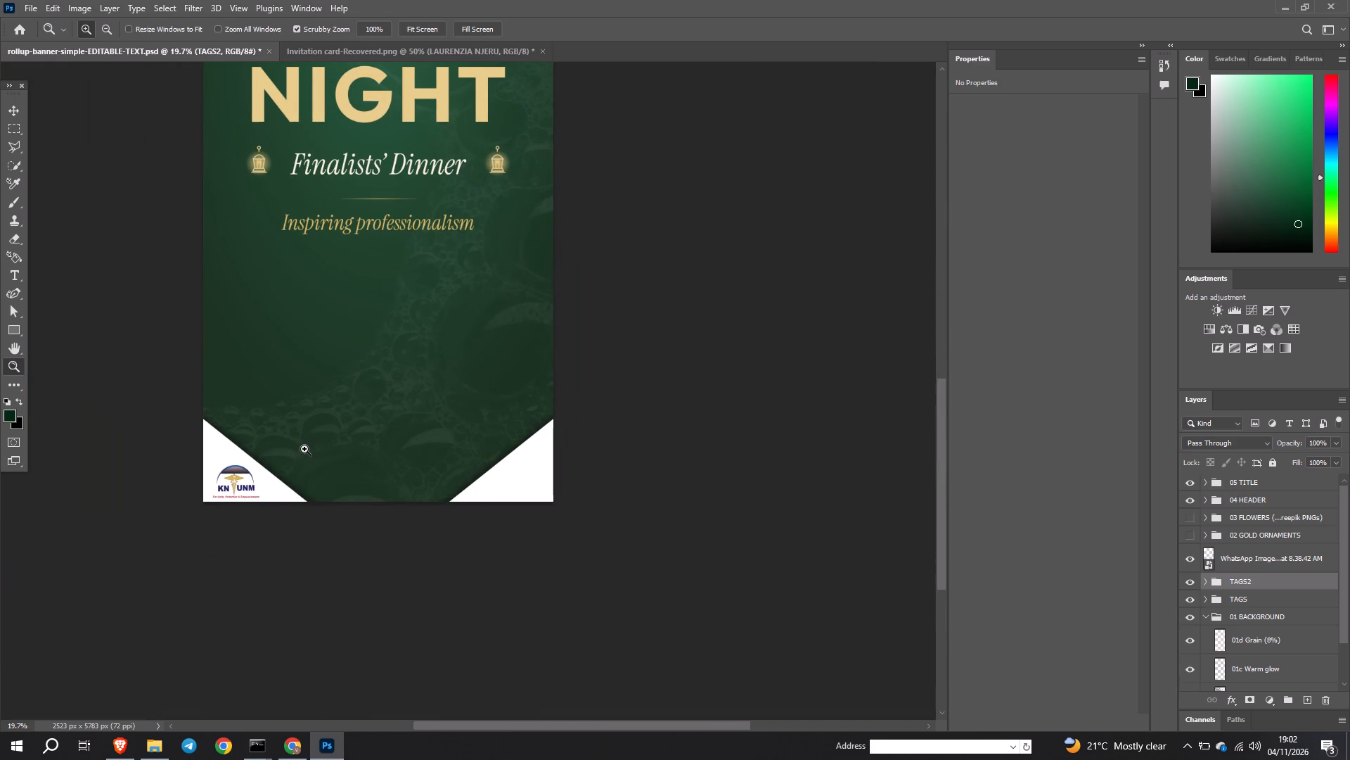
Move the Inspiring professionalism tagline slightly lower, widening the gap beneath the gold rule.
{"action": "scroll", "coordinate": [304, 449], "scroll_direction": "up", "scroll_amount": 4}
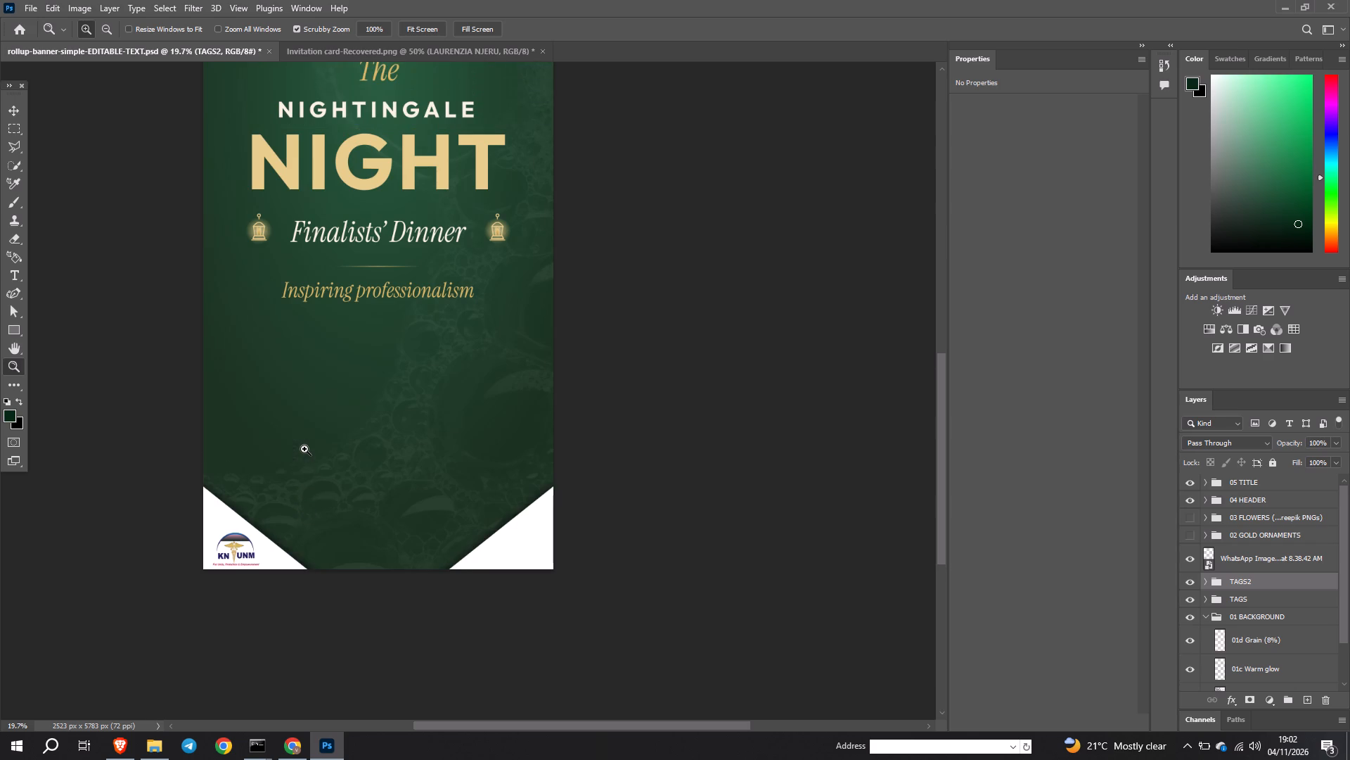
{"action": "scroll", "coordinate": [304, 449], "scroll_direction": "up", "scroll_amount": 2}
{"action": "scroll", "coordinate": [304, 449], "scroll_direction": "down", "scroll_amount": 2}
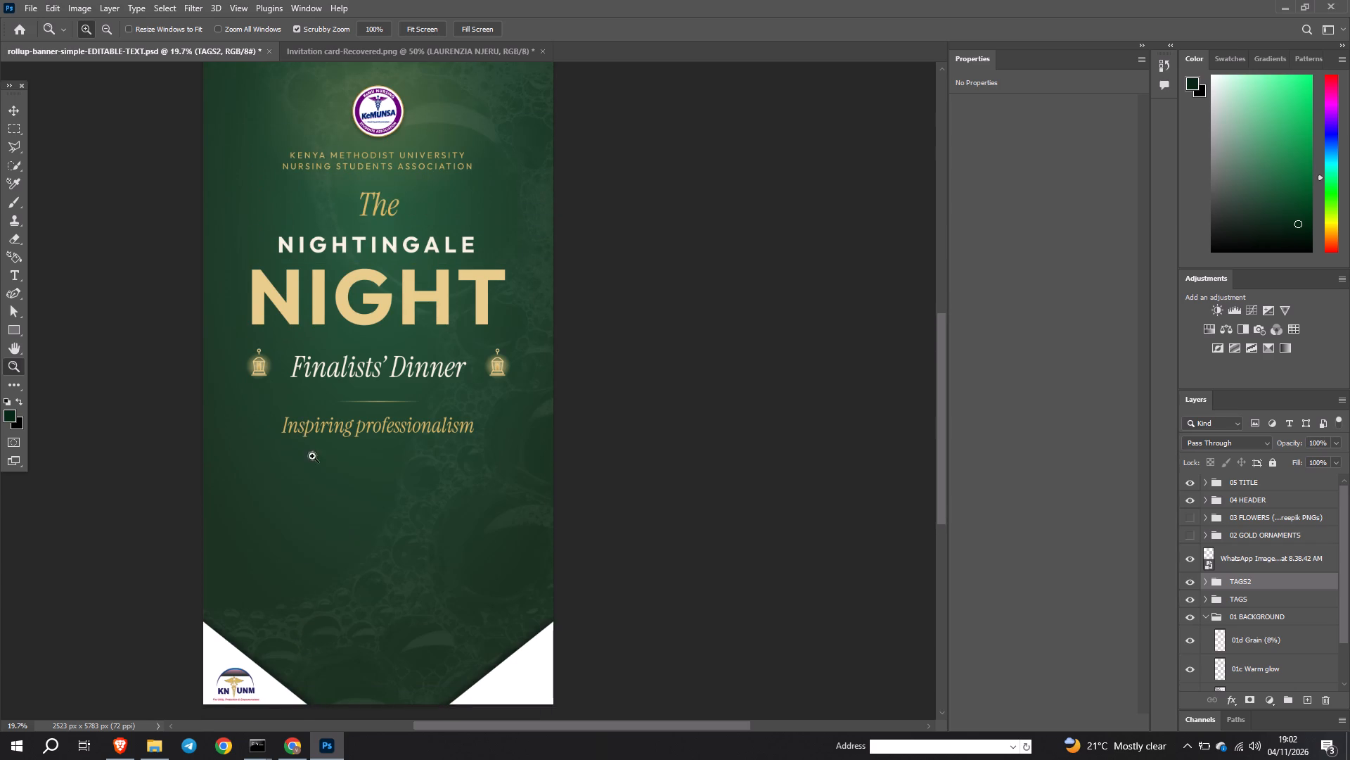
{"action": "scroll", "coordinate": [349, 540], "scroll_direction": "down", "scroll_amount": 2}
{"action": "scroll", "coordinate": [349, 540], "scroll_direction": "up", "scroll_amount": 1}
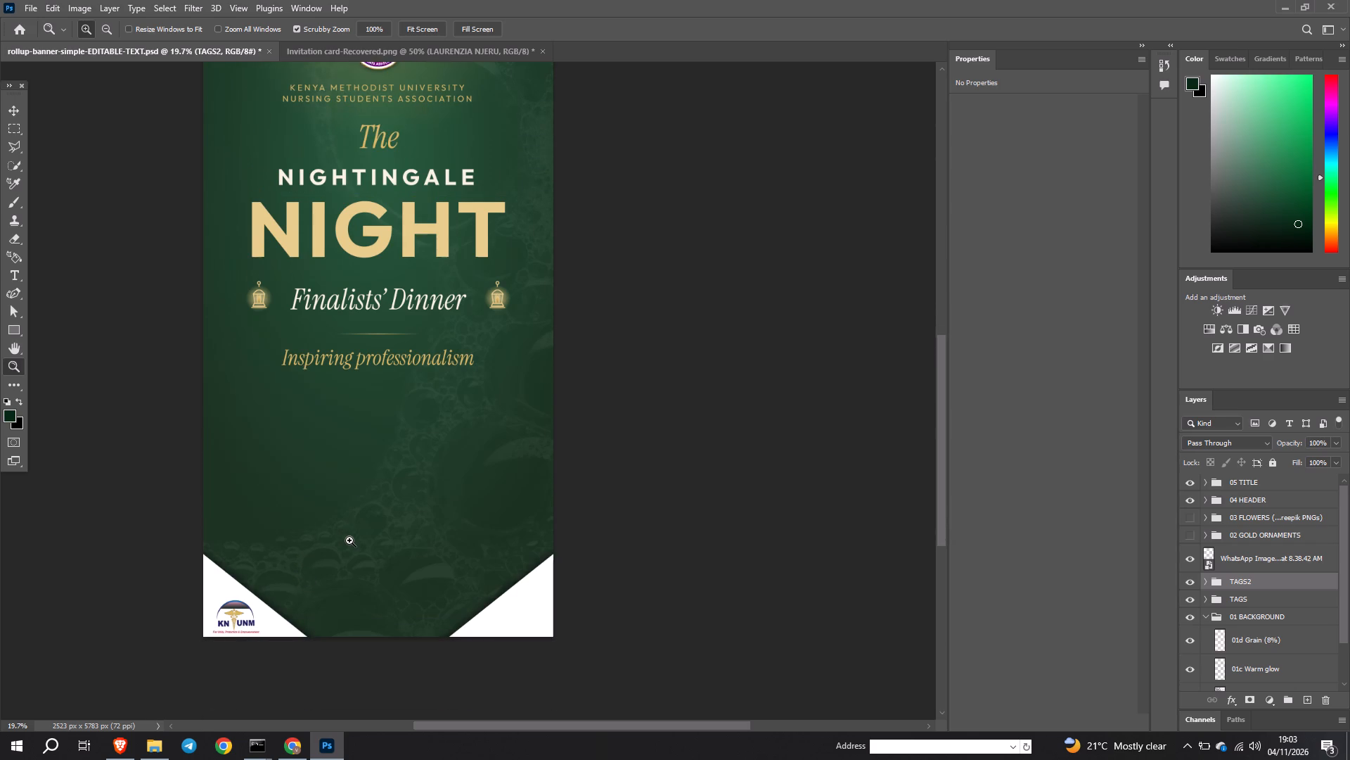
{"action": "scroll", "coordinate": [349, 540], "scroll_direction": "up", "scroll_amount": 1}
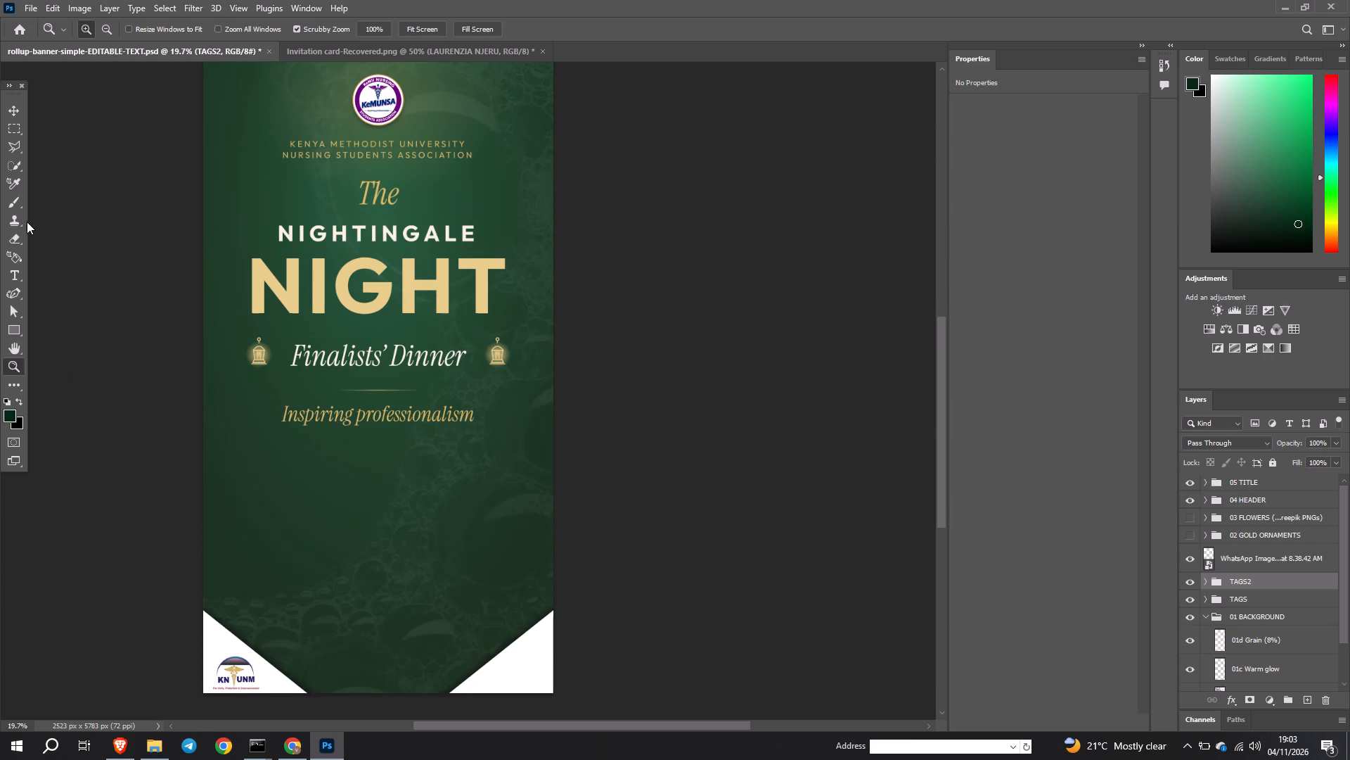
{"action": "left_click", "coordinate": [11, 204]}
{"action": "left_click", "coordinate": [8, 110]}
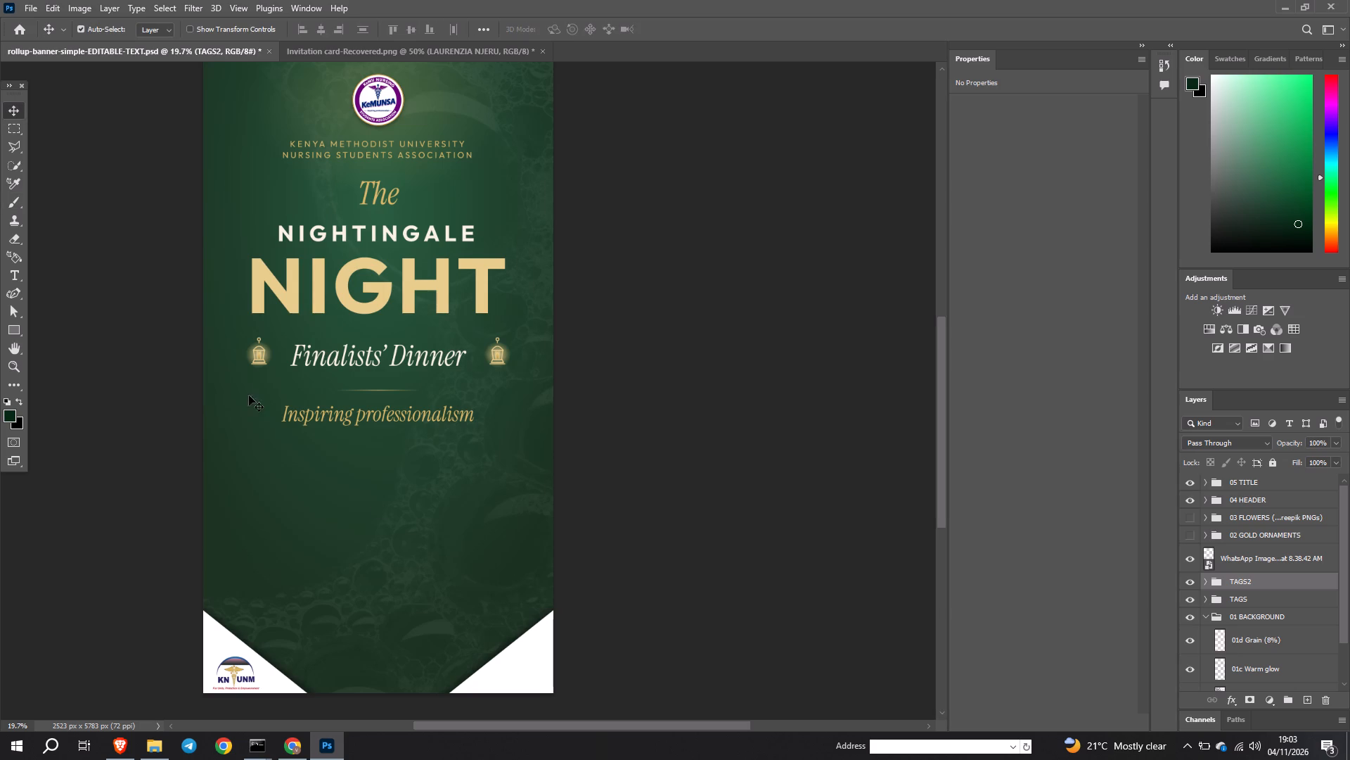
{"action": "left_click", "coordinate": [359, 417]}
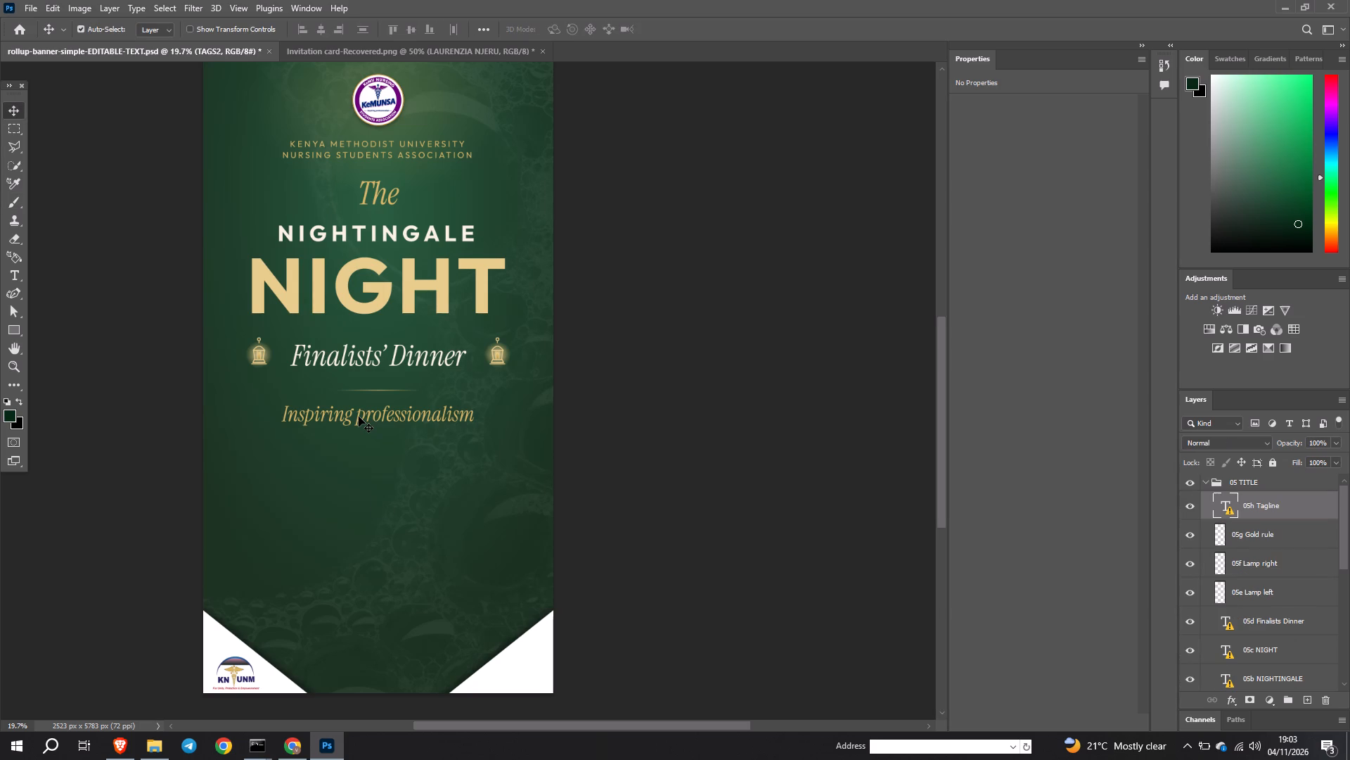
{"action": "left_click_drag", "start_coordinate": [359, 417], "coordinate": [358, 436]}
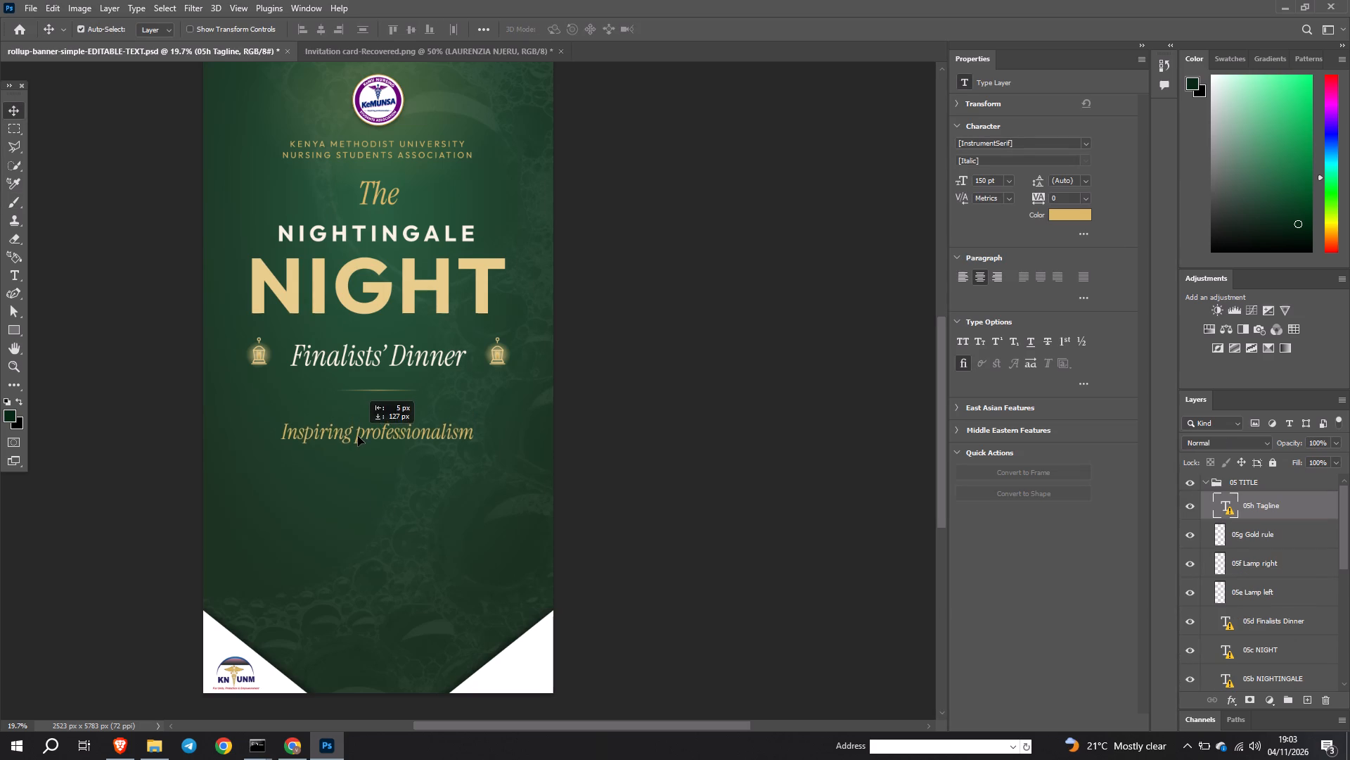
{"action": "left_click_drag", "start_coordinate": [358, 436], "coordinate": [358, 441]}
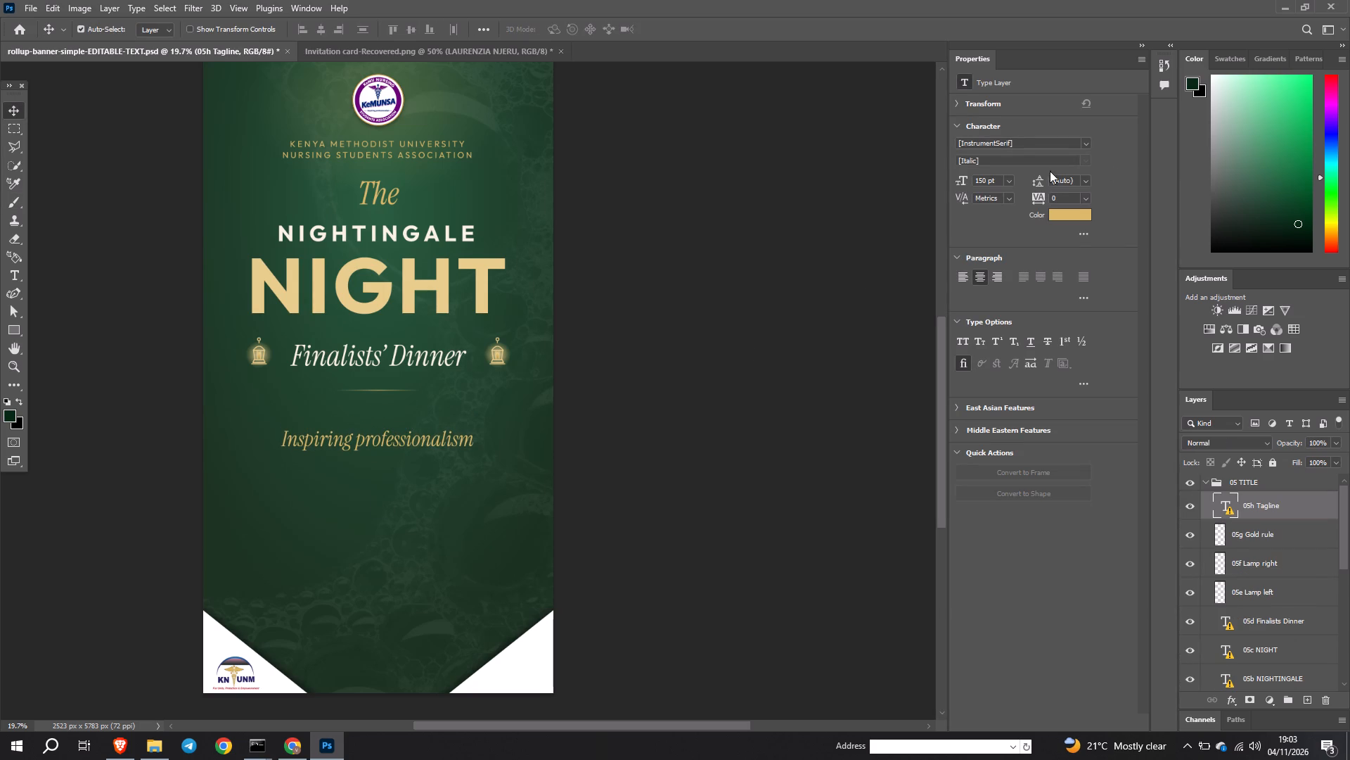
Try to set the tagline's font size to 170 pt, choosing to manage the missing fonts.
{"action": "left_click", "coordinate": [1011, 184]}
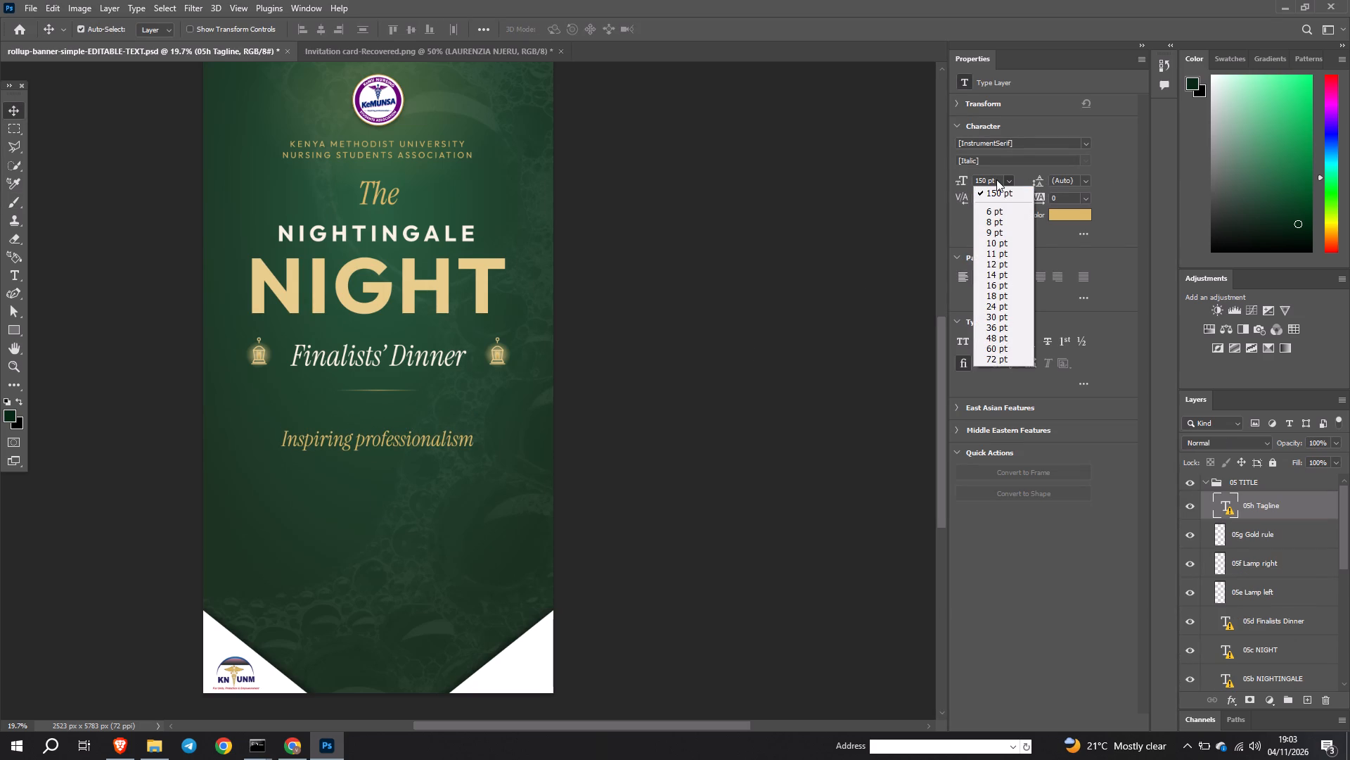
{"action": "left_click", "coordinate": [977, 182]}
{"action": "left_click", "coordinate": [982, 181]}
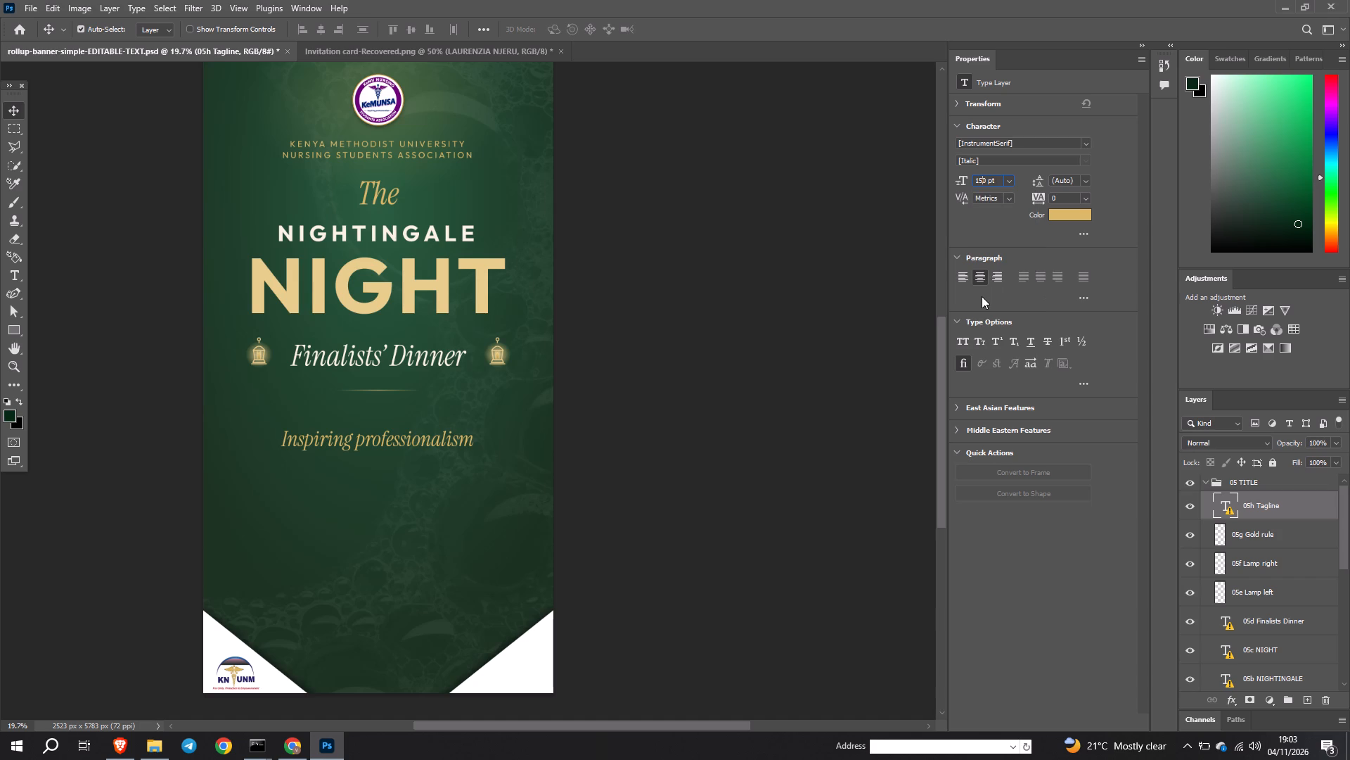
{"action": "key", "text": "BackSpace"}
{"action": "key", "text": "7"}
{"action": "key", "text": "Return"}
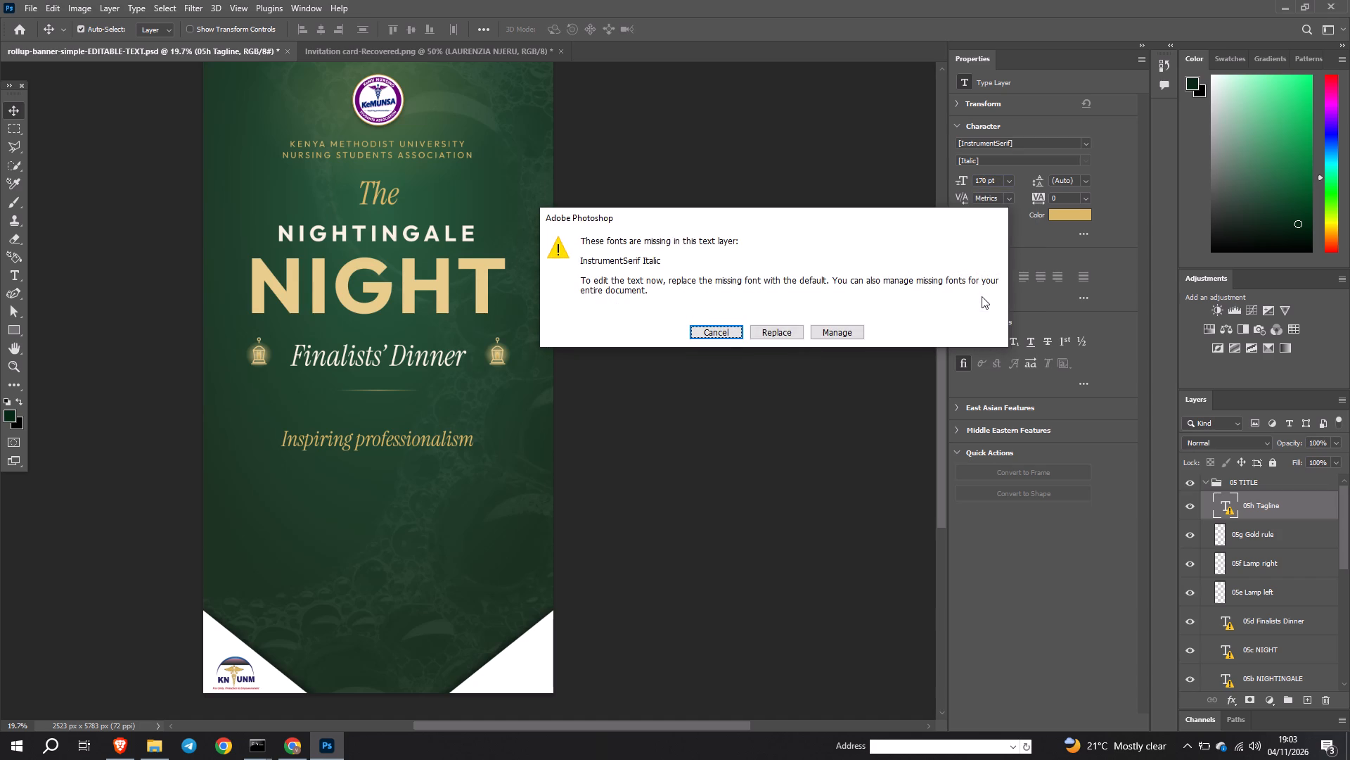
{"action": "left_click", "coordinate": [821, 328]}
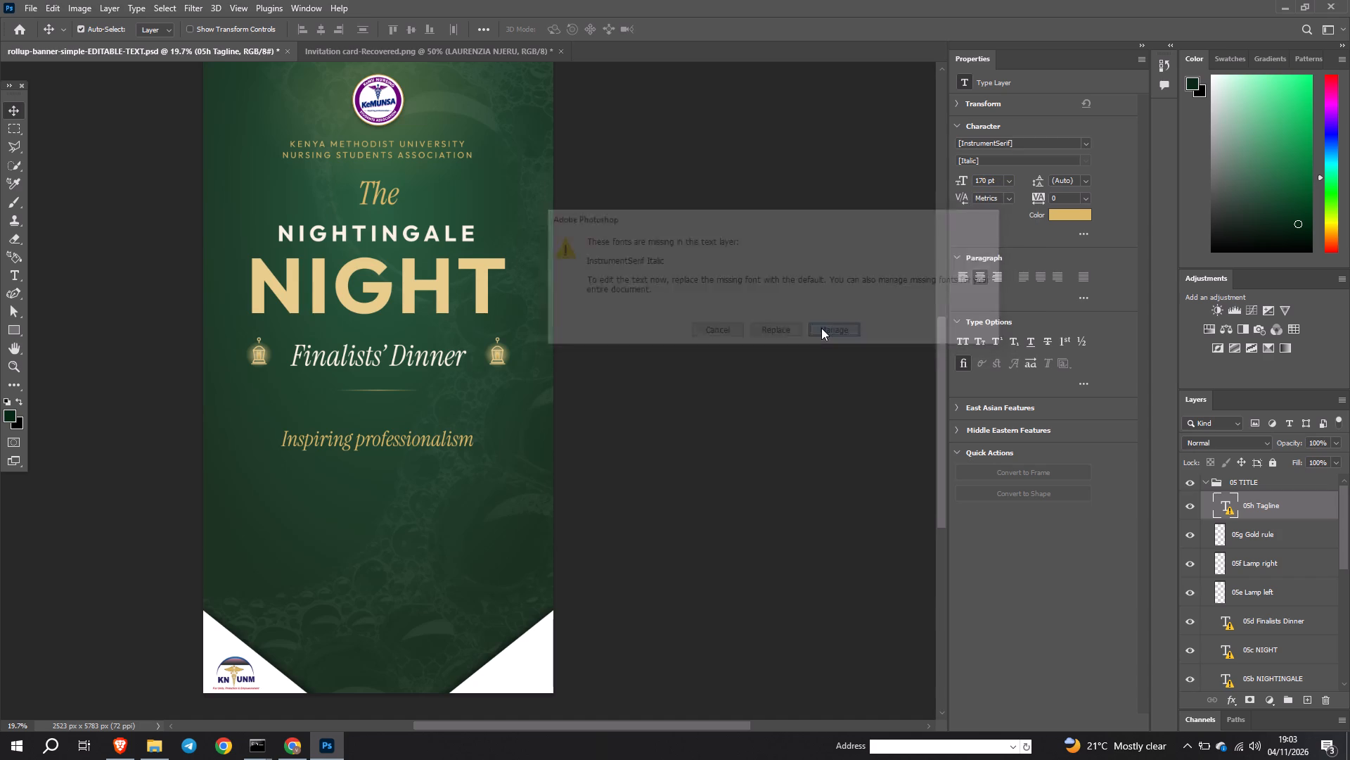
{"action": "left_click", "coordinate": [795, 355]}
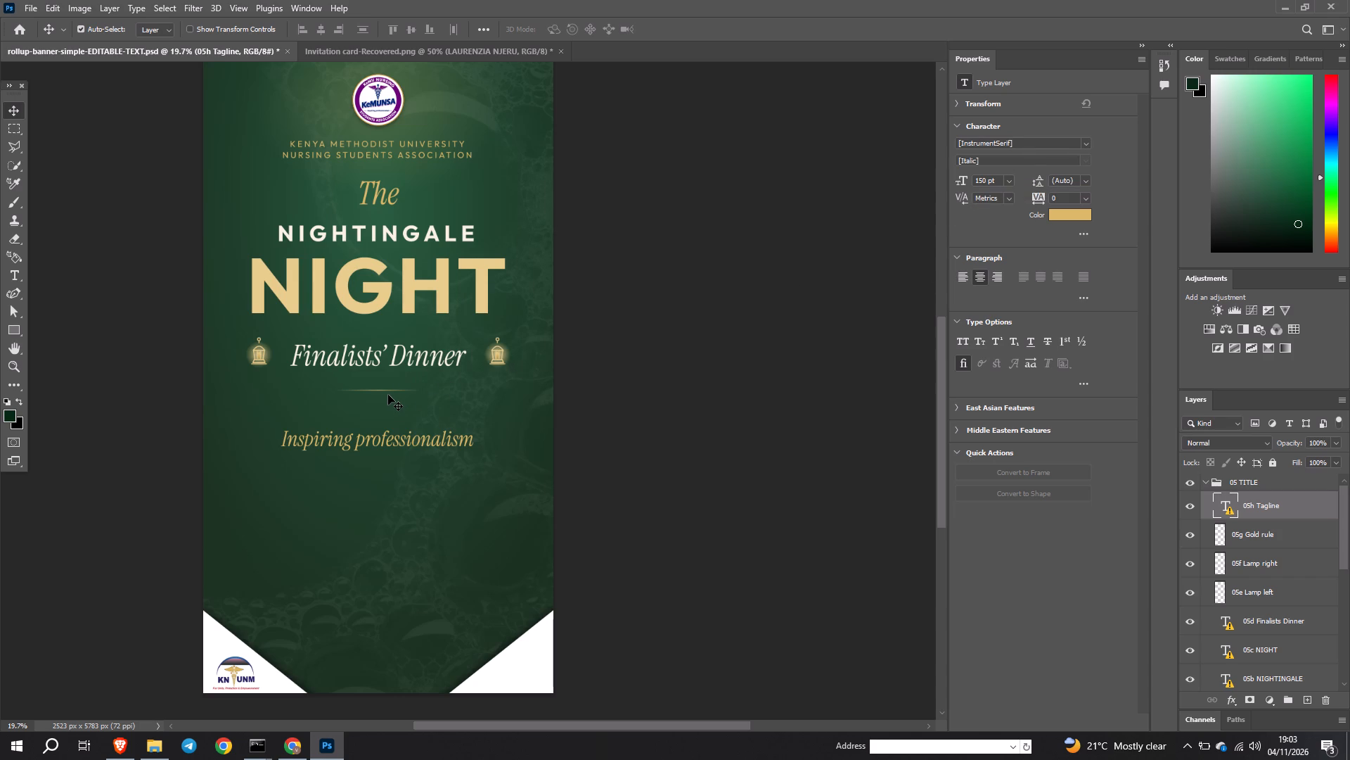
Try to move the thin gold rule beneath Finalists' Dinner slightly lower.
{"action": "left_click_drag", "start_coordinate": [380, 392], "coordinate": [380, 395]}
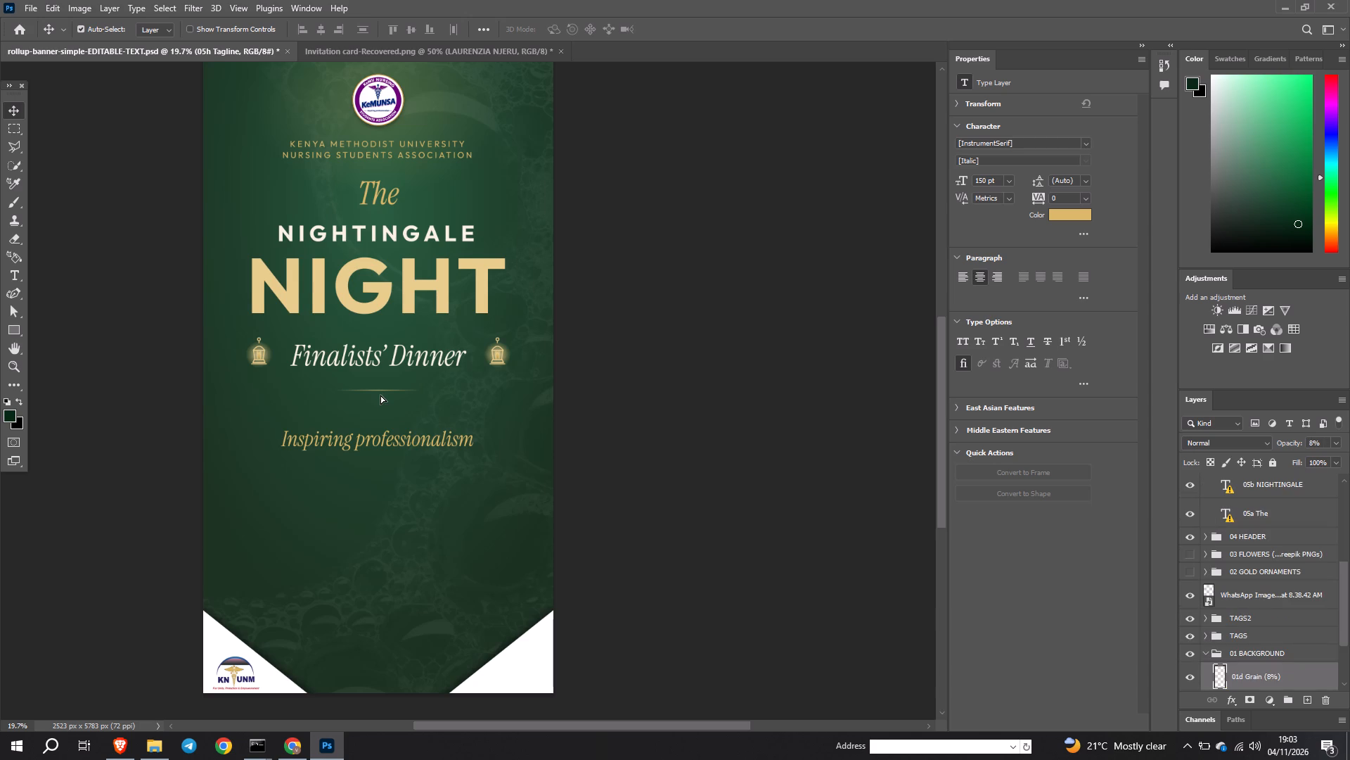
{"action": "left_click_drag", "start_coordinate": [380, 395], "coordinate": [380, 400]}
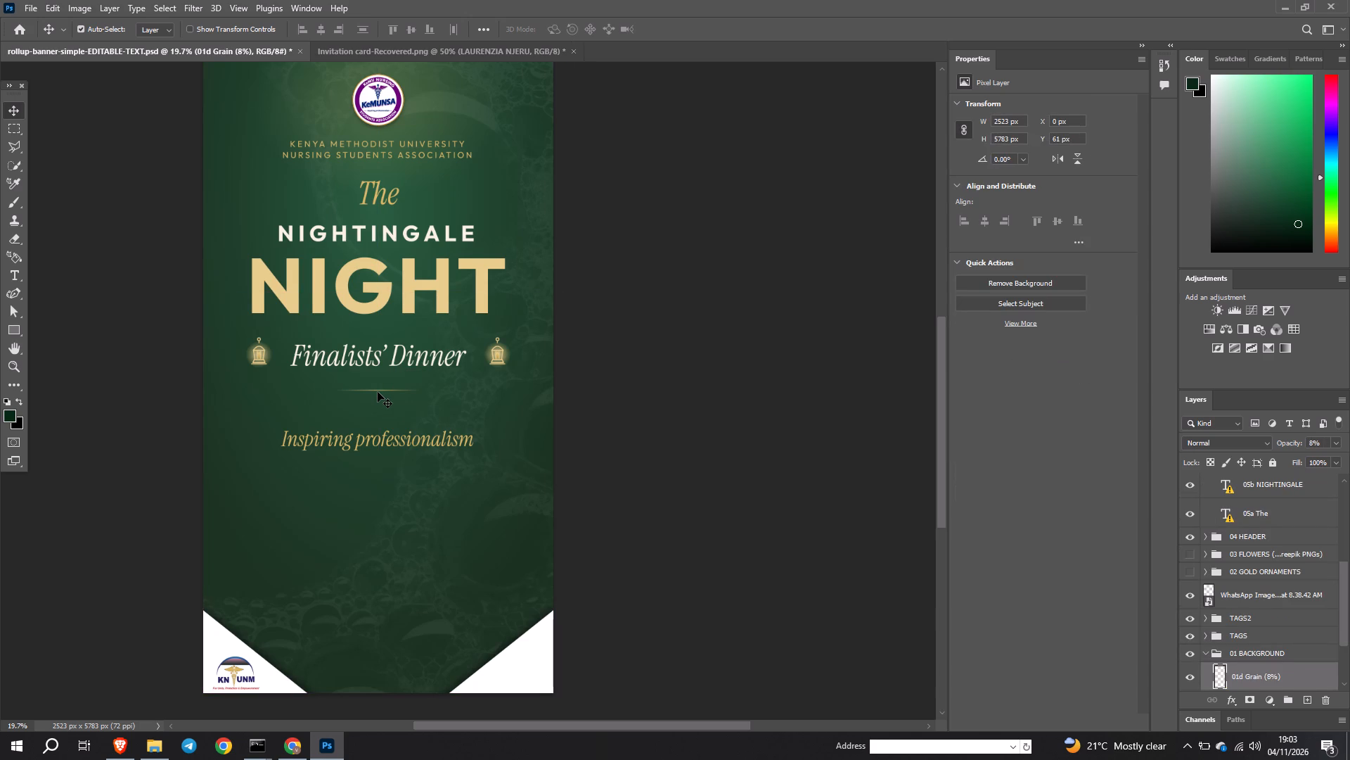
{"action": "left_click", "coordinate": [378, 390]}
Enlarge the KEMUNSA logo above the association name proportionally from its centre to about 141%.
{"action": "scroll", "coordinate": [407, 400], "scroll_direction": "up", "scroll_amount": 7}
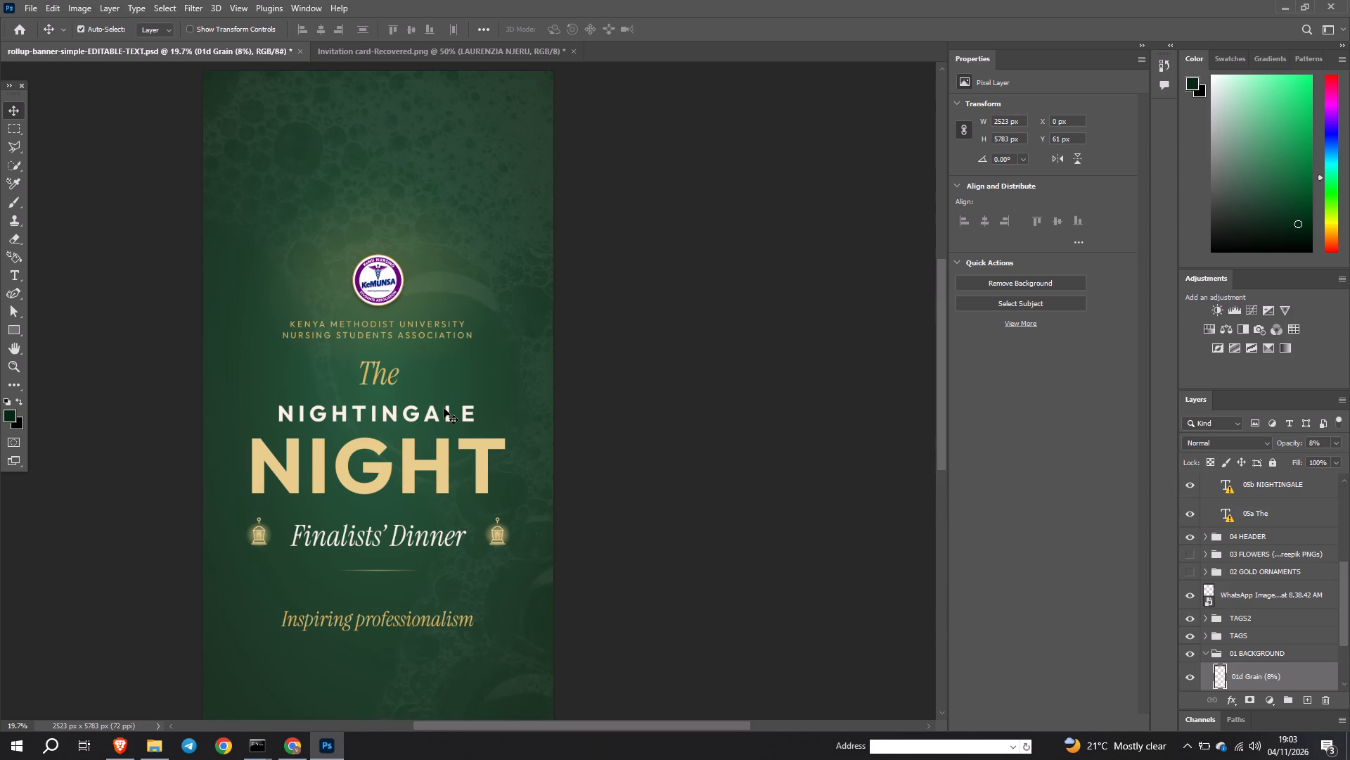
{"action": "left_click", "coordinate": [385, 285]}
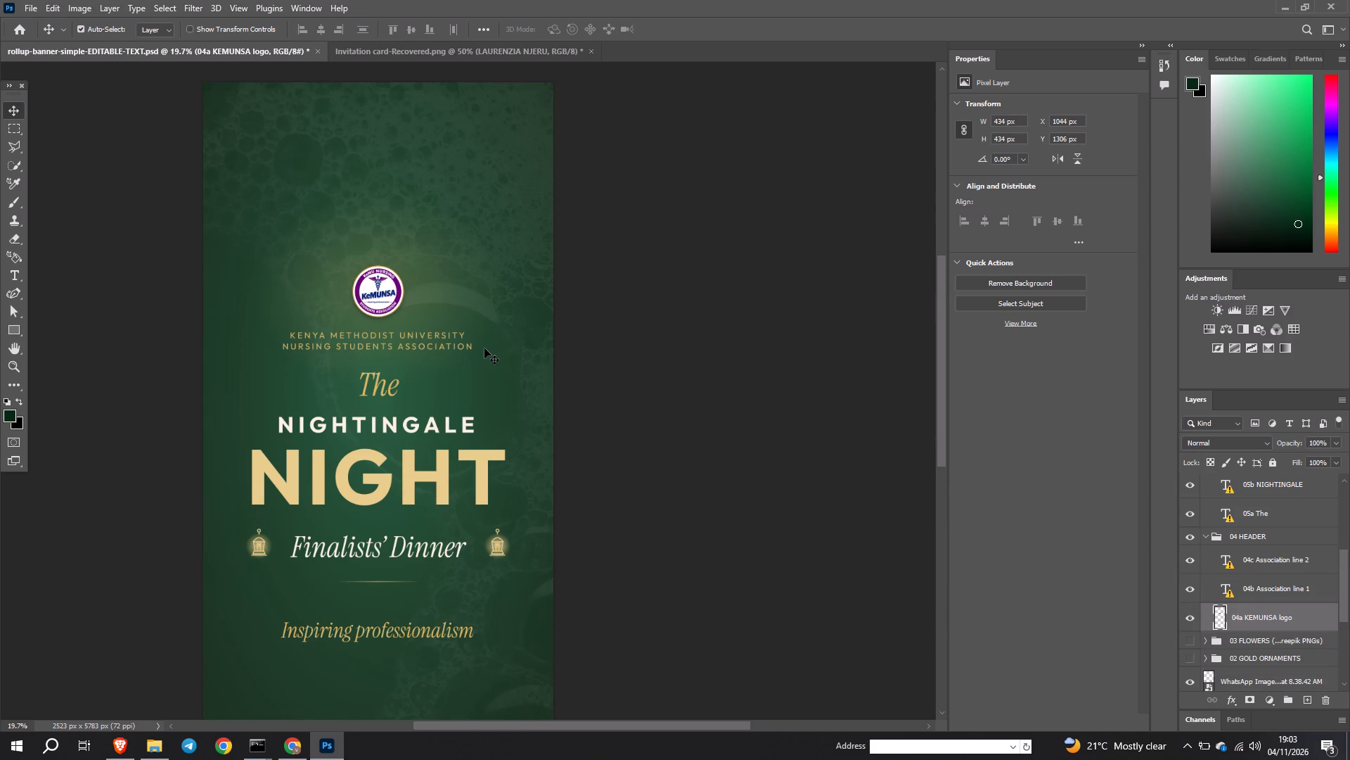
{"action": "scroll", "coordinate": [484, 348], "scroll_direction": "down", "scroll_amount": 1}
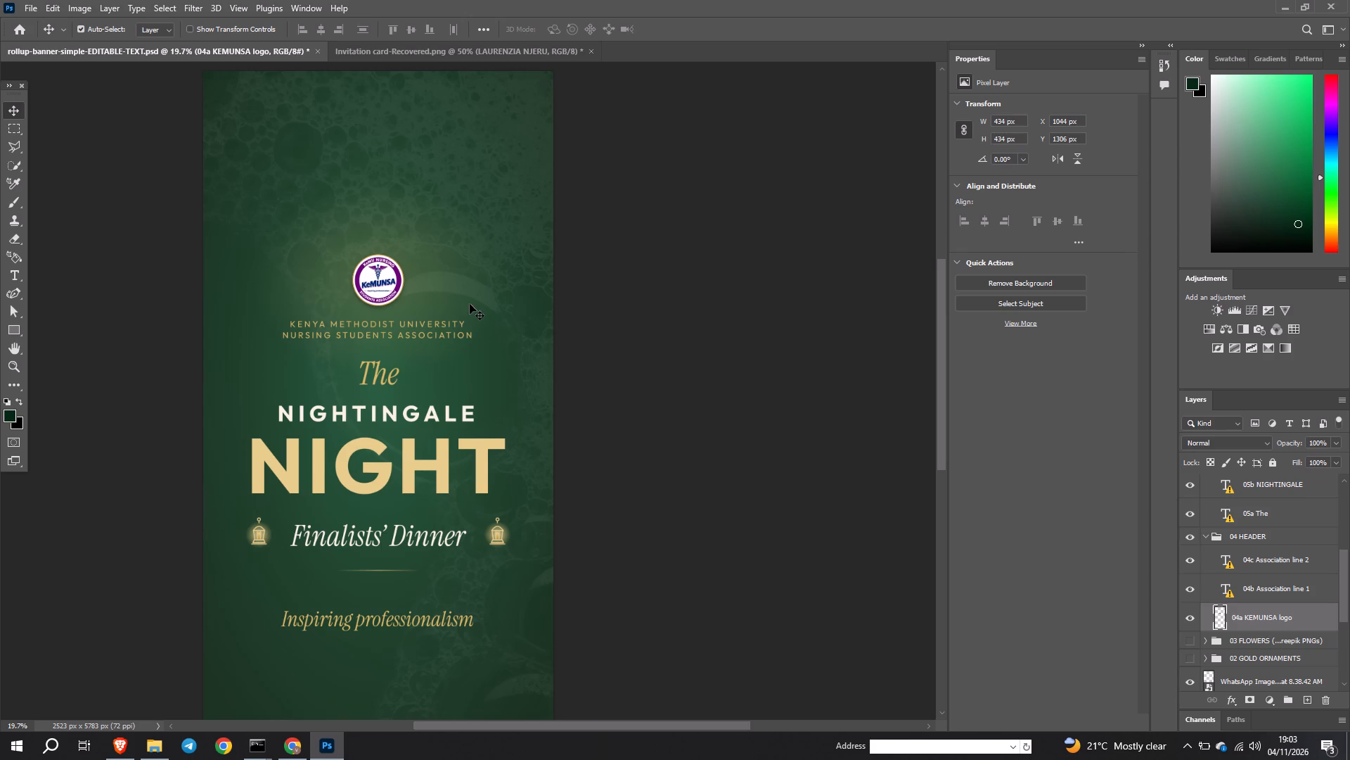
{"action": "key", "text": "ctrl+t"}
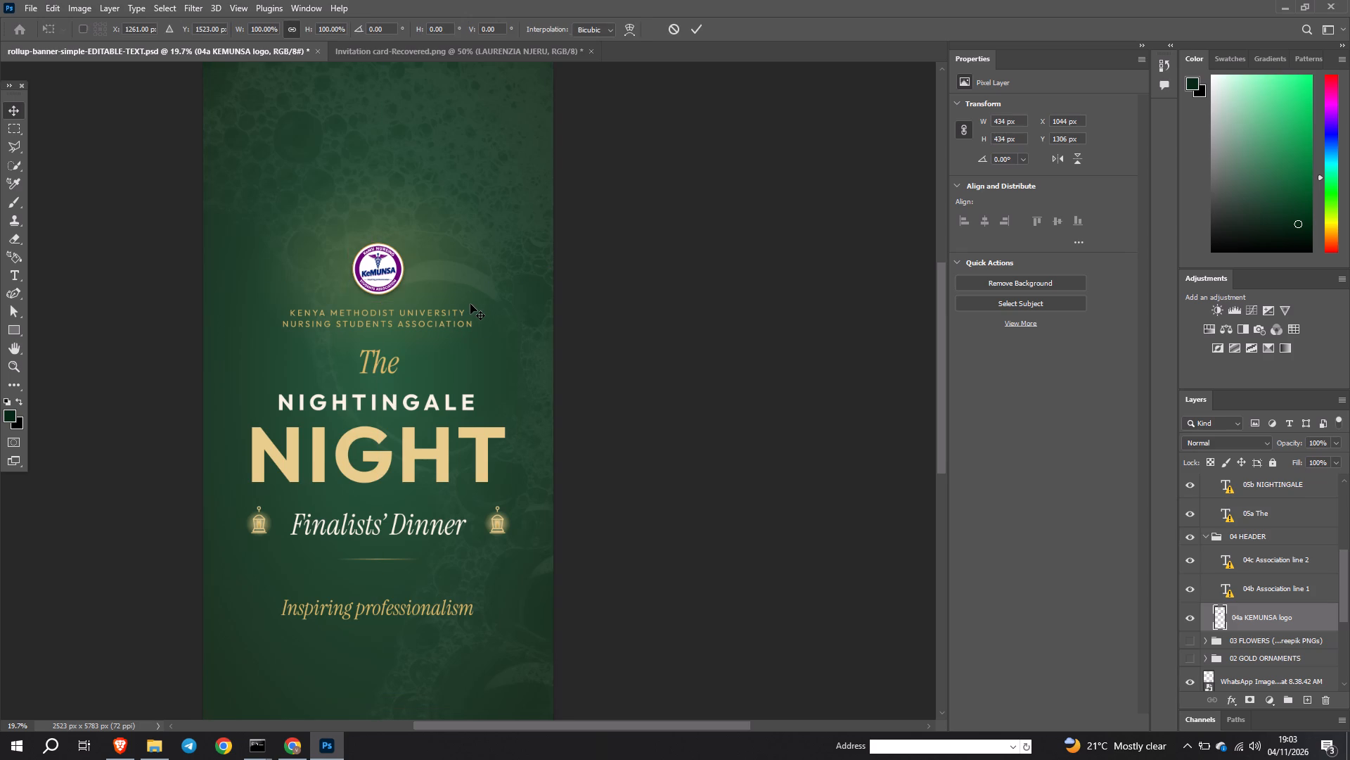
{"action": "left_click_drag", "start_coordinate": [413, 241], "coordinate": [435, 232], "text": "alt"}
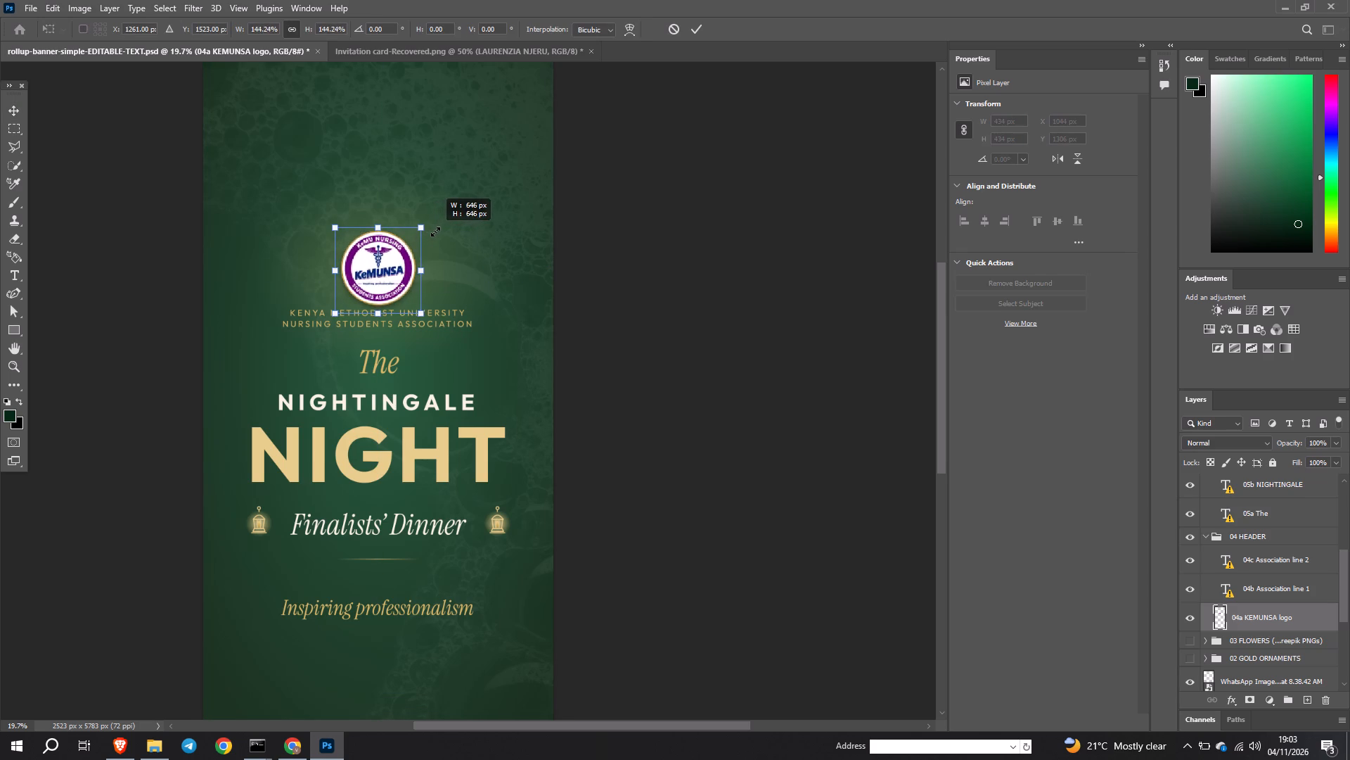
{"action": "left_click_drag", "start_coordinate": [435, 232], "coordinate": [432, 236], "text": "alt"}
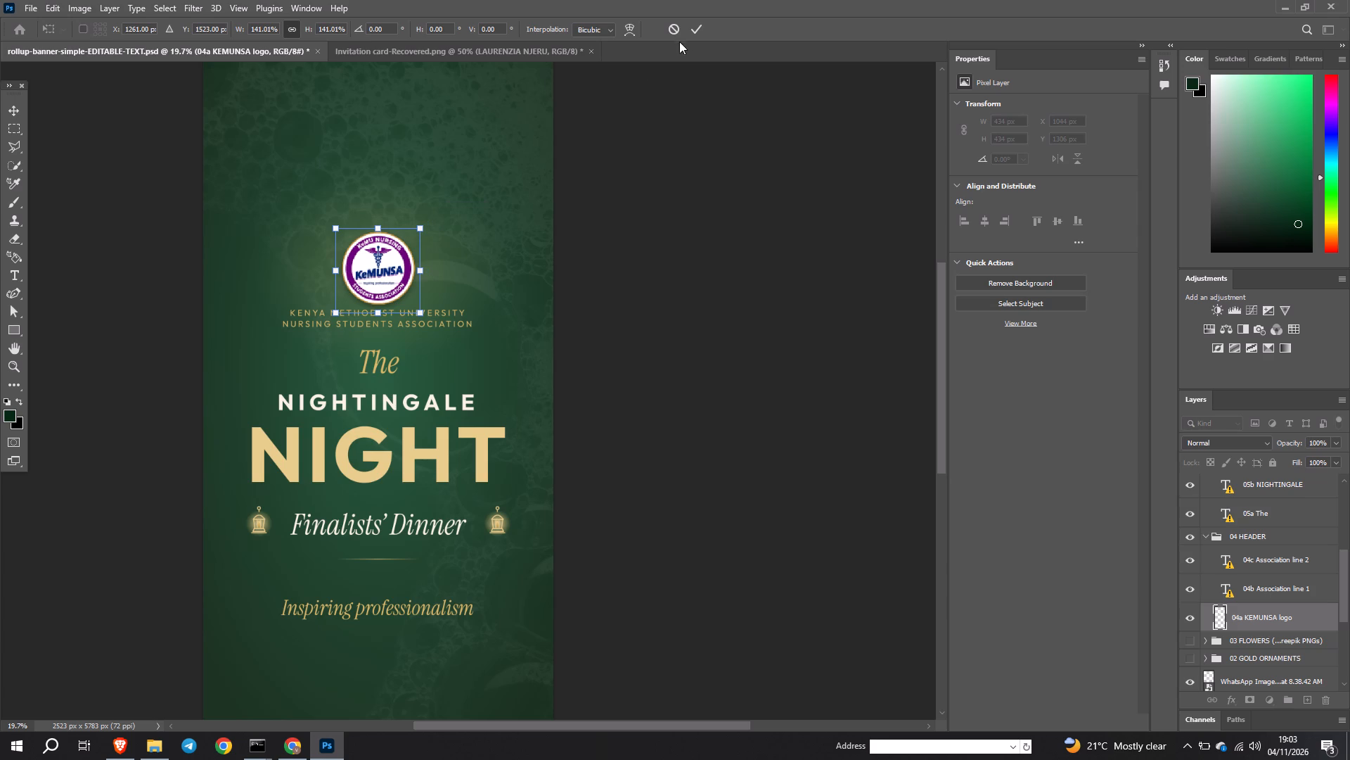
{"action": "left_click", "coordinate": [696, 25]}
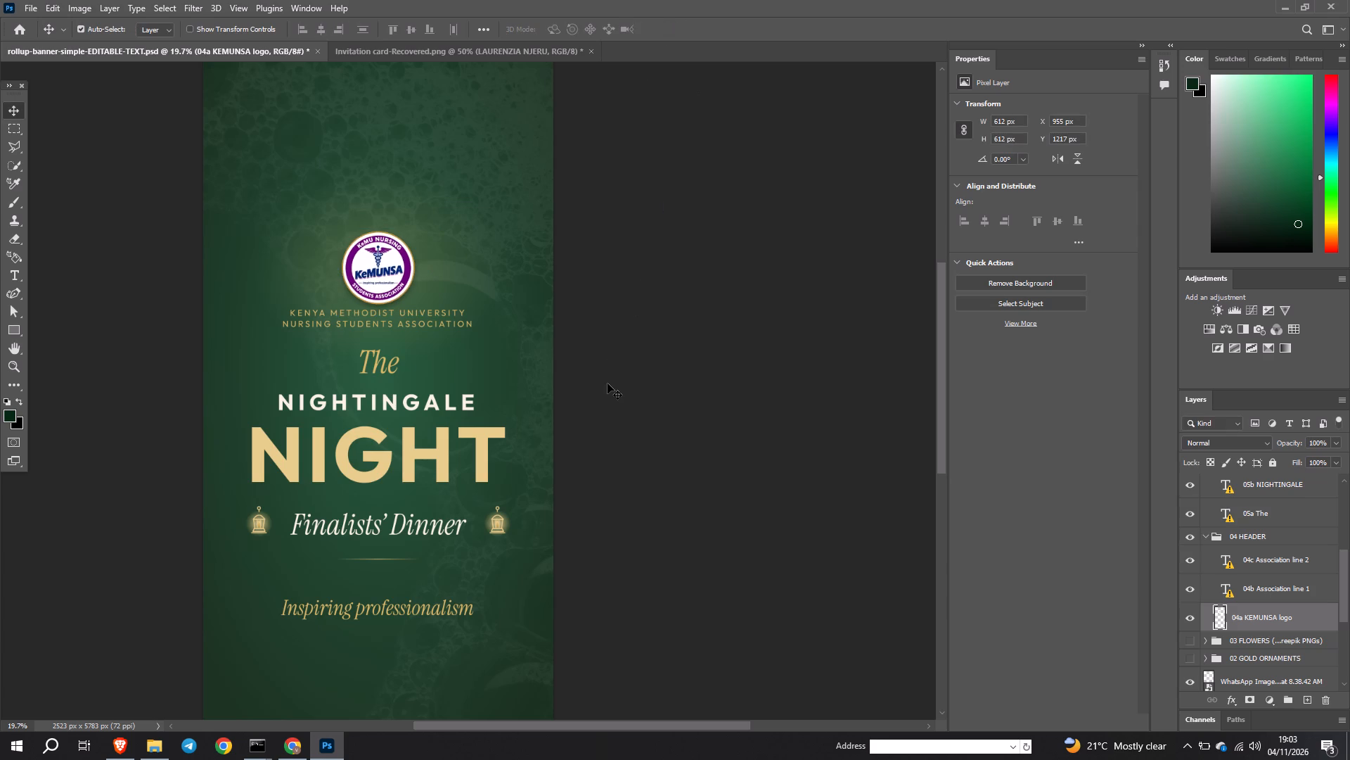
Place the JPEG WhatsApp Image 2026-11-03 at 11.05.09 AM from Downloads as an embedded image.
{"action": "scroll", "coordinate": [607, 384], "scroll_direction": "down", "scroll_amount": 7}
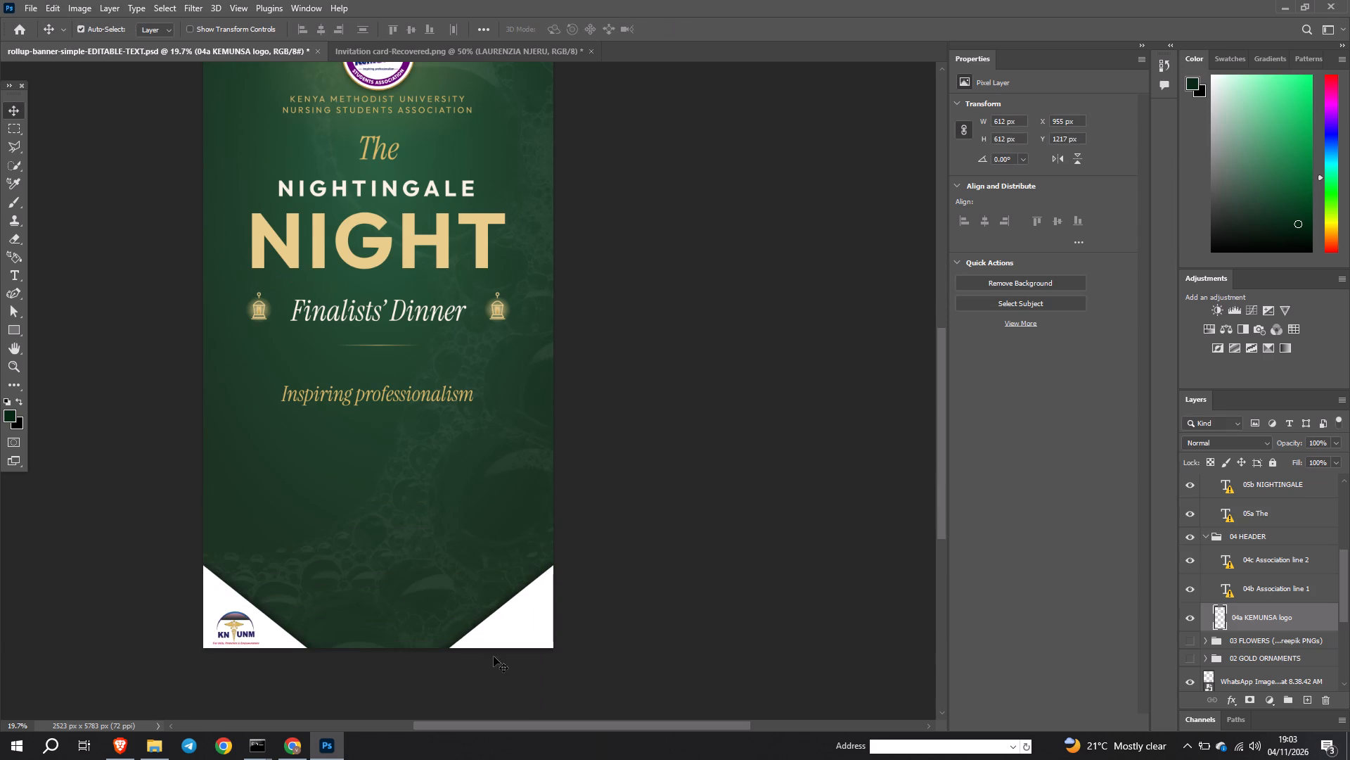
{"action": "left_click", "coordinate": [37, 0]}
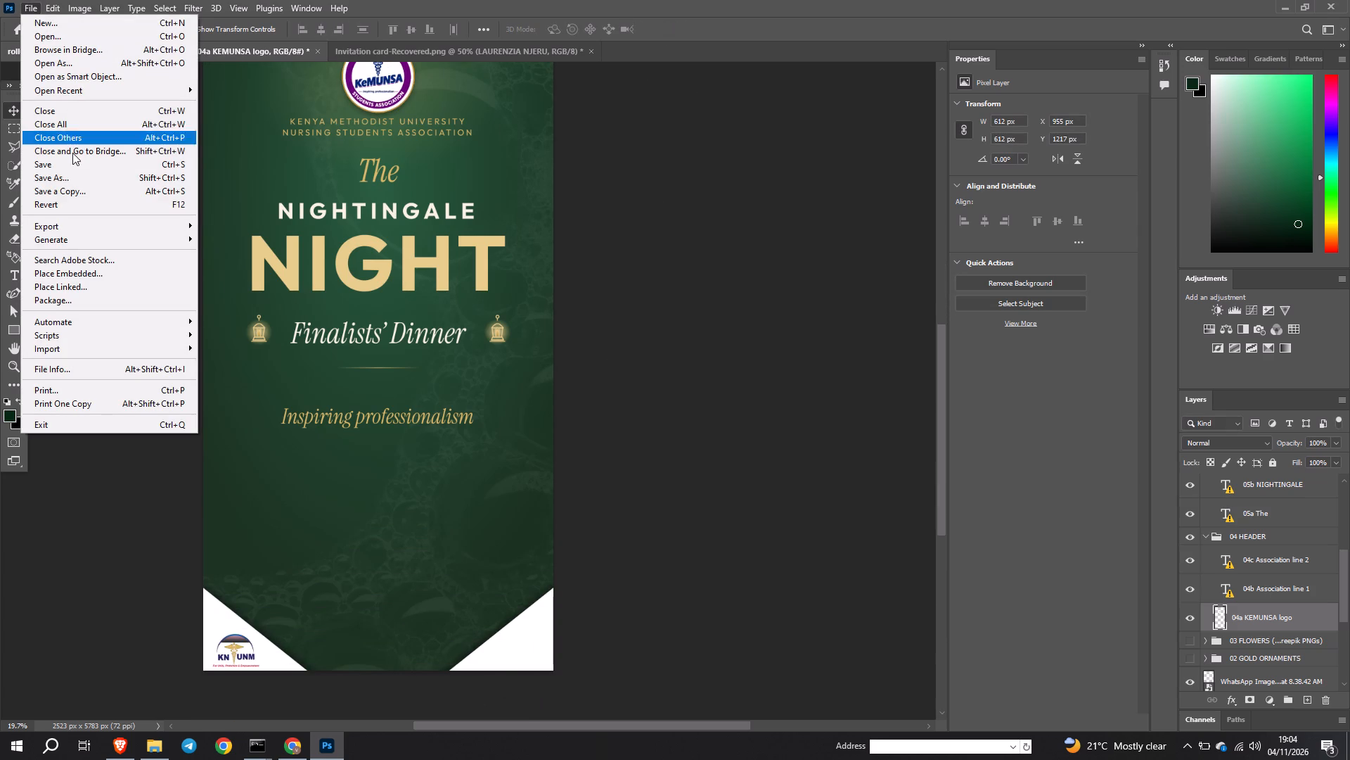
{"action": "left_click", "coordinate": [76, 271]}
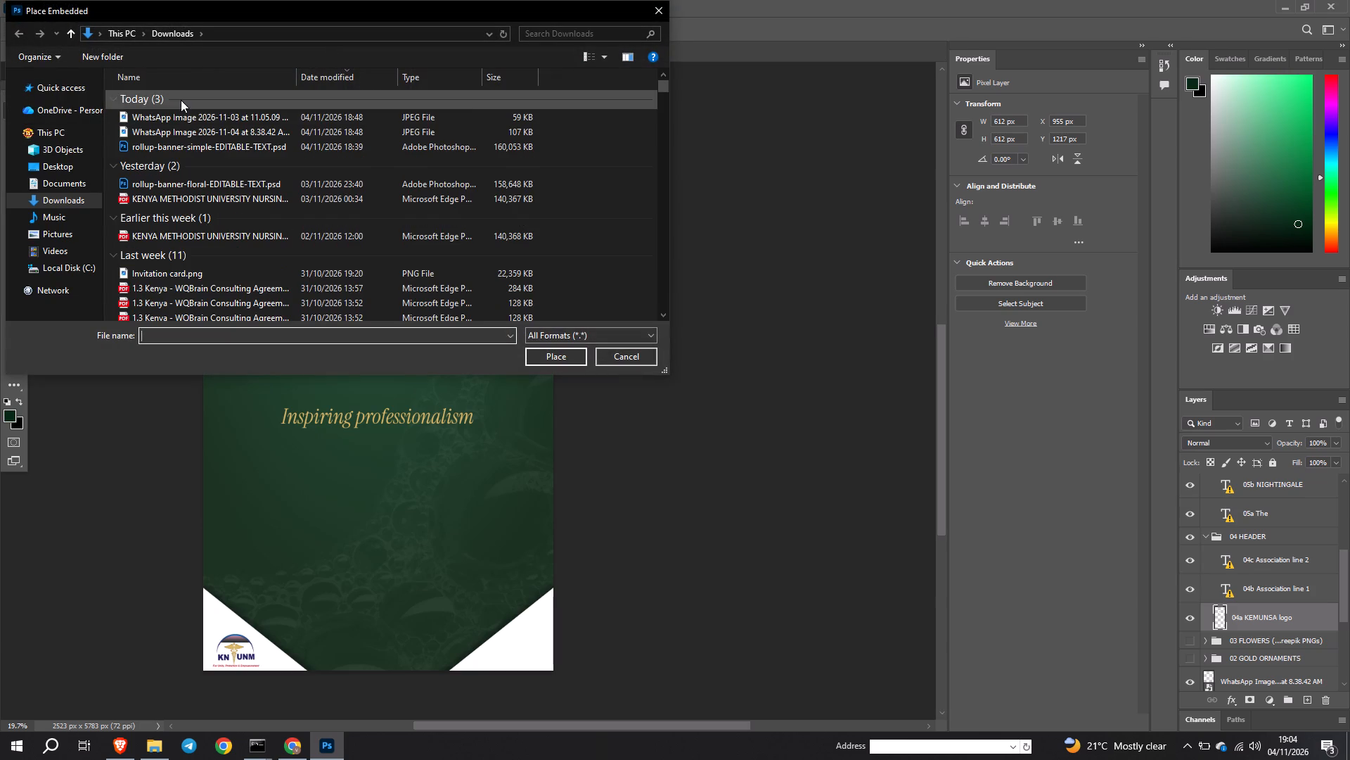
{"action": "left_click", "coordinate": [181, 113]}
{"action": "left_click", "coordinate": [558, 360]}
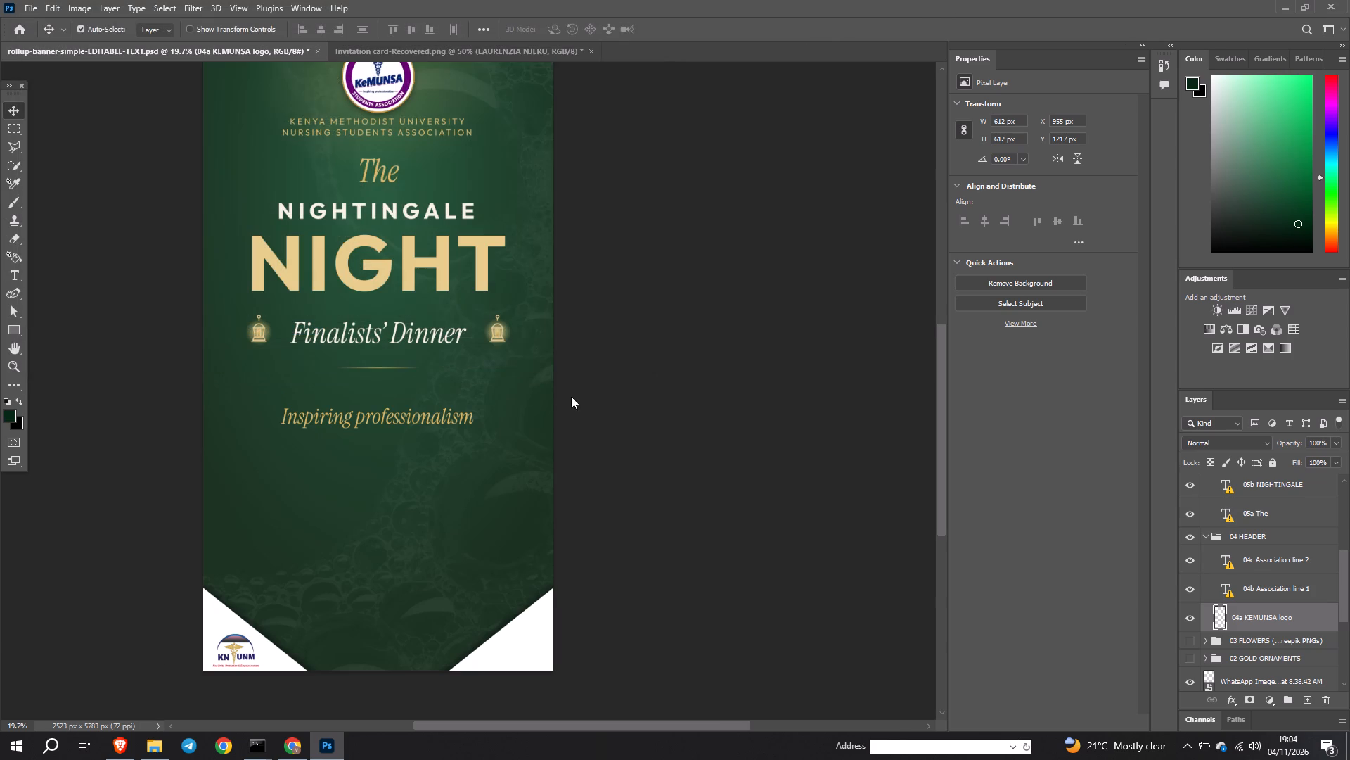
Scale the placed Passcode Global Consultants image proportionally to about 36% (385 px) and position it in the banner's bottom-right white corner.
{"action": "left_click_drag", "start_coordinate": [370, 355], "coordinate": [401, 400]}
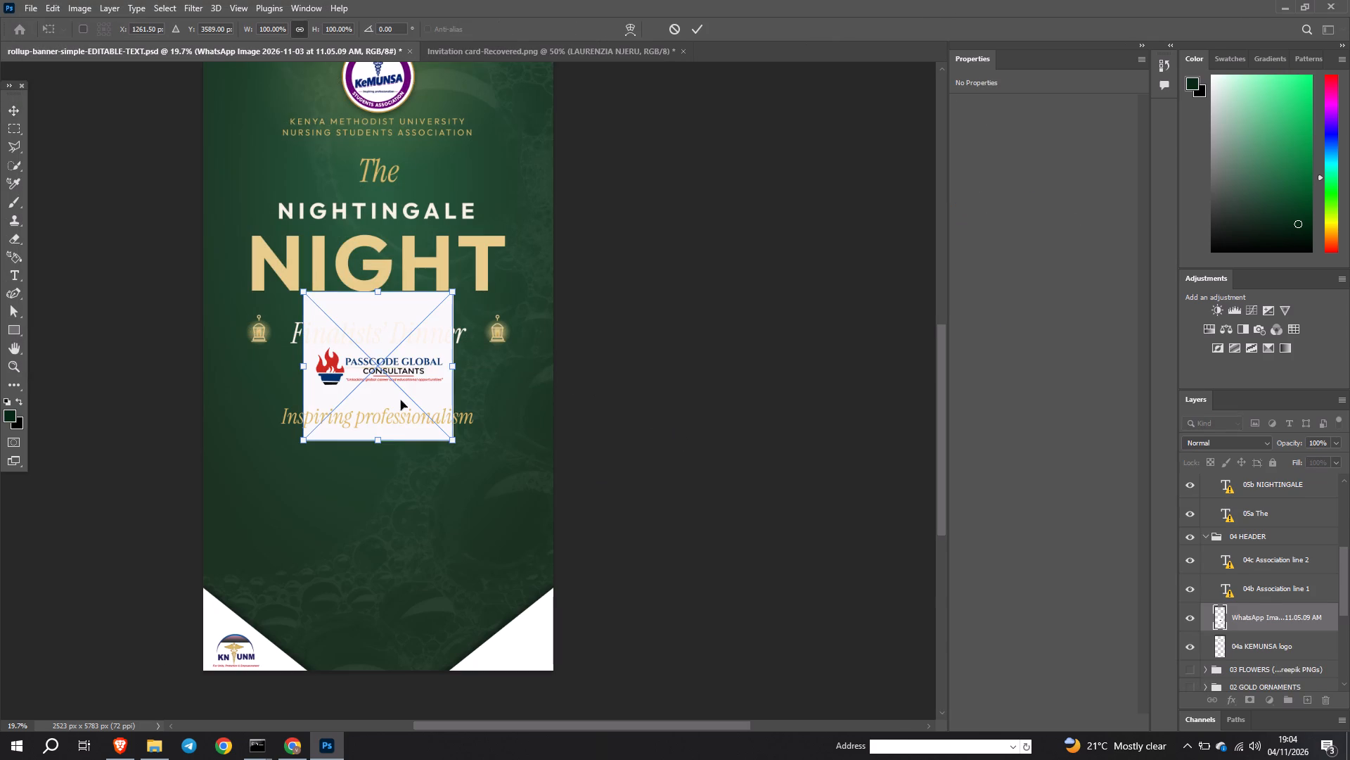
{"action": "left_click_drag", "start_coordinate": [401, 400], "coordinate": [513, 628]}
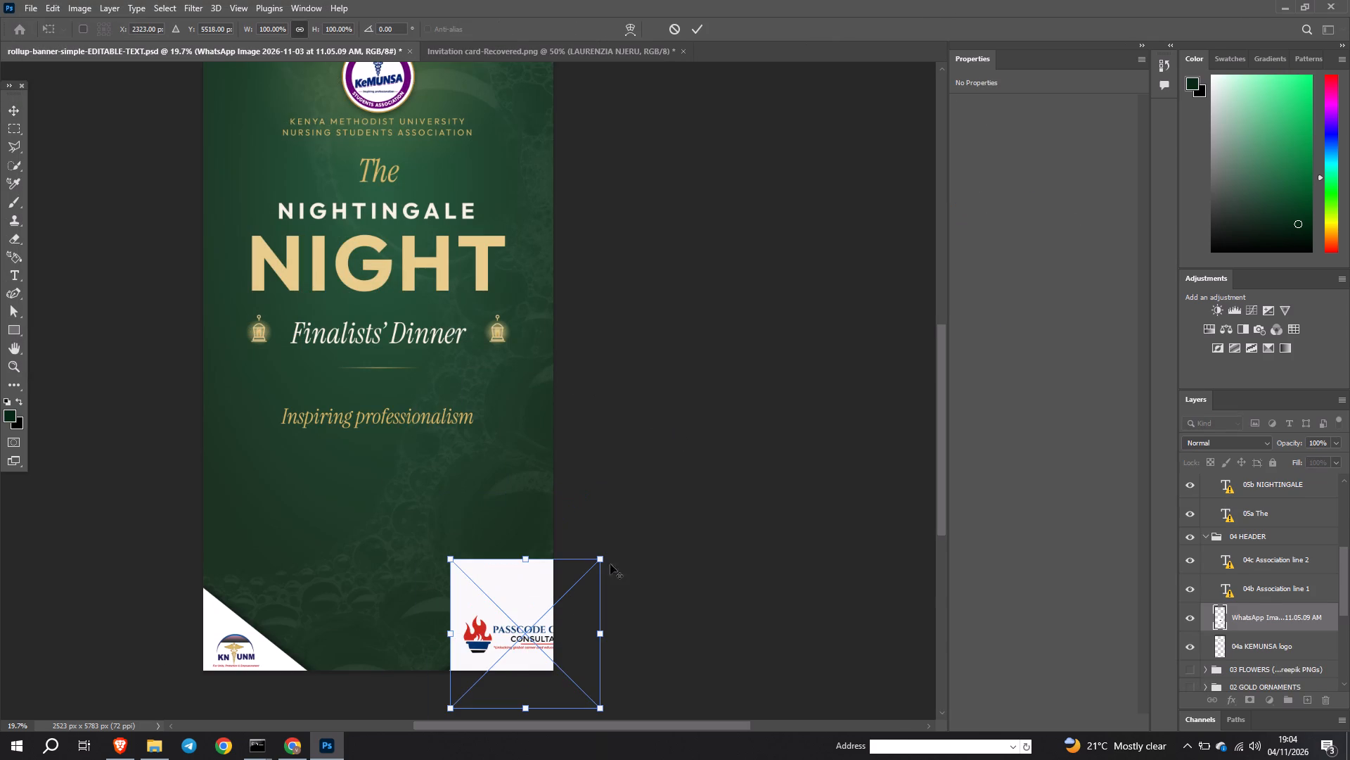
{"action": "left_click_drag", "start_coordinate": [603, 564], "coordinate": [550, 620], "text": "alt"}
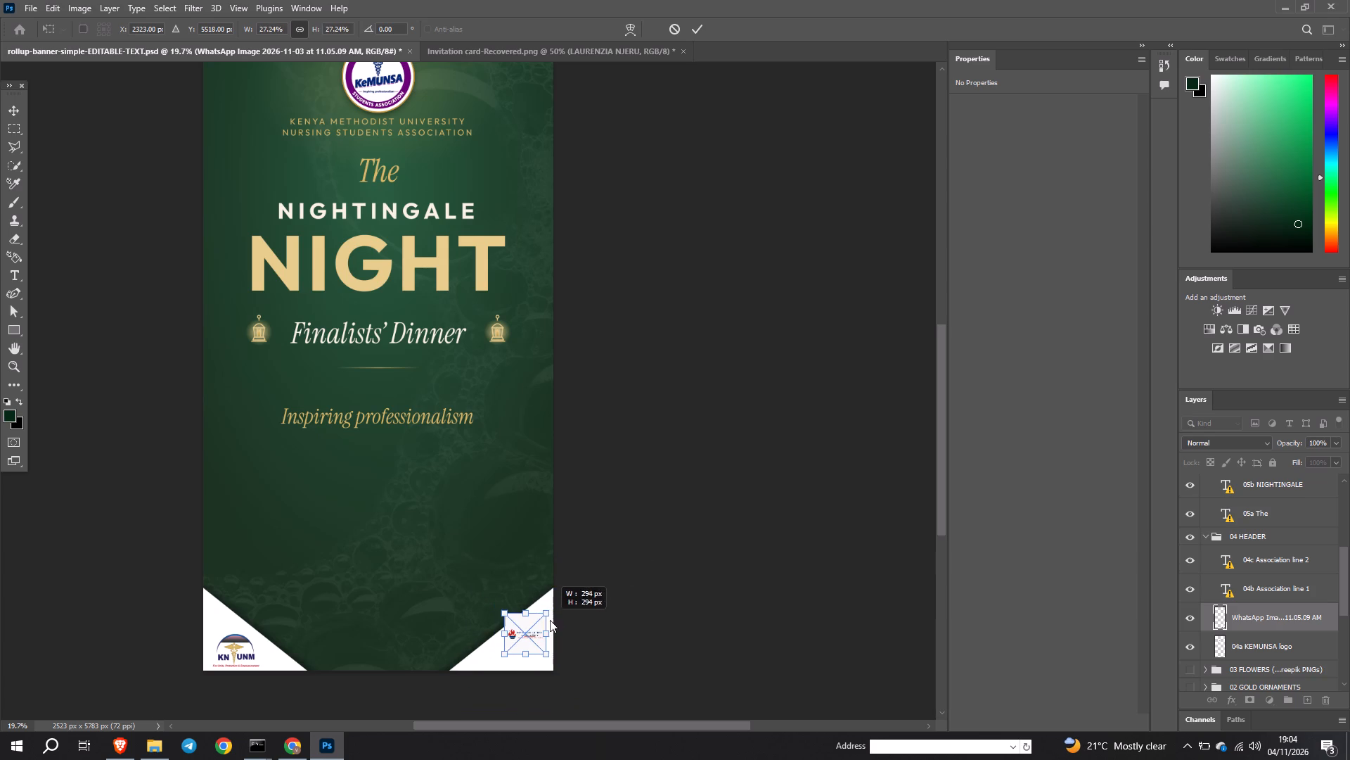
{"action": "left_click", "coordinate": [550, 612], "text": "alt"}
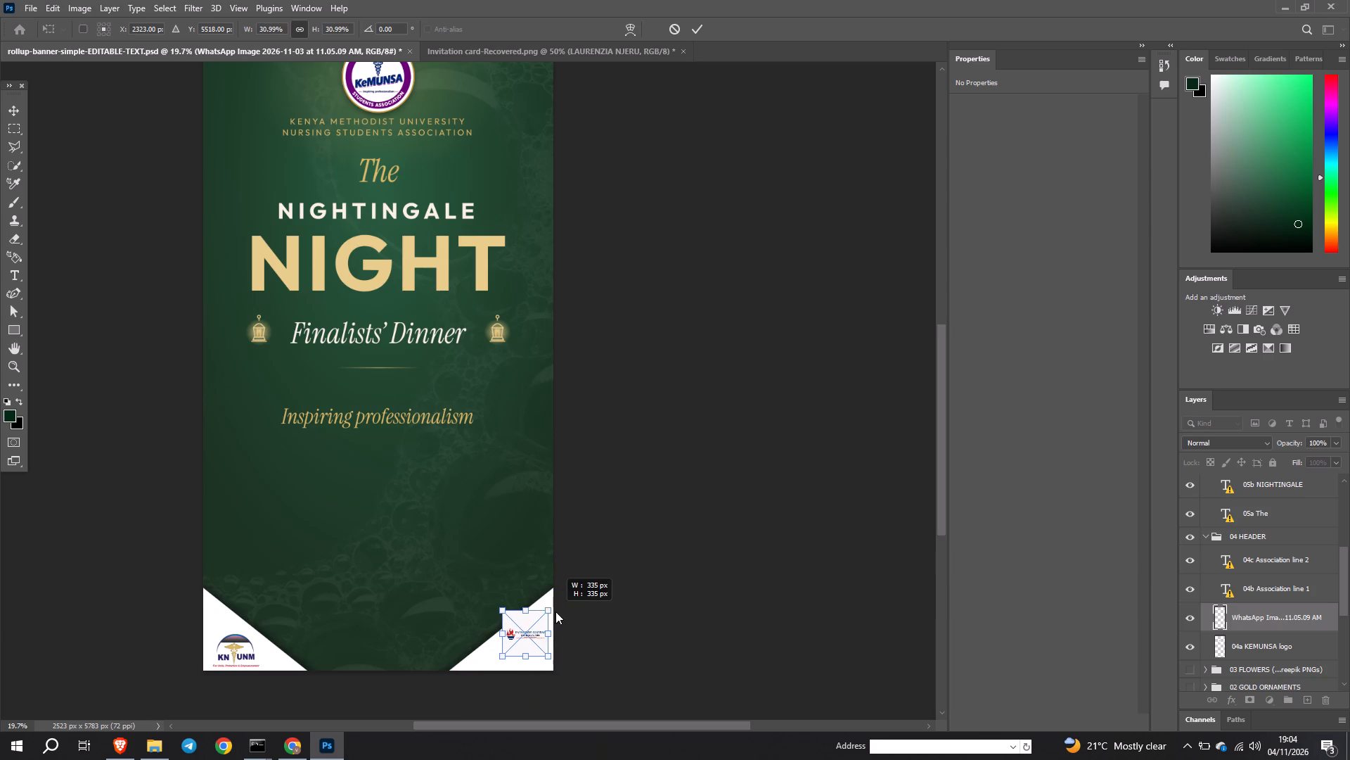
{"action": "left_click_drag", "start_coordinate": [536, 625], "coordinate": [535, 634]}
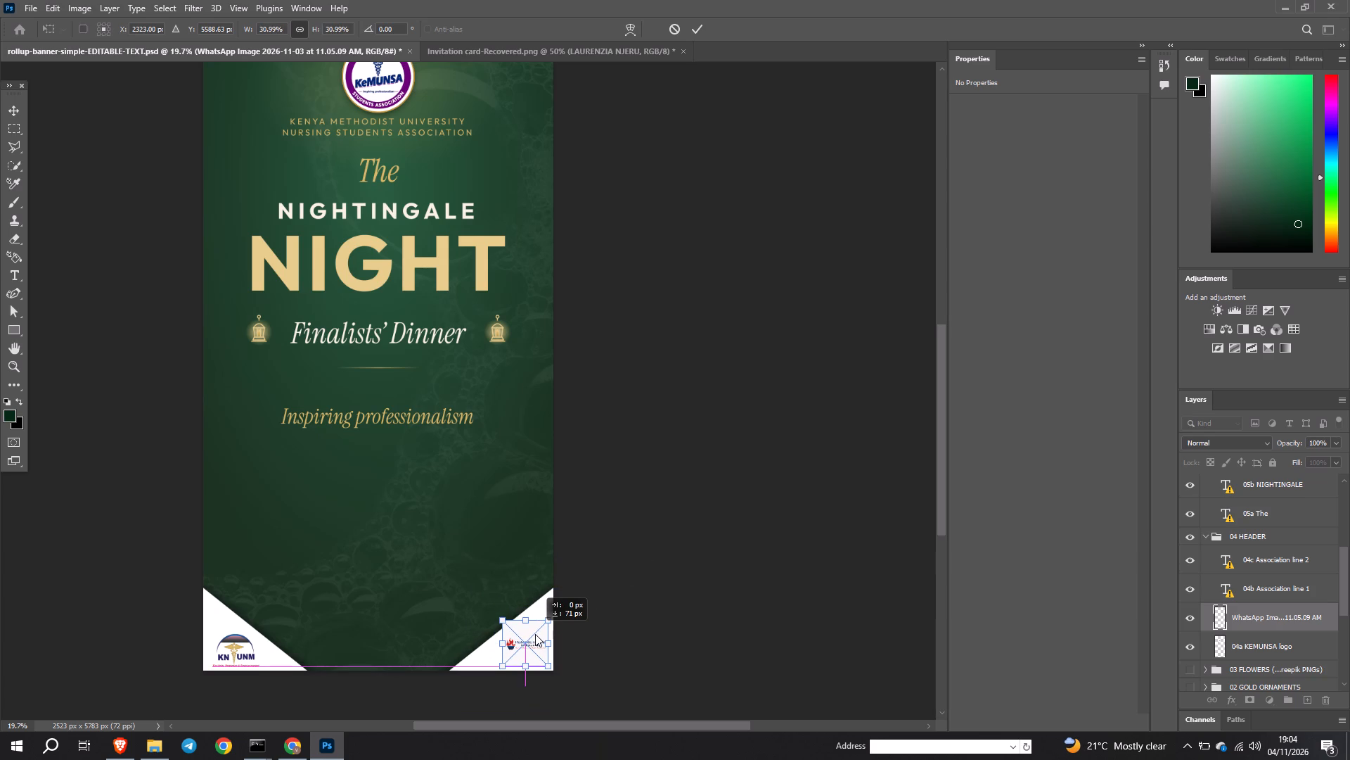
{"action": "left_click_drag", "start_coordinate": [535, 634], "coordinate": [535, 641]}
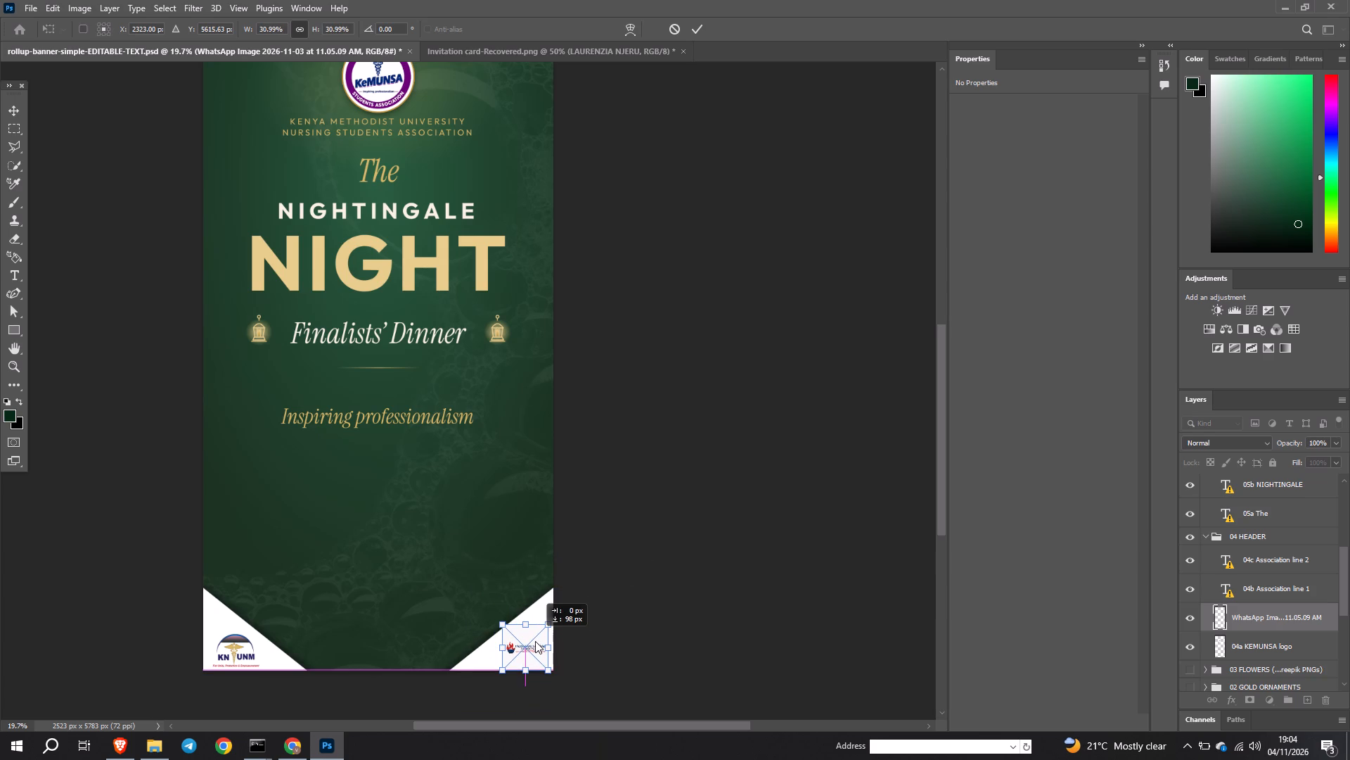
{"action": "left_click_drag", "start_coordinate": [535, 641], "coordinate": [535, 645]}
{"action": "left_click", "coordinate": [545, 631], "text": "alt"}
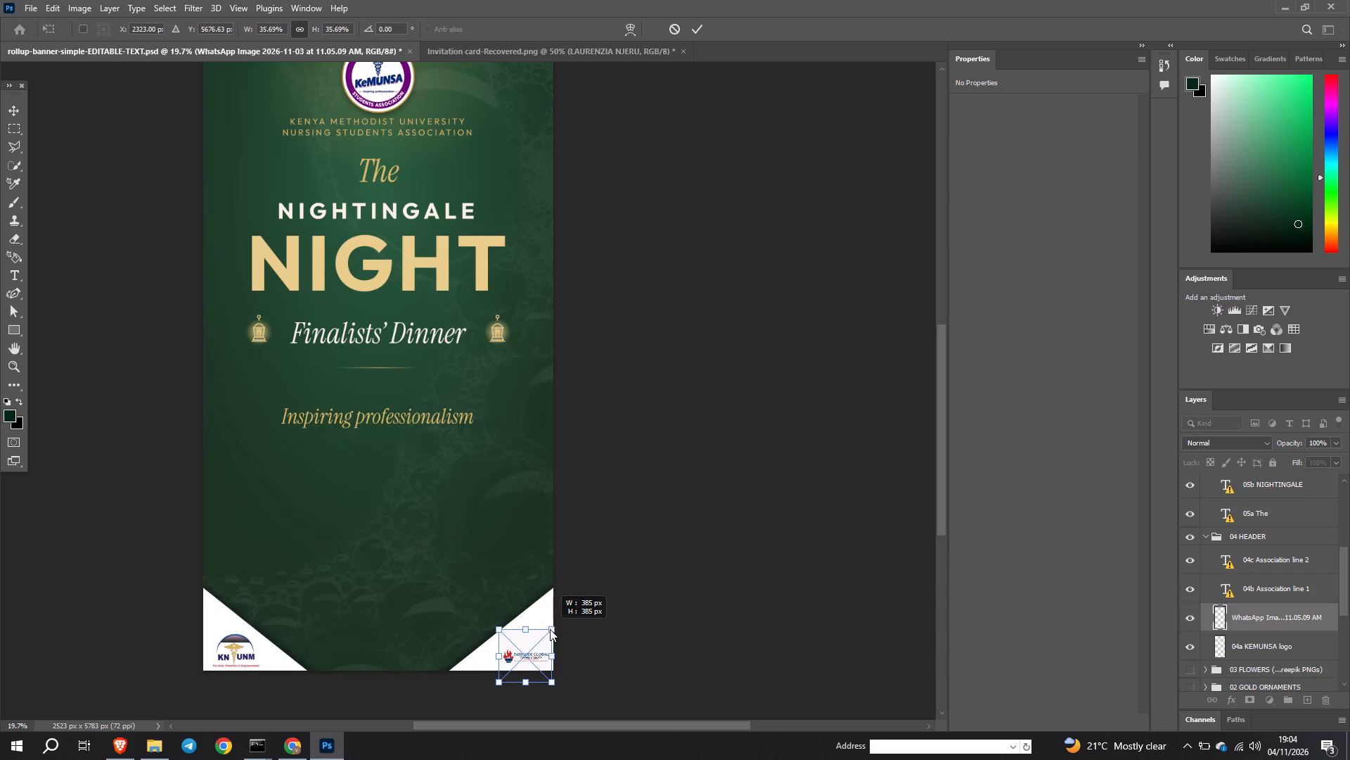
{"action": "left_click_drag", "start_coordinate": [538, 642], "coordinate": [529, 642]}
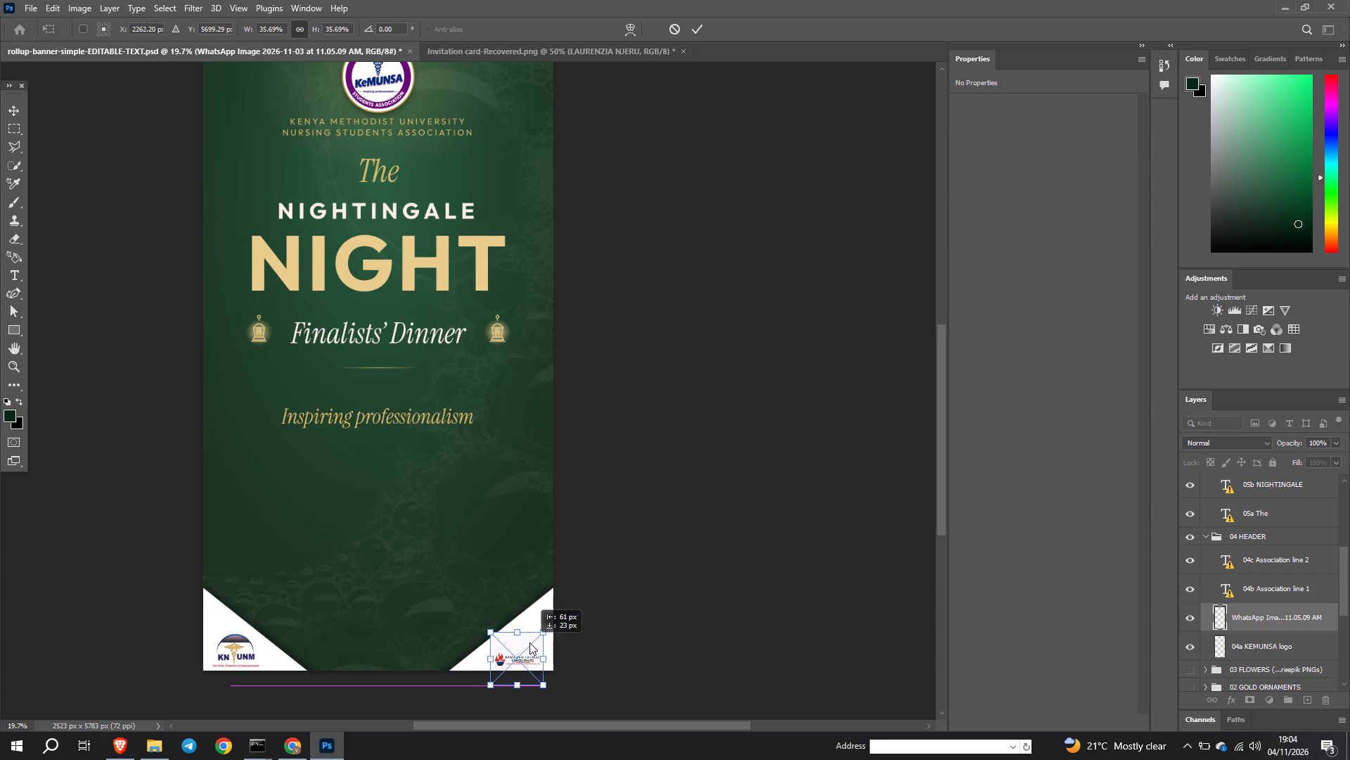
{"action": "left_click_drag", "start_coordinate": [529, 642], "coordinate": [532, 642]}
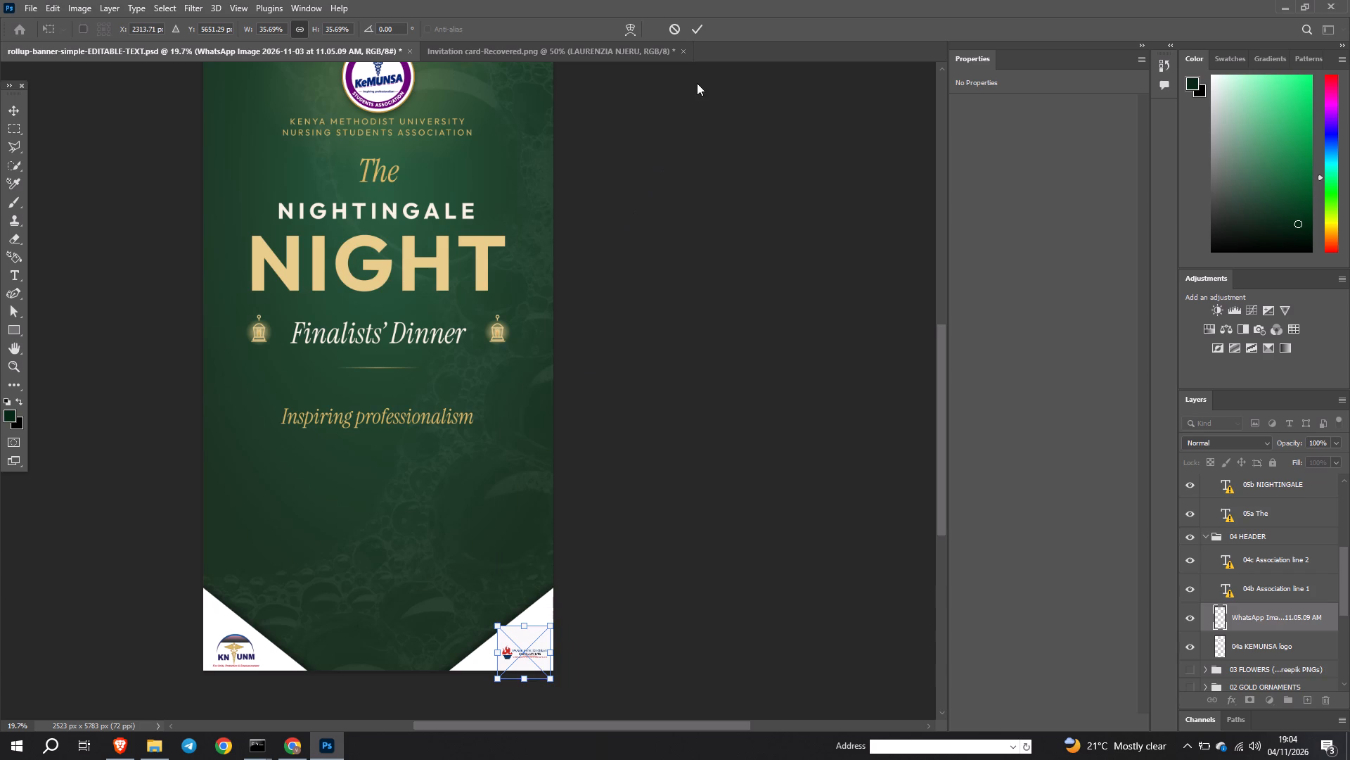
{"action": "left_click", "coordinate": [696, 20]}
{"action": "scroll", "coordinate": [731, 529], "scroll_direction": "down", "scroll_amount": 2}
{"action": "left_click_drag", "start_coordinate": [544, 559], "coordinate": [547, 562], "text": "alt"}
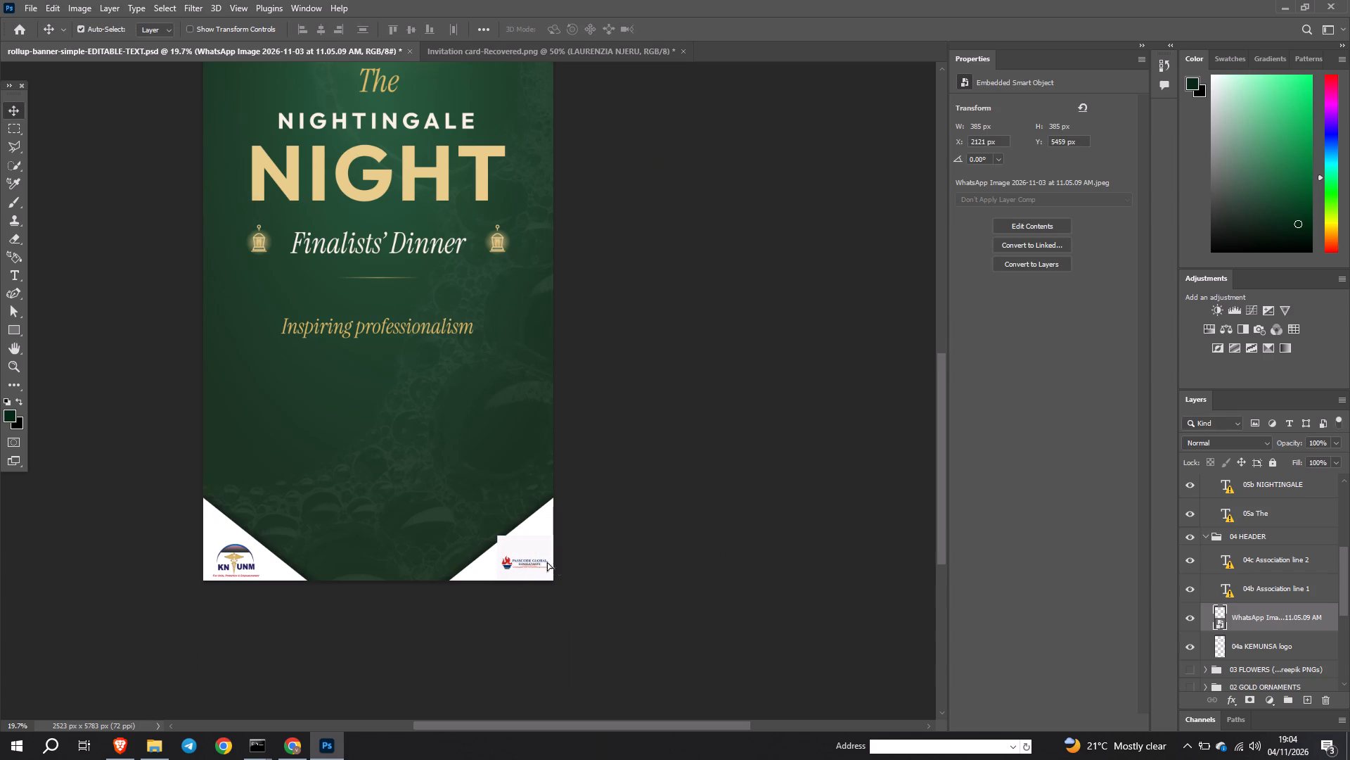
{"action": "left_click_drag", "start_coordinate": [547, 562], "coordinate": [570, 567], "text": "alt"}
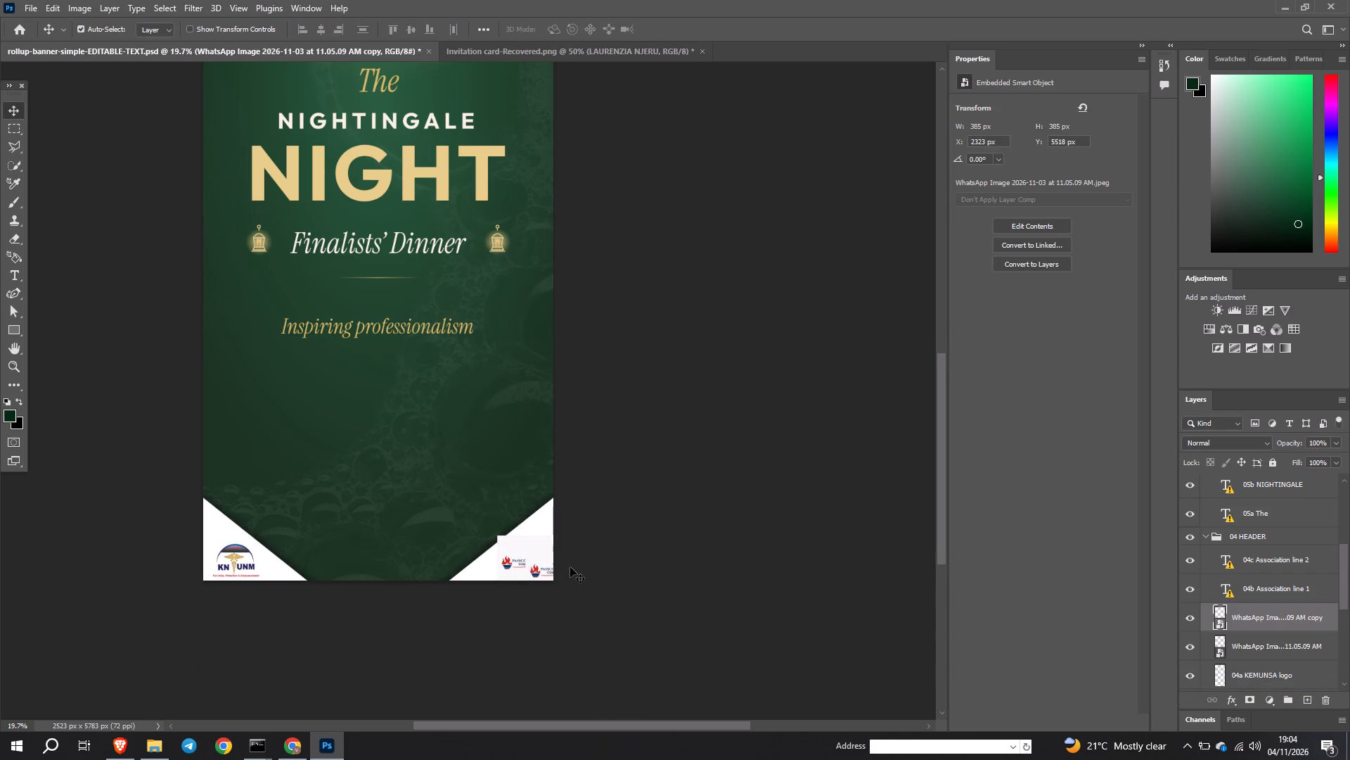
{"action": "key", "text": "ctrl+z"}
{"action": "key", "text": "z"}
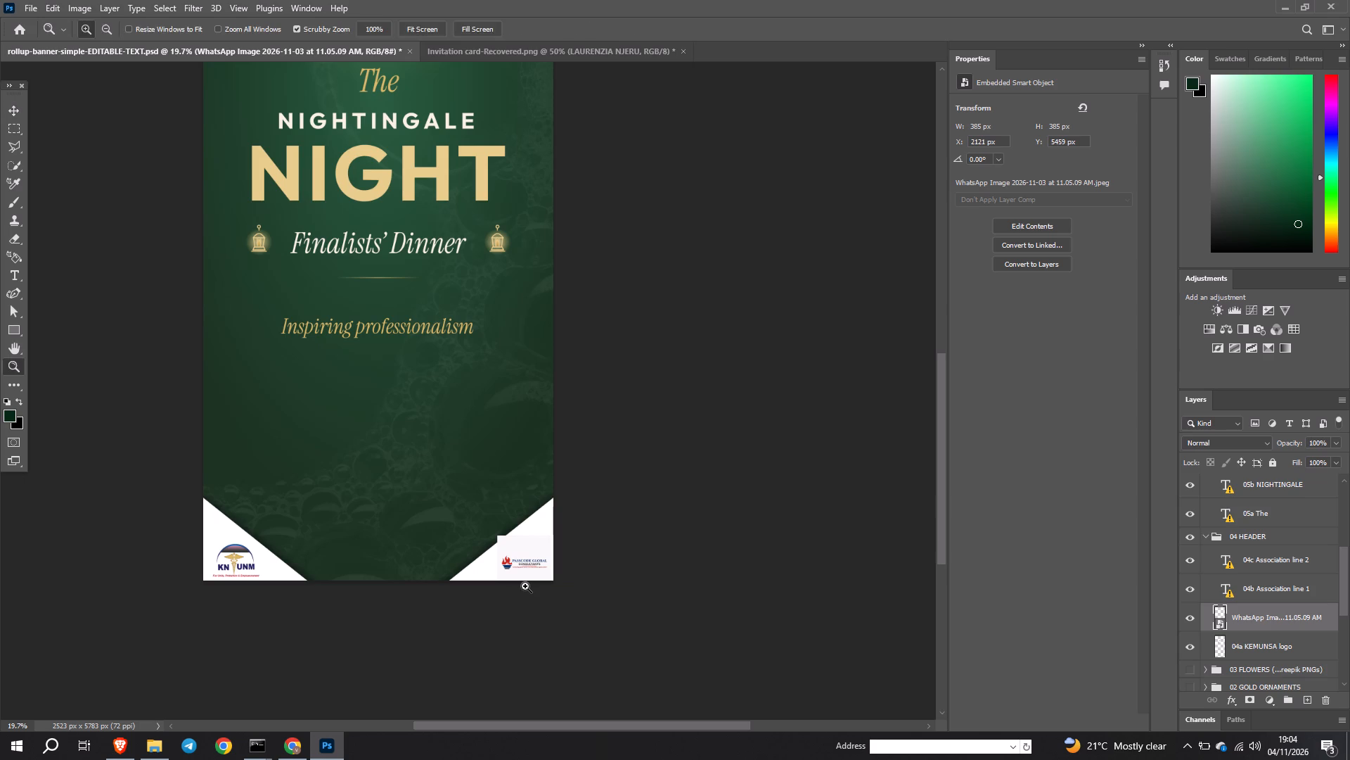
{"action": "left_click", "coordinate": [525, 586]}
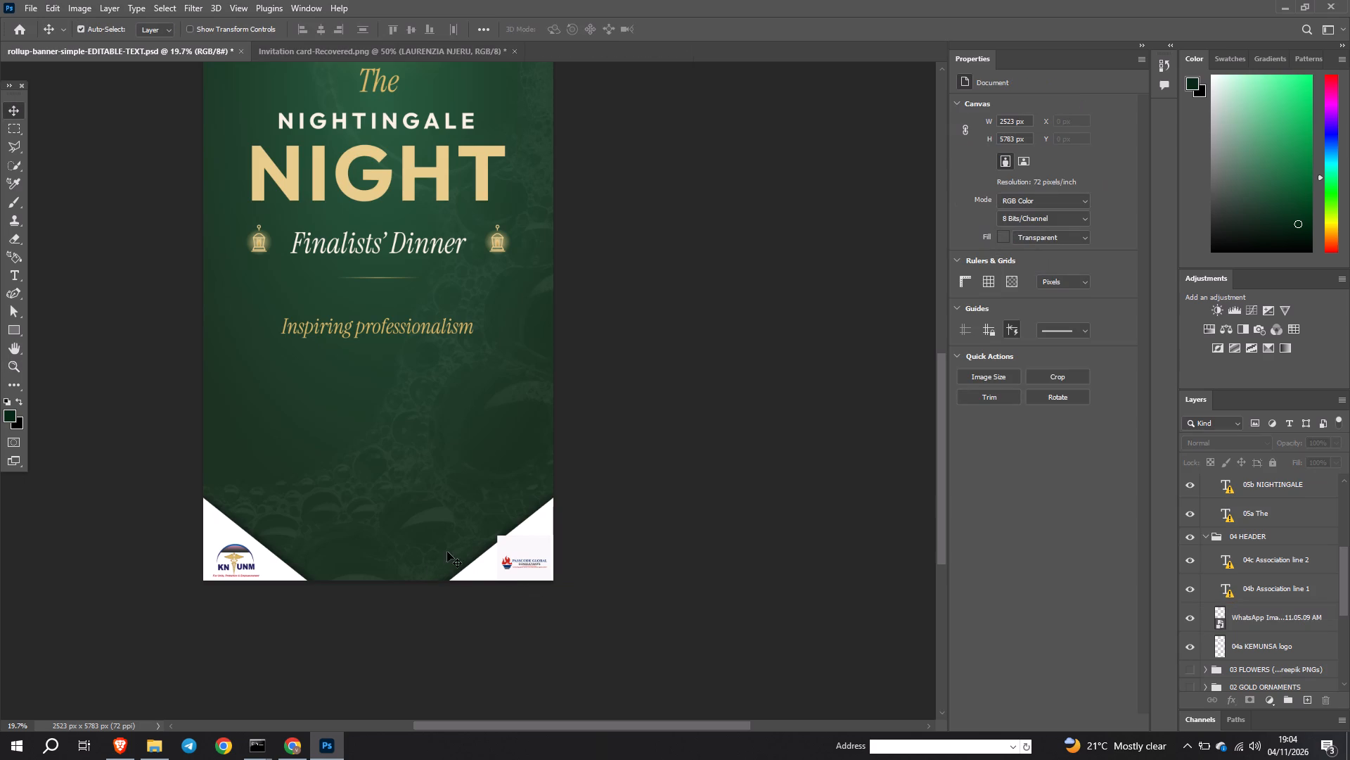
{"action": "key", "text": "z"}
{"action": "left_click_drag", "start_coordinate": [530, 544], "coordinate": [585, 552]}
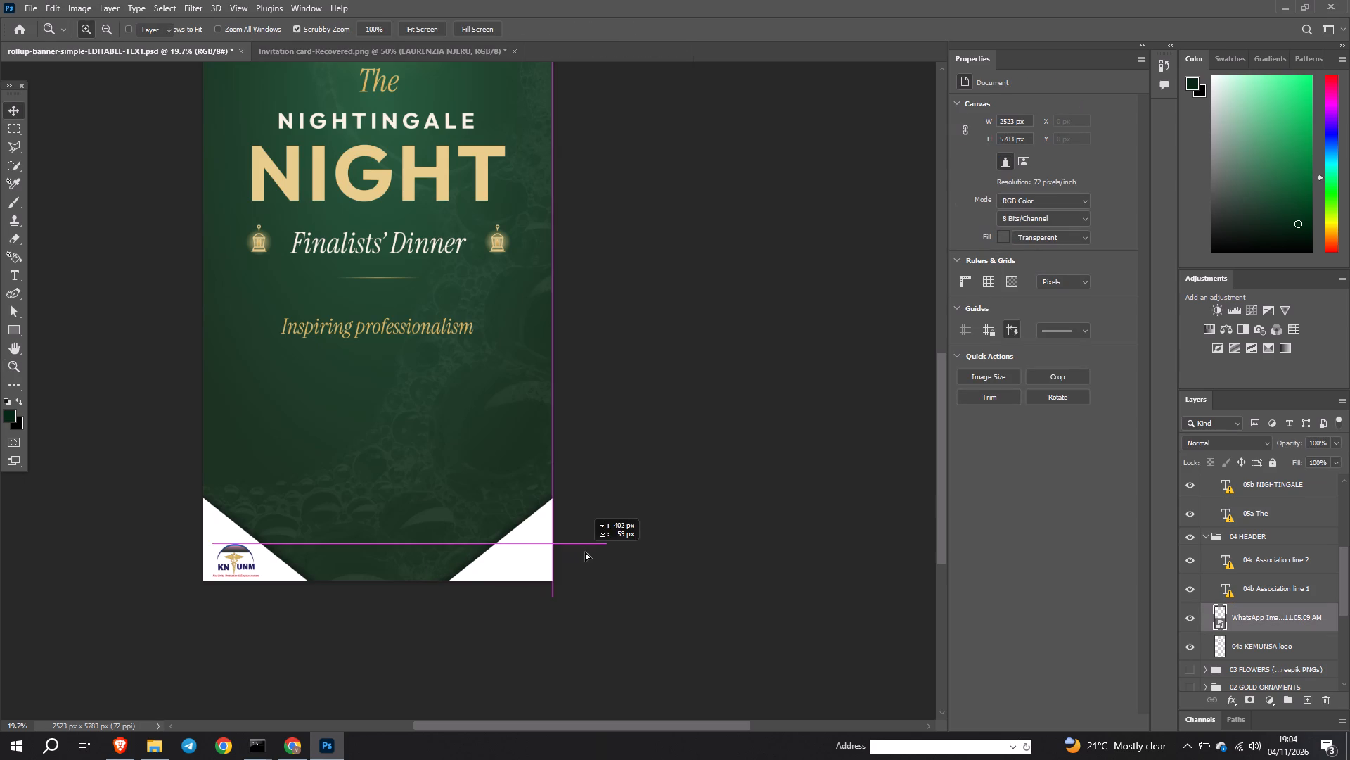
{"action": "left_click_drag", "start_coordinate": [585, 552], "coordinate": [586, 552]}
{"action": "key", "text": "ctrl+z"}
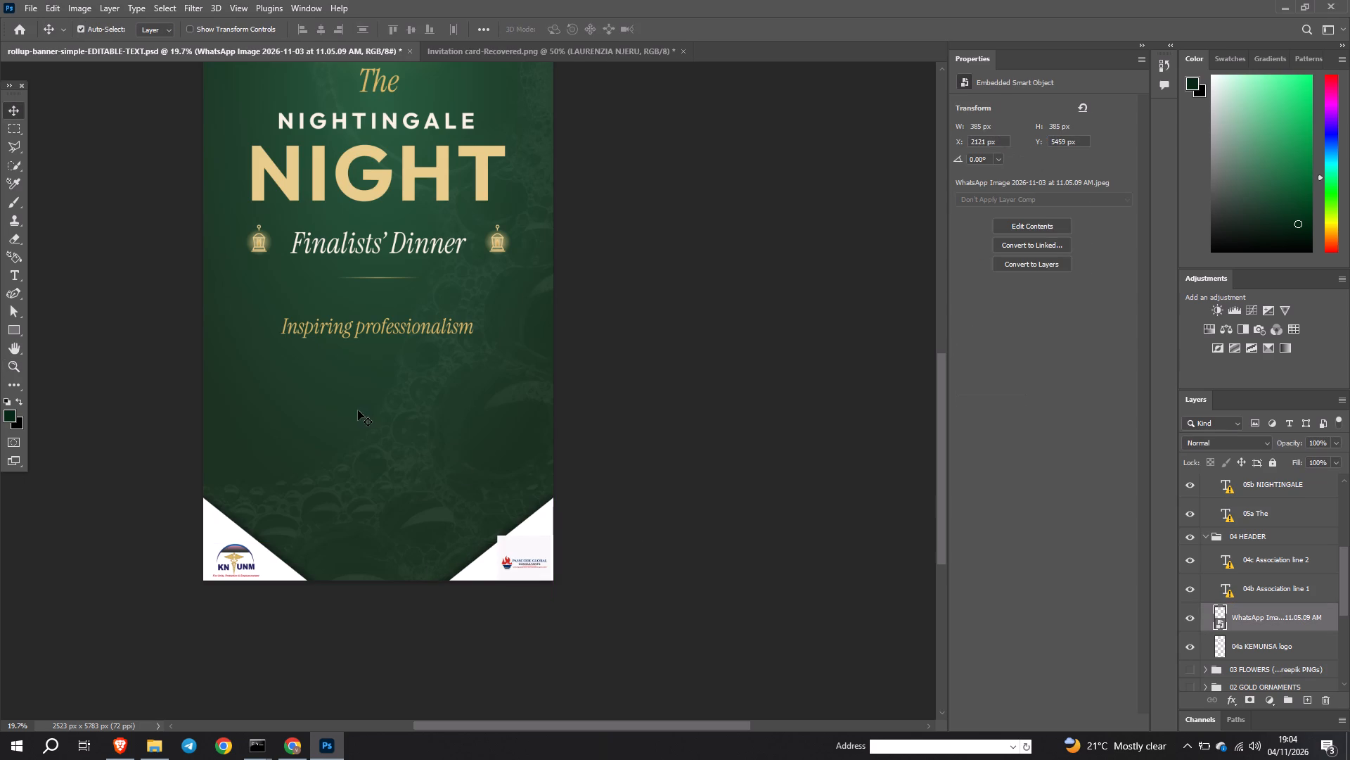
Select the Passcode Global Consultants logo in the banner's bottom-right white corner.
{"action": "key", "text": "z"}
{"action": "left_click_drag", "start_coordinate": [364, 420], "coordinate": [385, 429]}
{"action": "scroll", "coordinate": [385, 429], "scroll_direction": "down", "scroll_amount": 5}
{"action": "key", "text": "z"}
{"action": "key", "text": "z"}
{"action": "key", "text": "z"}
{"action": "key", "text": "z"}
{"action": "key", "text": "z"}
{"action": "key", "text": "z"}
{"action": "key", "text": "z"}
{"action": "key", "text": "z"}
{"action": "key", "text": "z"}
{"action": "key", "text": "z"}
{"action": "key", "text": "z"}
{"action": "key", "text": "z"}
{"action": "key", "text": "z"}
{"action": "key", "text": "z"}
{"action": "key", "text": "z"}
{"action": "key", "text": "z"}
{"action": "key", "text": "z"}
{"action": "key", "text": "z"}
{"action": "key", "text": "z"}
{"action": "key", "text": "z"}
{"action": "left_click", "coordinate": [385, 429]}
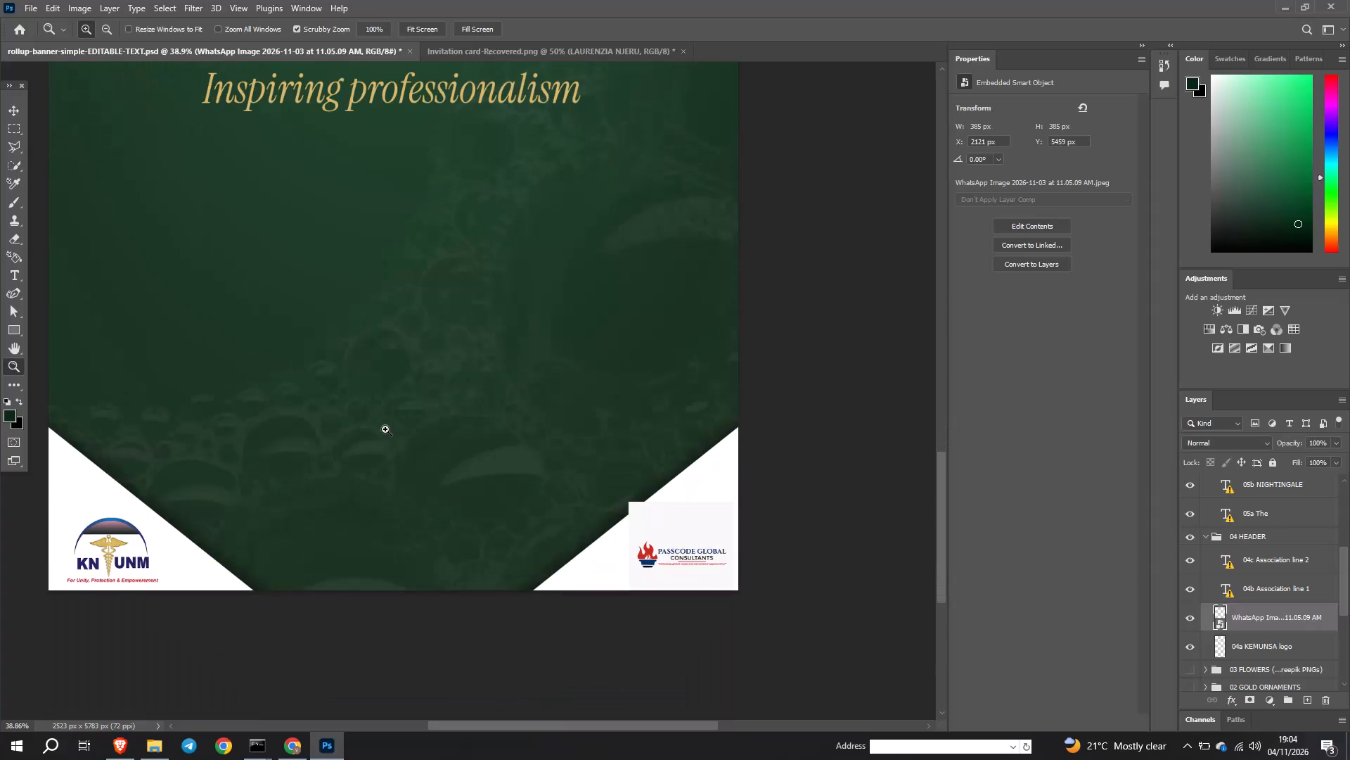
{"action": "scroll", "coordinate": [385, 429], "scroll_direction": "down", "scroll_amount": 4}
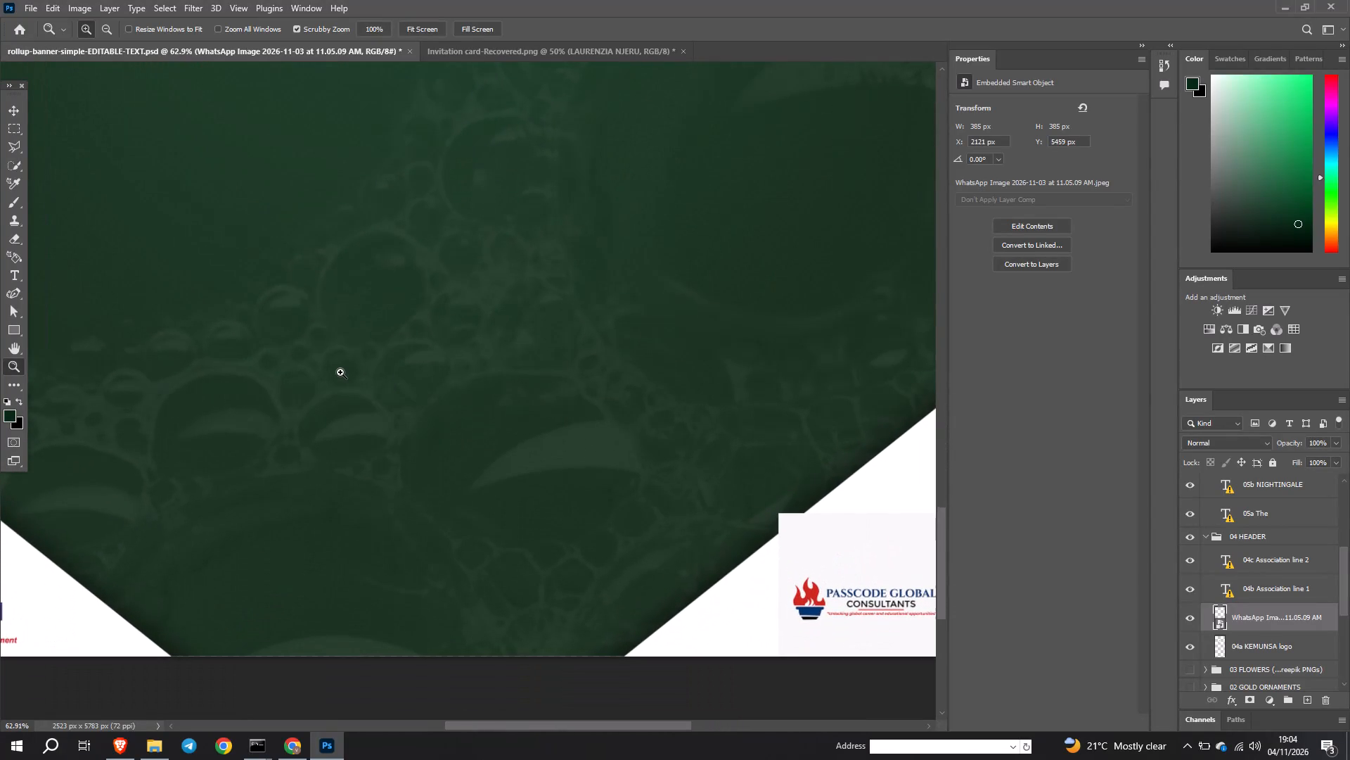
{"action": "scroll", "coordinate": [340, 372], "scroll_direction": "down", "scroll_amount": 2}
{"action": "scroll", "coordinate": [340, 372], "scroll_direction": "left", "scroll_amount": 7}
{"action": "scroll", "coordinate": [340, 372], "scroll_direction": "right", "scroll_amount": 15}
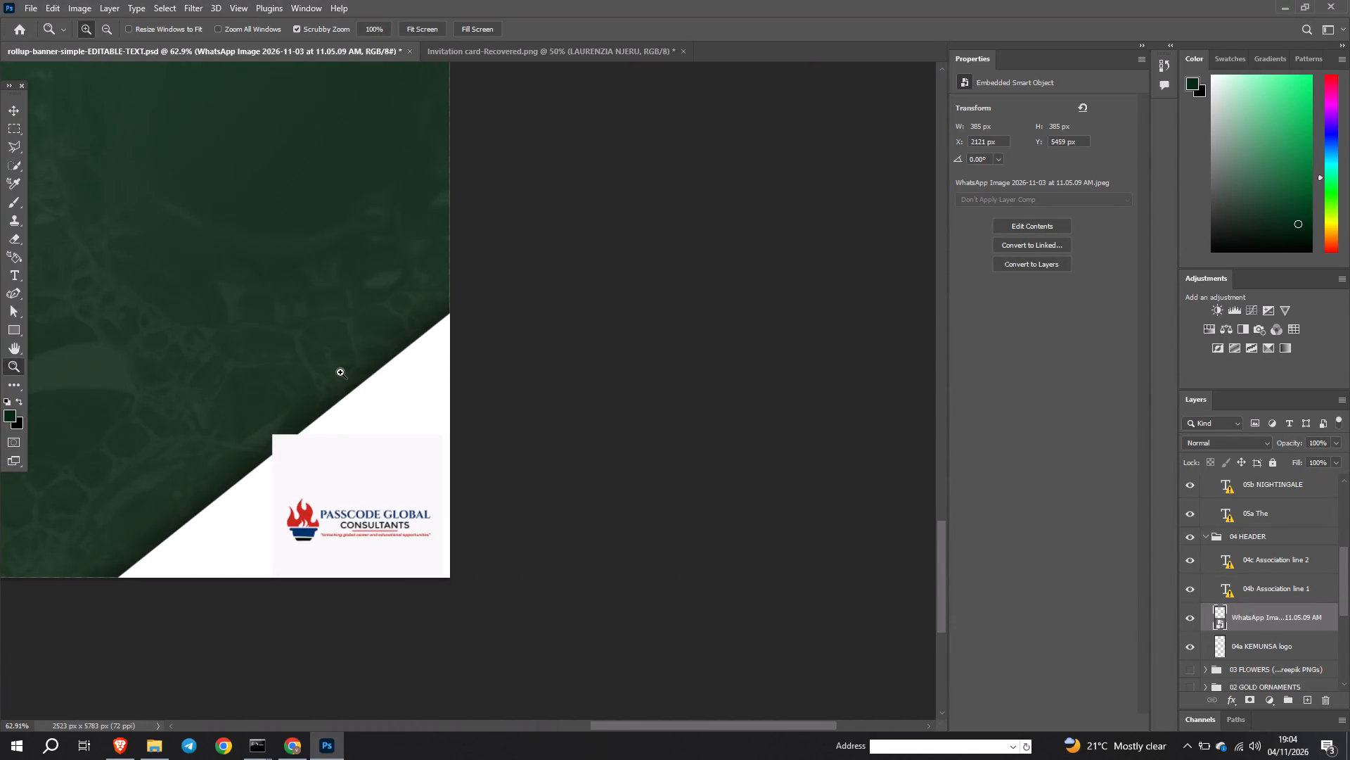
{"action": "key", "text": "v"}
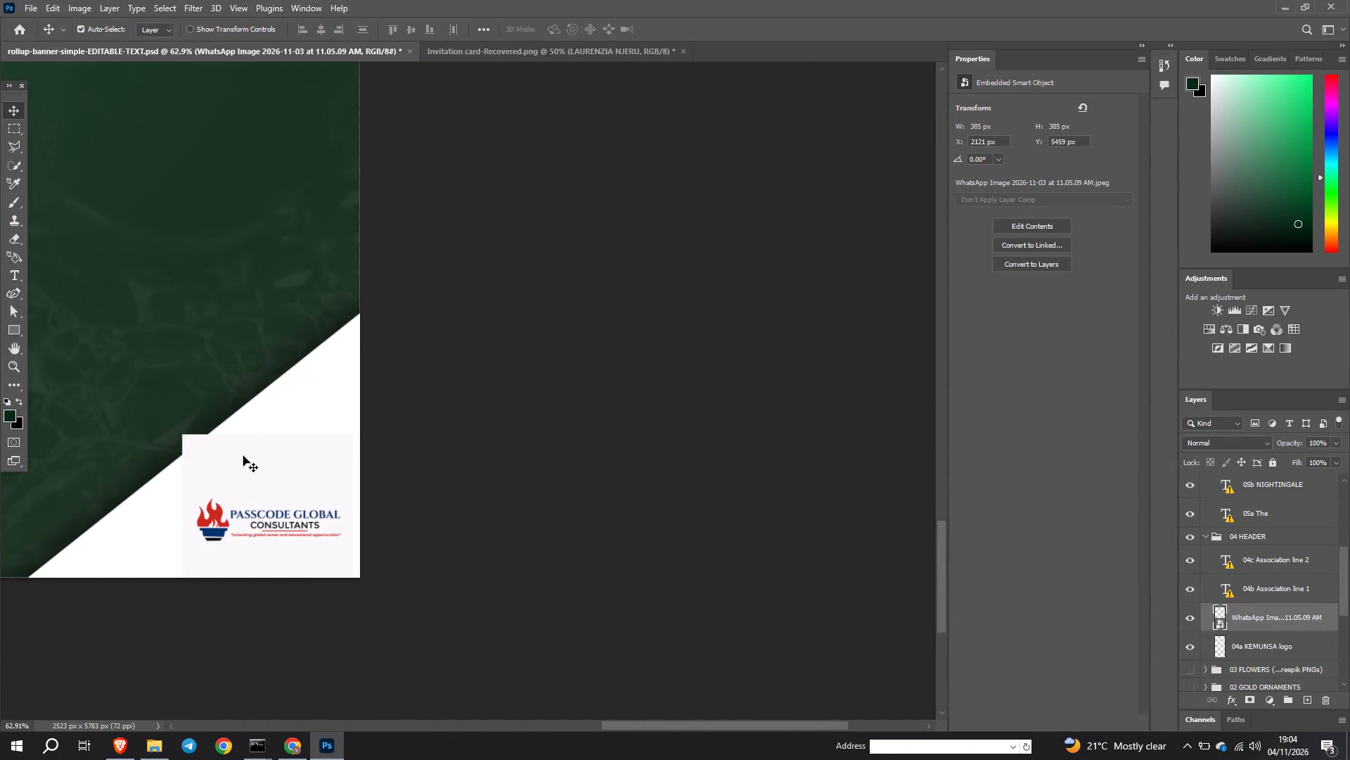
{"action": "left_click", "coordinate": [264, 466]}
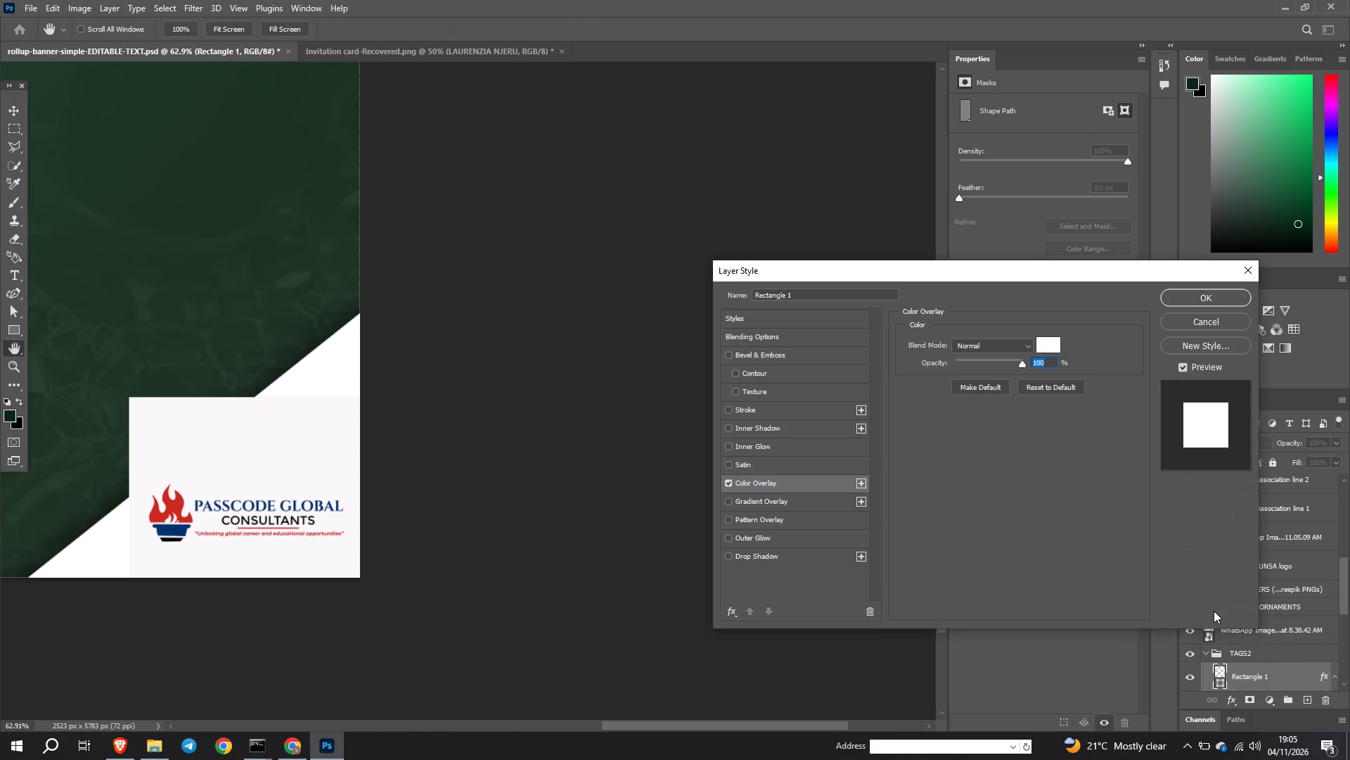
Set Rectangle 1's Color Overlay to the off-white #f7f7f7 sampled from the Passcode Global Consultants logo's background.
{"action": "left_click", "coordinate": [1041, 346]}
{"action": "left_click", "coordinate": [318, 455]}
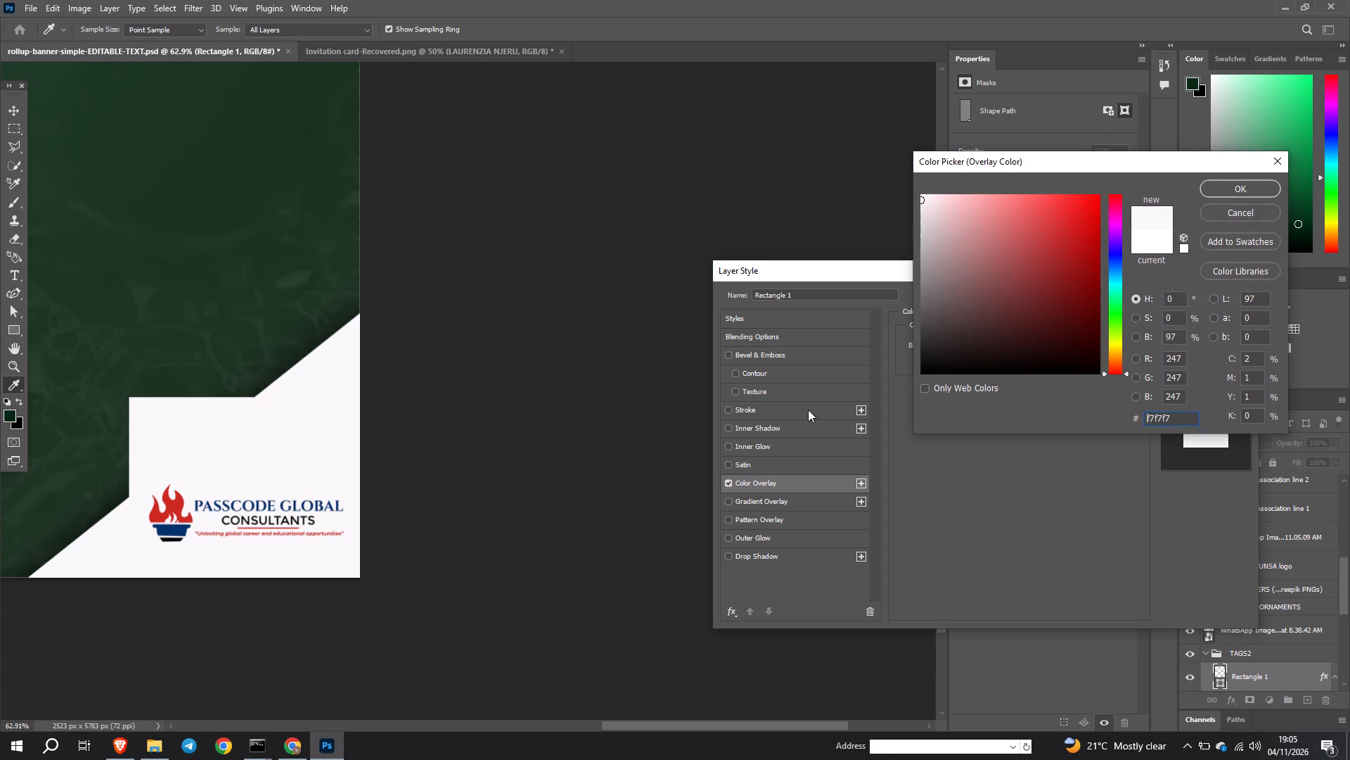
{"action": "left_click", "coordinate": [1226, 191]}
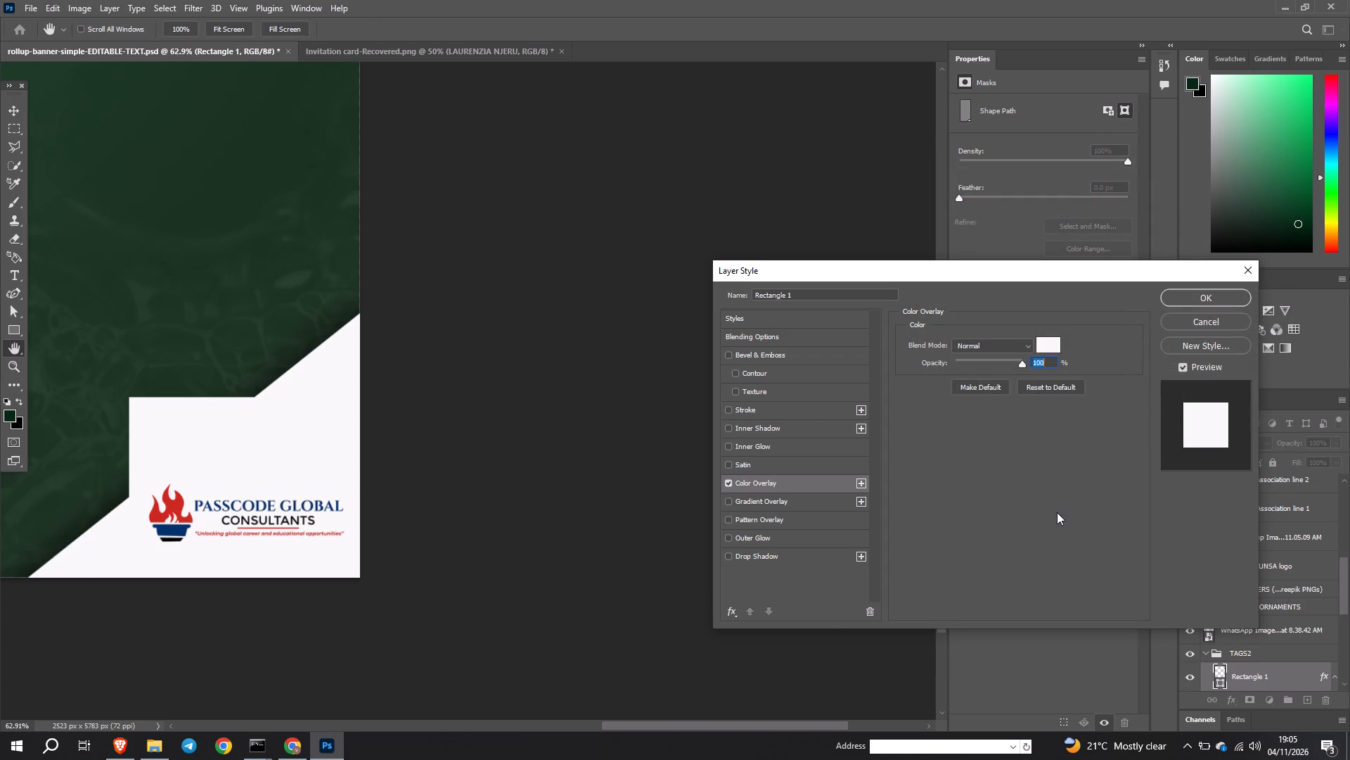
{"action": "left_click", "coordinate": [1176, 299]}
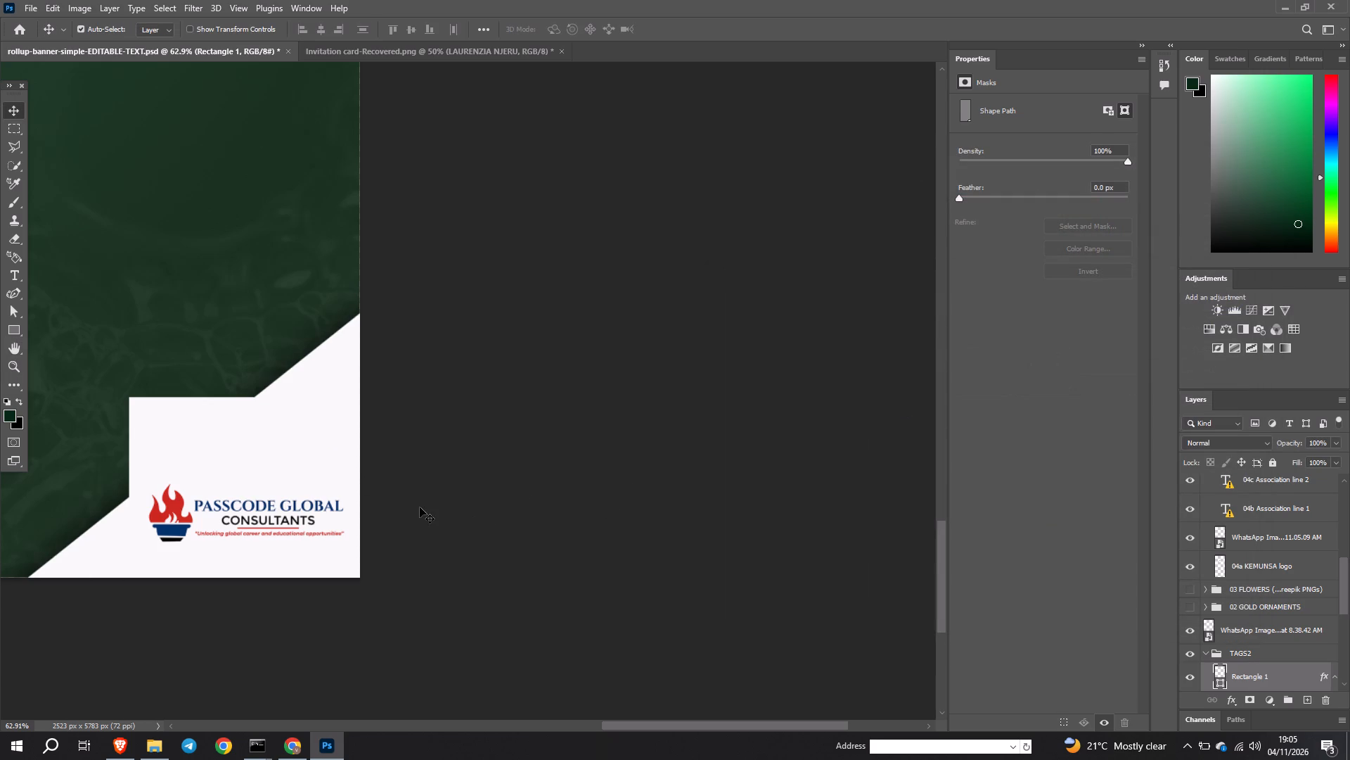
Move the Passcode Global Consultants logo layer into the TAGS2 group, directly above Rectangle 1.
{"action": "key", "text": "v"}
{"action": "left_click", "coordinate": [198, 462]}
{"action": "left_click_drag", "start_coordinate": [1278, 536], "coordinate": [1242, 578]}
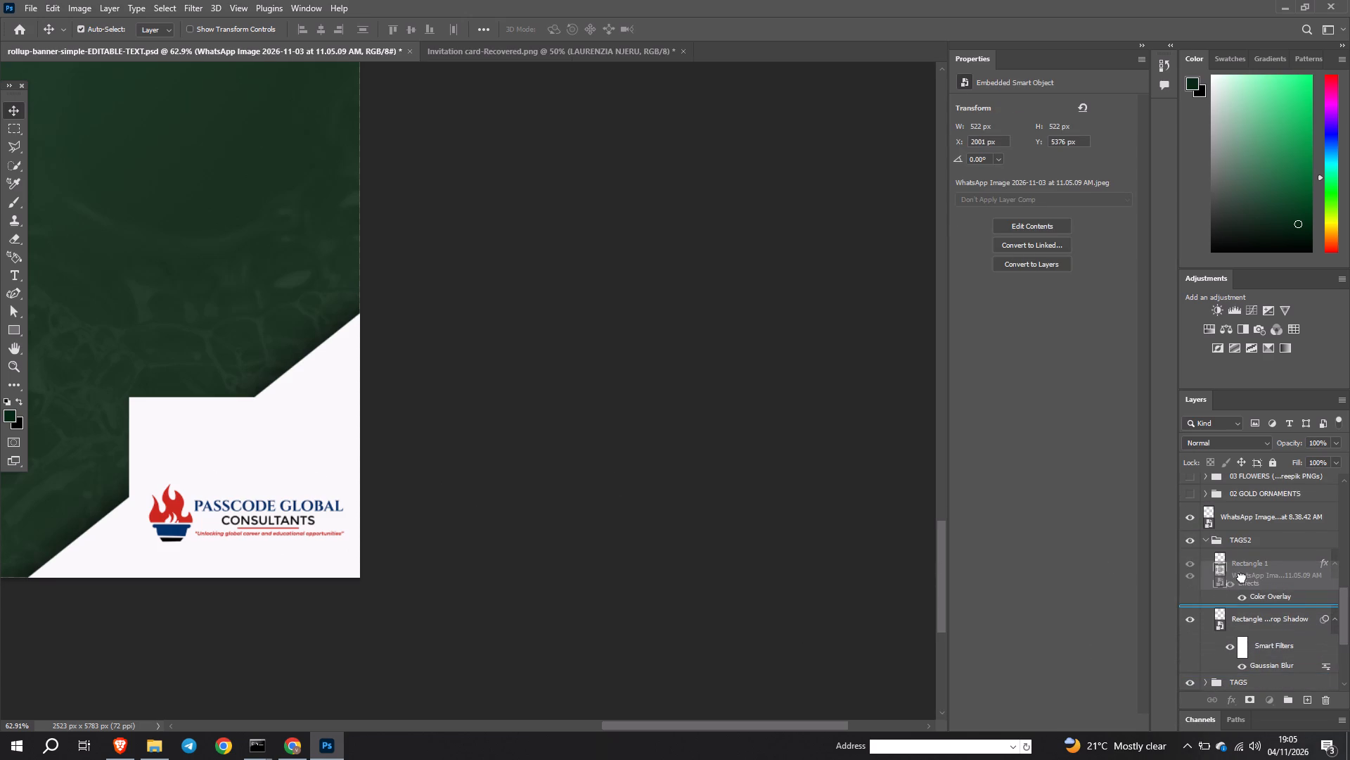
{"action": "left_click_drag", "start_coordinate": [1242, 578], "coordinate": [1245, 530]}
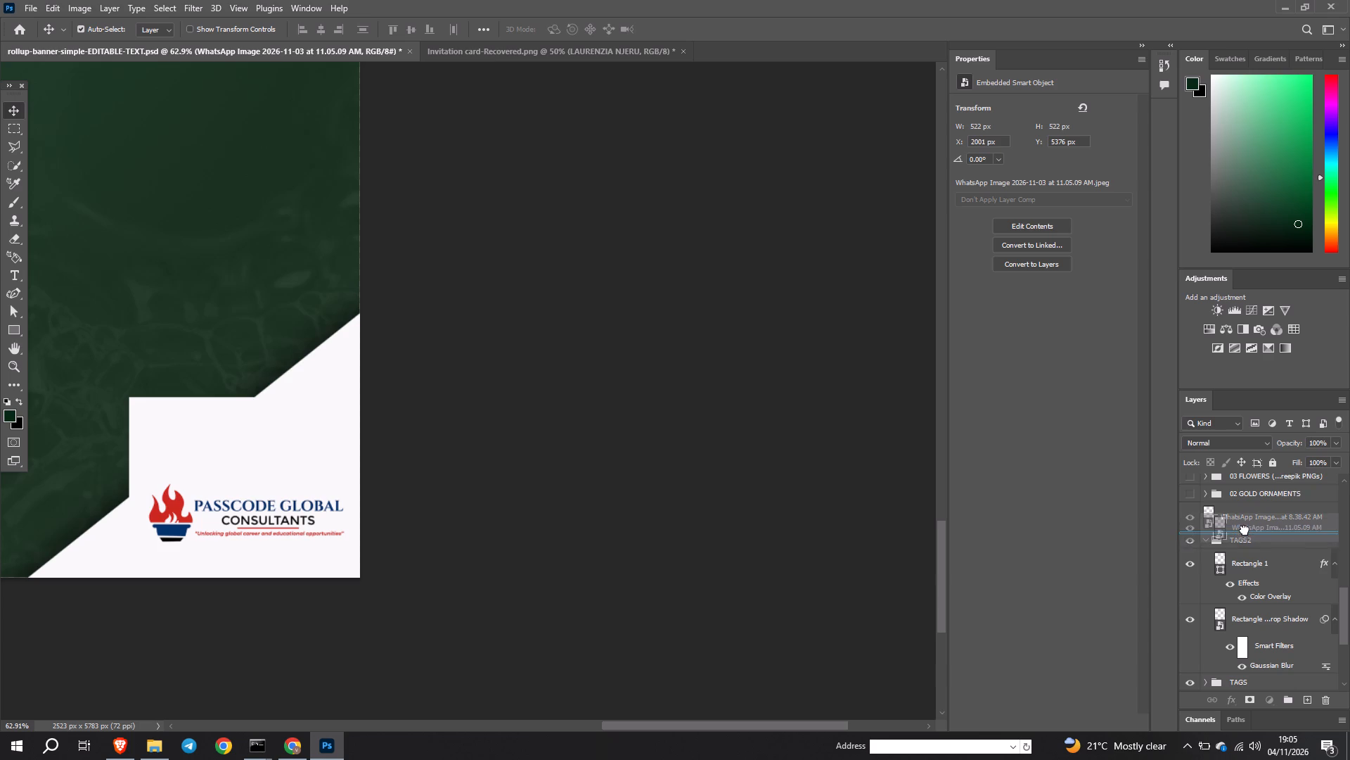
{"action": "left_click_drag", "start_coordinate": [1245, 530], "coordinate": [1250, 556]}
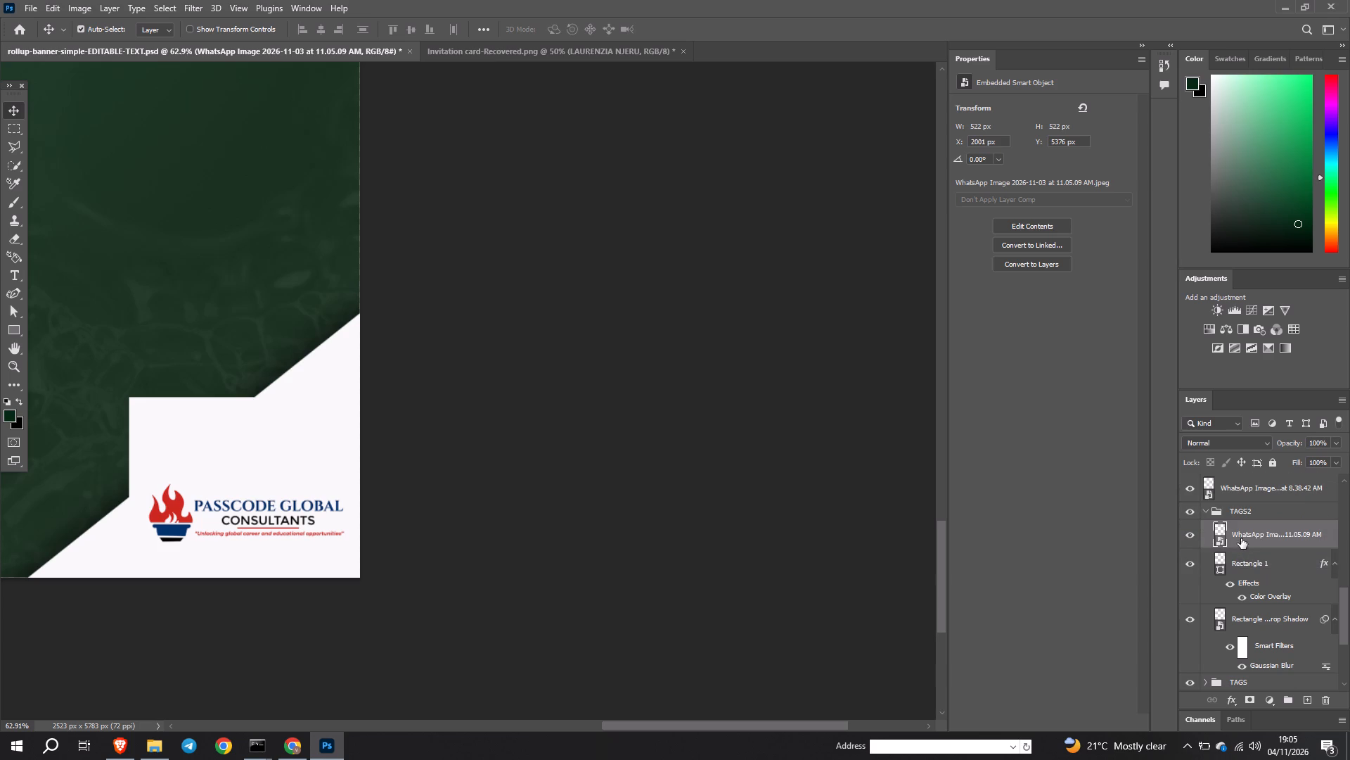
Add a layer mask to the Passcode Global Consultants logo for hiding its background corner that overlaps the green area.
{"action": "left_click", "coordinate": [1256, 699]}
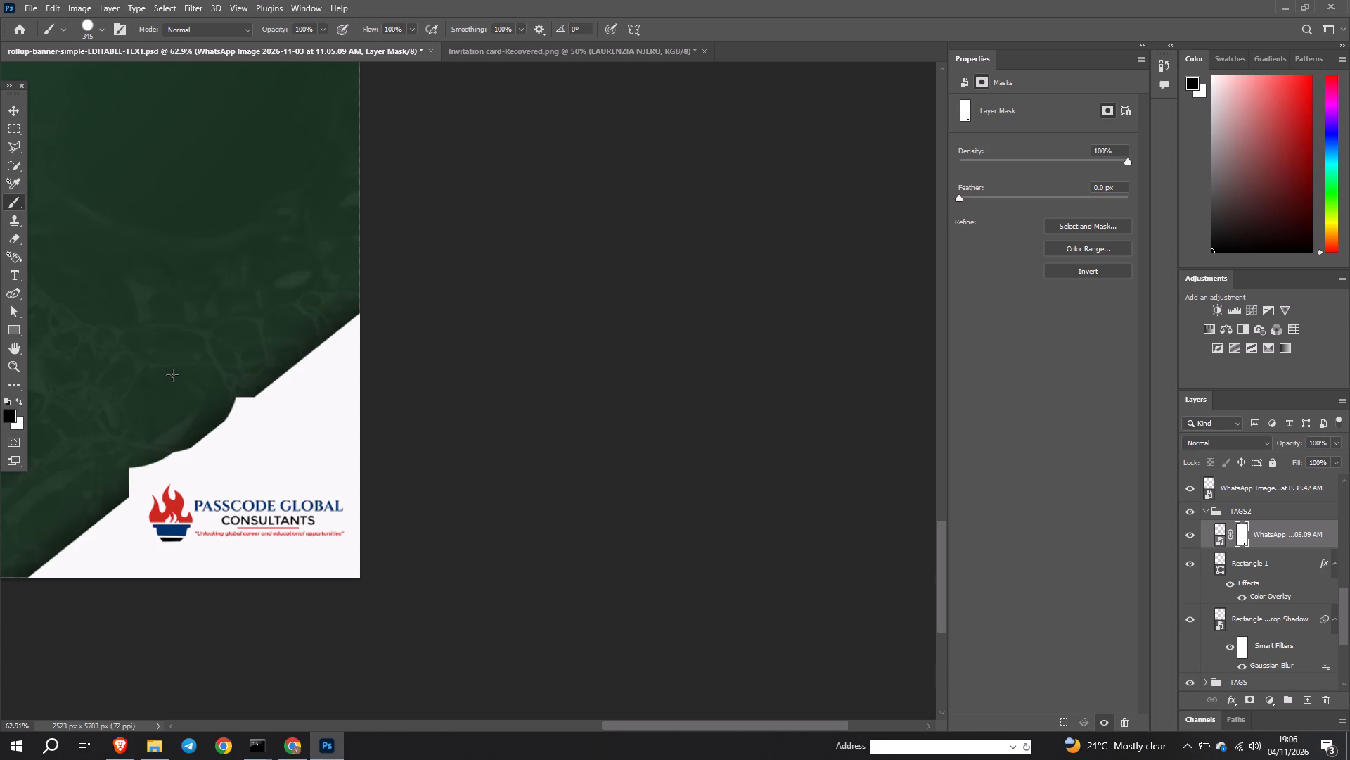
Paint black on the Passcode logo's layer mask to hide its background beyond the corner's diagonal edge.
{"action": "left_click", "coordinate": [197, 373]}
{"action": "left_click", "coordinate": [174, 388]}
{"action": "left_click", "coordinate": [154, 393]}
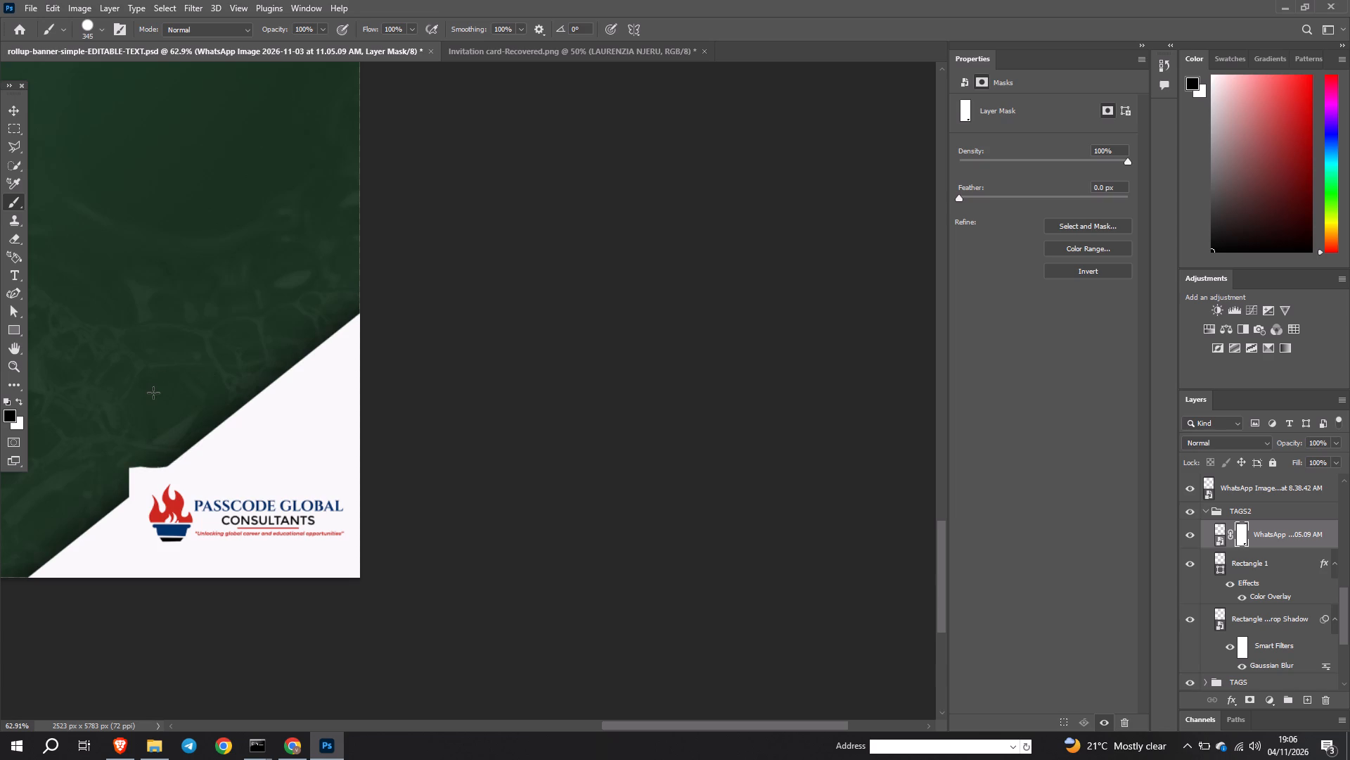
{"action": "left_click", "coordinate": [141, 398]}
{"action": "left_click", "coordinate": [137, 400]}
{"action": "left_click", "coordinate": [128, 408]}
{"action": "left_click", "coordinate": [125, 417]}
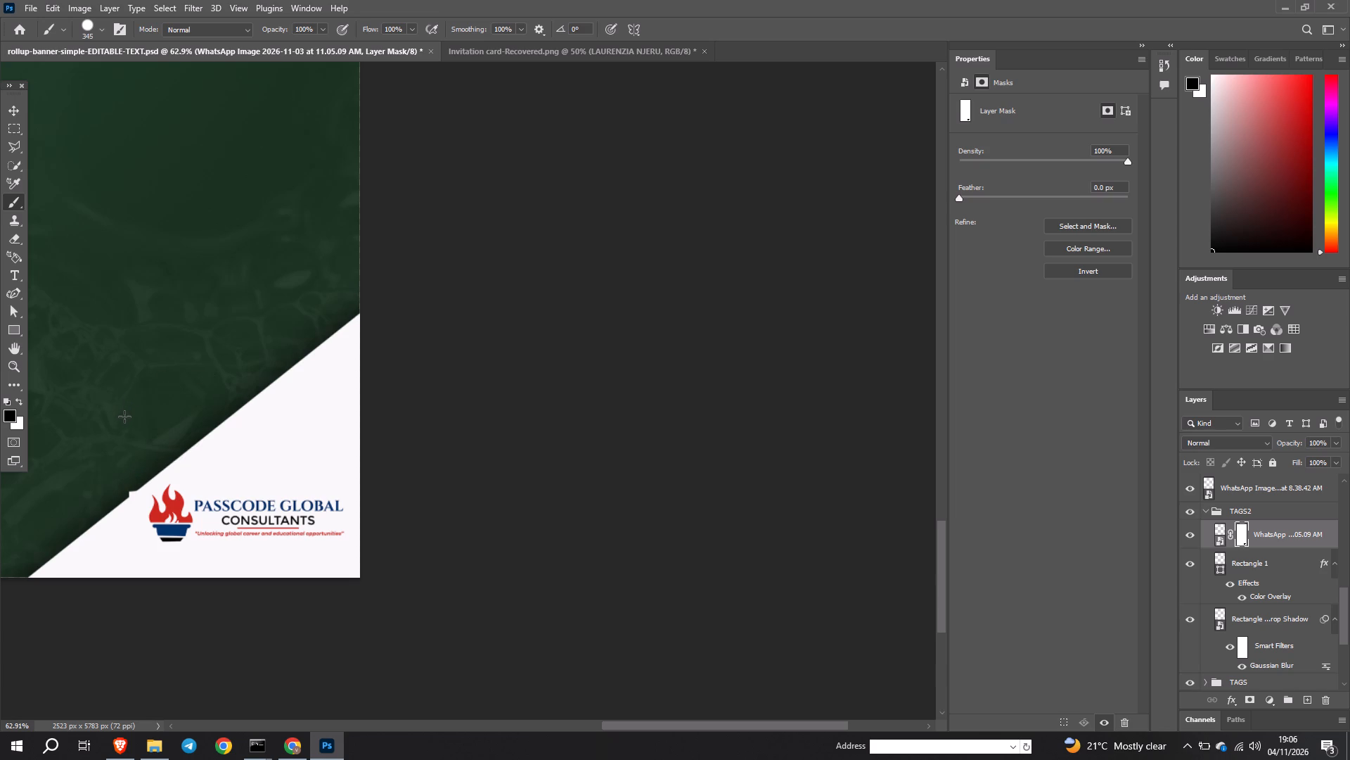
{"action": "left_click", "coordinate": [119, 422]}
{"action": "left_click", "coordinate": [112, 431]}
{"action": "left_click", "coordinate": [15, 119]}
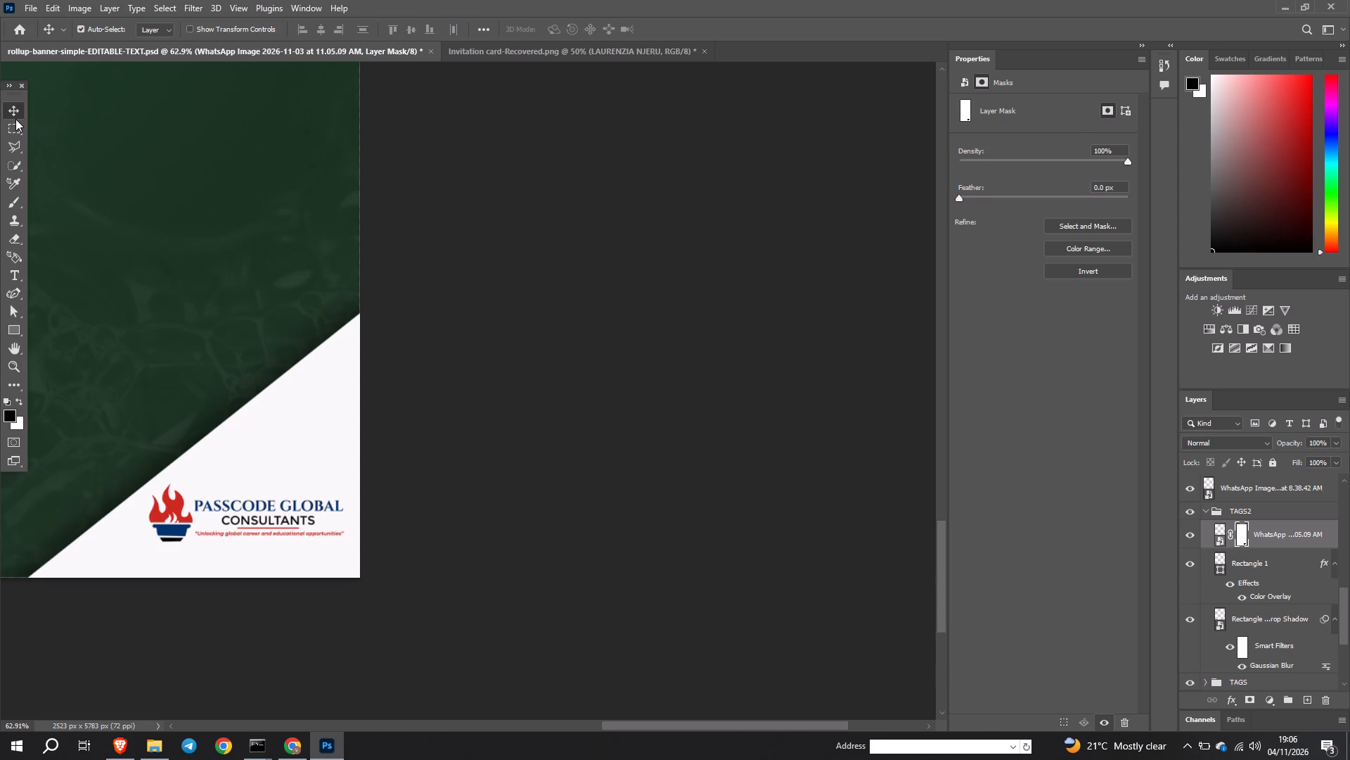
Review the whole banner's layout with the sponsor logos in both bottom corners.
{"action": "key", "text": "z"}
{"action": "key", "text": "z"}
{"action": "left_click_drag", "start_coordinate": [101, 244], "coordinate": [103, 244]}
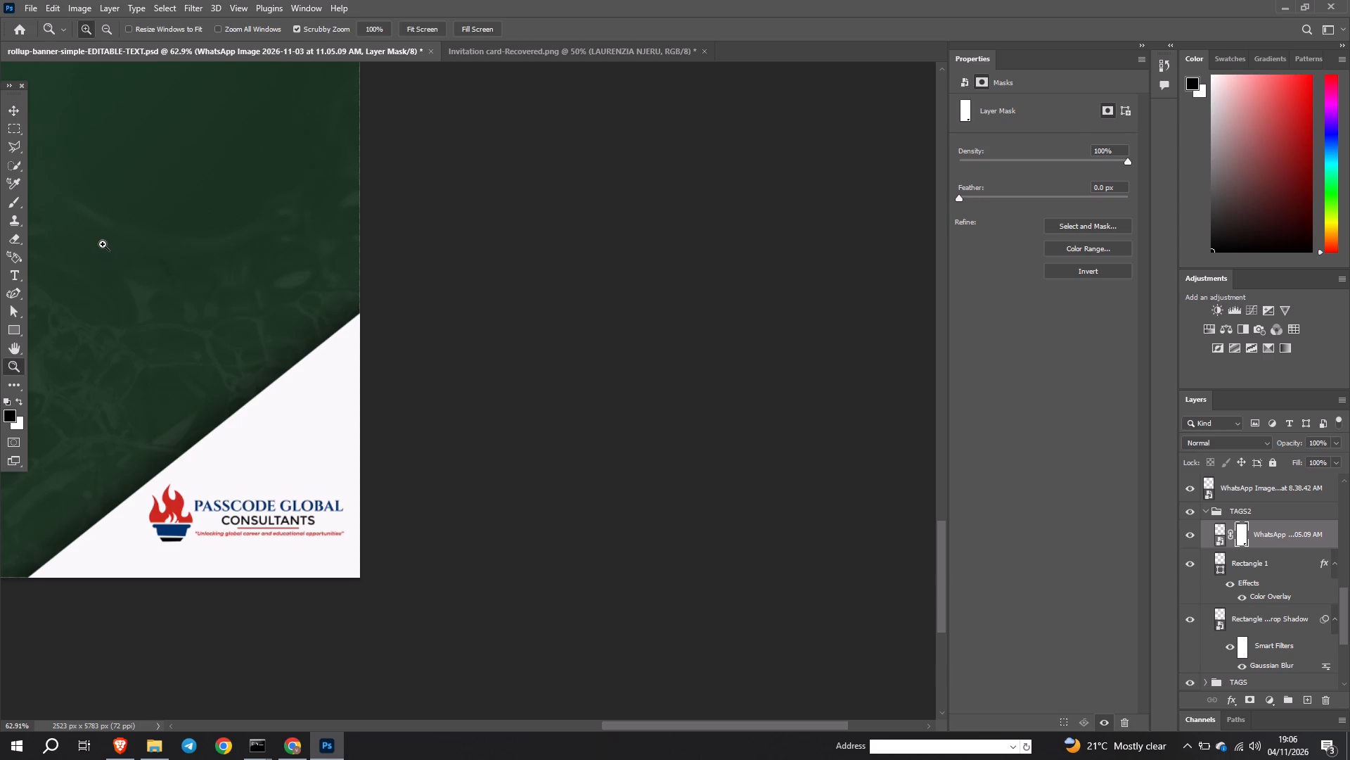
{"action": "left_click_drag", "start_coordinate": [103, 244], "coordinate": [67, 265]}
{"action": "scroll", "coordinate": [67, 265], "scroll_direction": "left", "scroll_amount": 2}
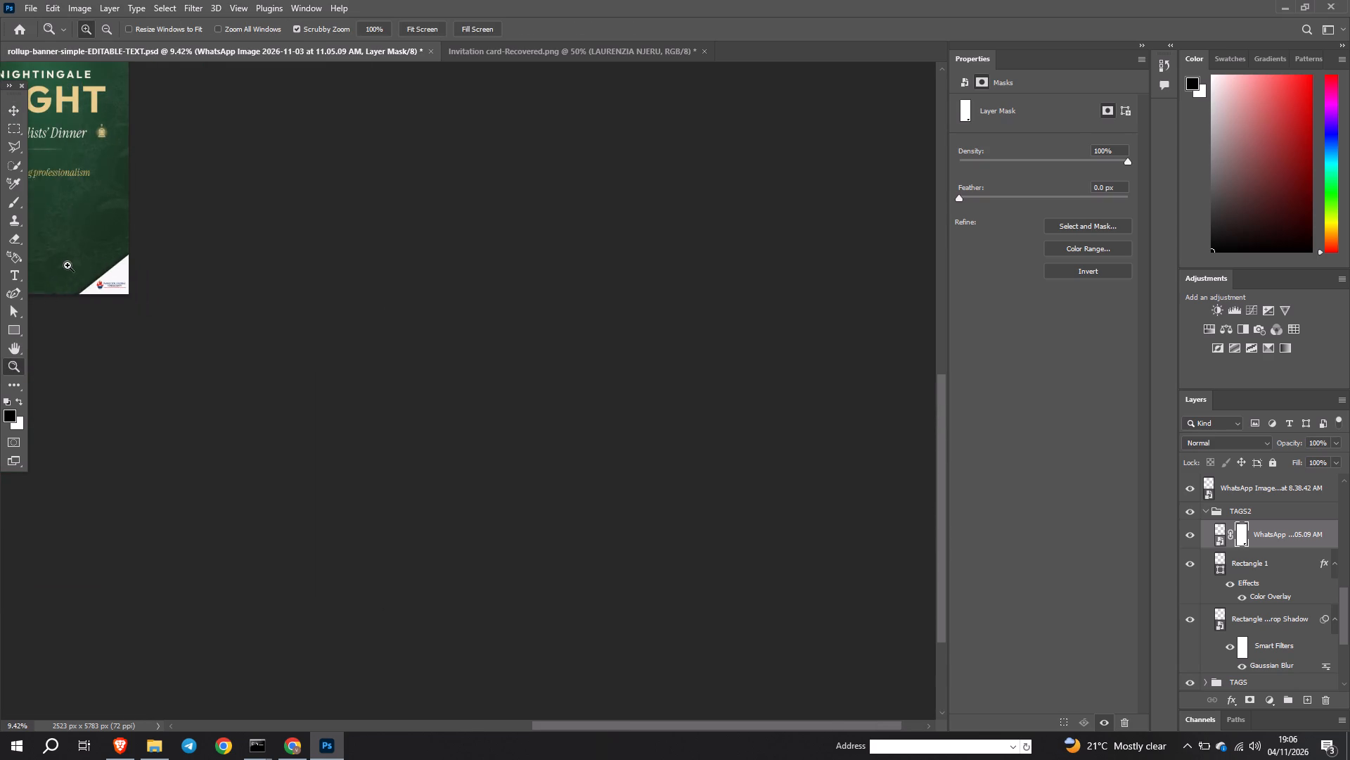
{"action": "scroll", "coordinate": [67, 265], "scroll_direction": "left", "scroll_amount": 2}
{"action": "scroll", "coordinate": [333, 224], "scroll_direction": "up", "scroll_amount": 8}
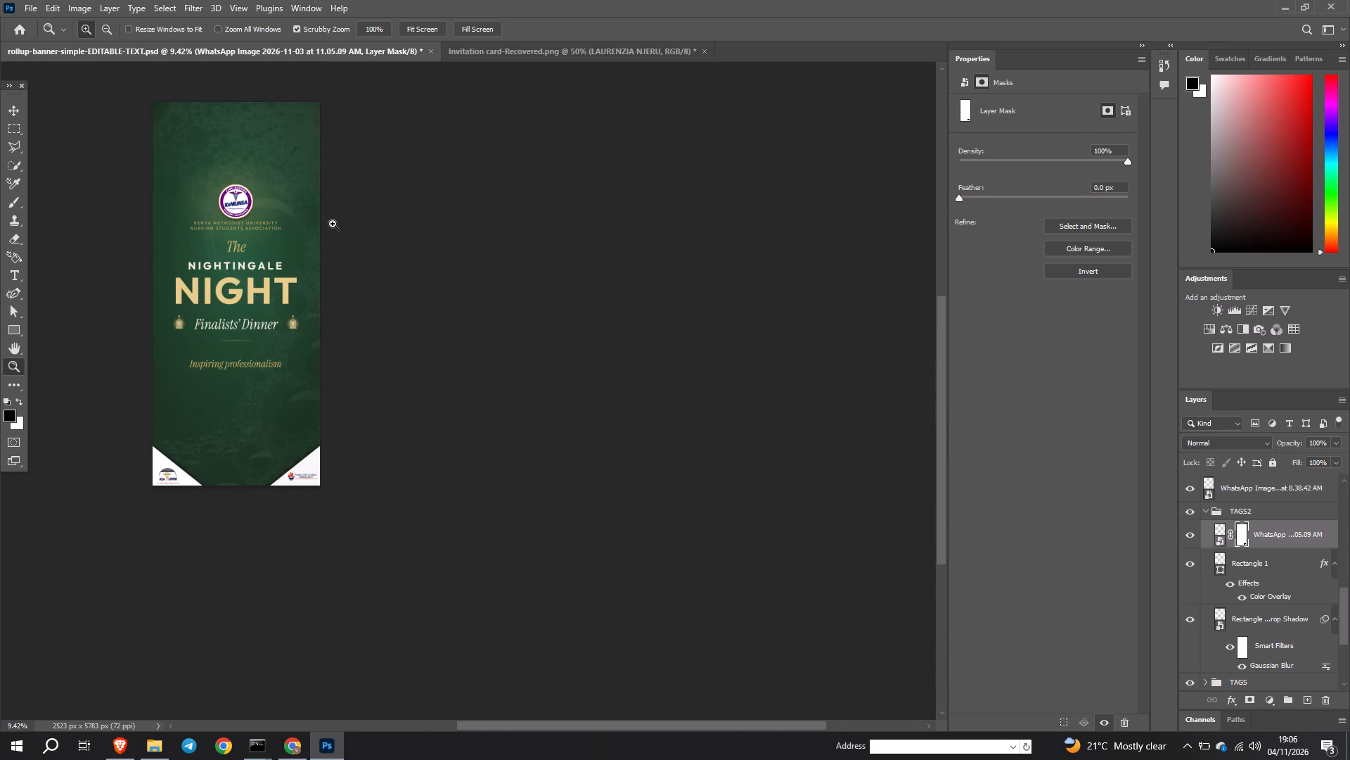
{"action": "scroll", "coordinate": [333, 224], "scroll_direction": "up", "scroll_amount": 1}
{"action": "scroll", "coordinate": [168, 482], "scroll_direction": "left", "scroll_amount": 2}
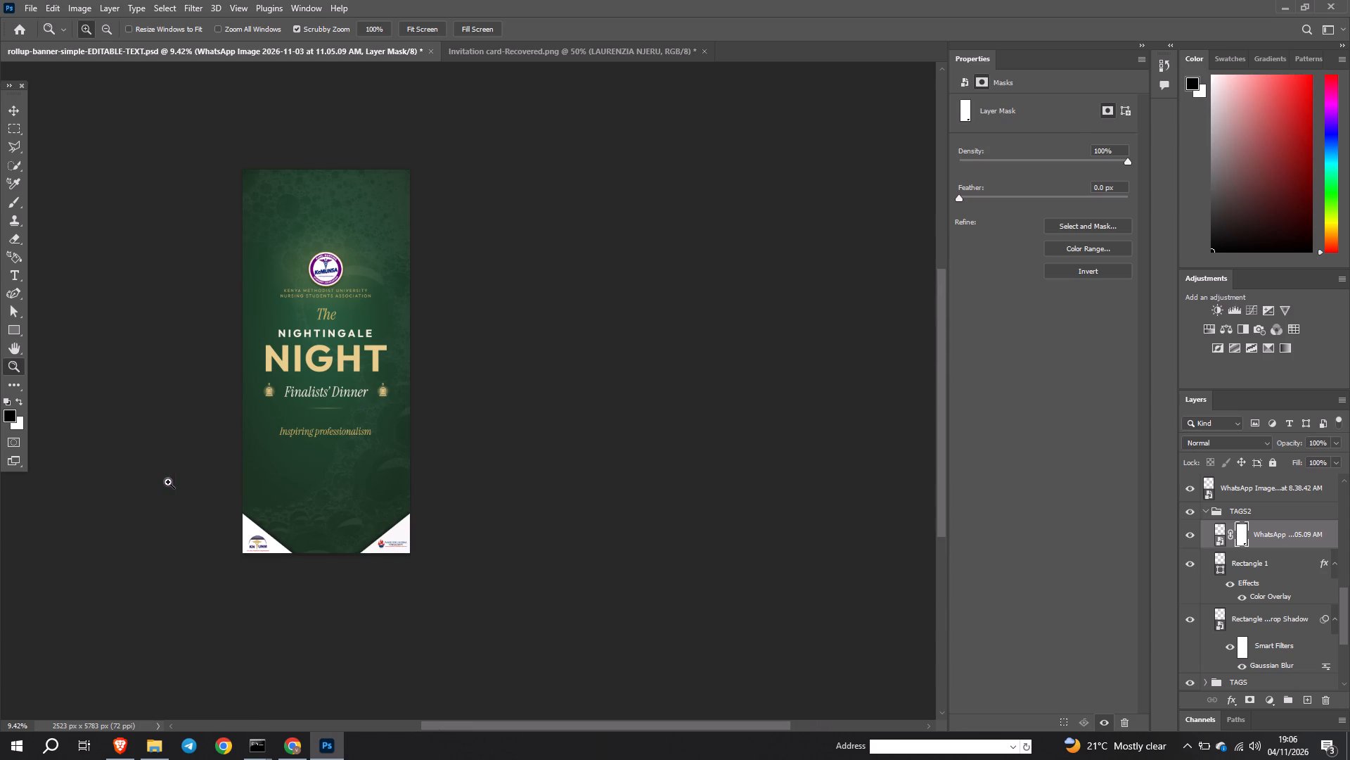
{"action": "scroll", "coordinate": [380, 547], "scroll_direction": "up", "scroll_amount": 1}
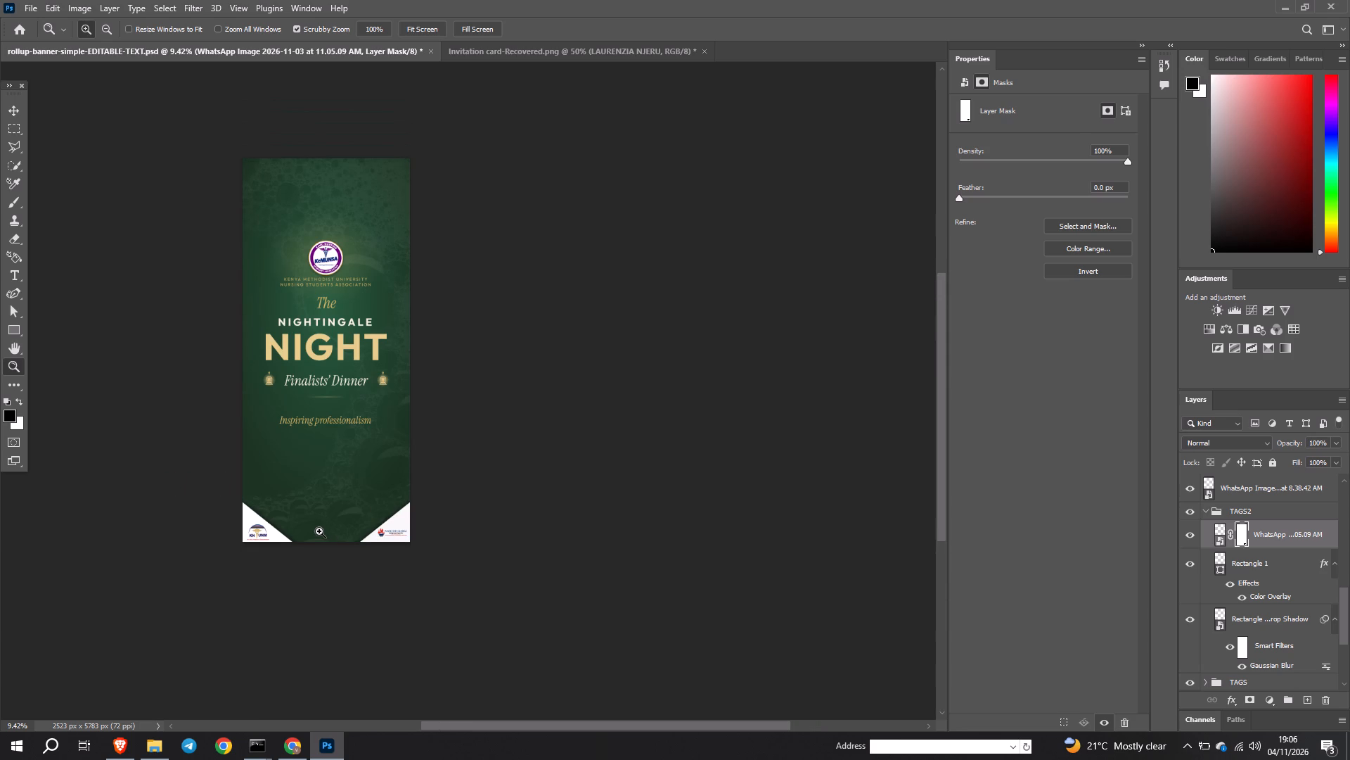
Nudge the KNUNM logo in the banner's bottom-left corner slightly up and left, to about X 57 px, Y 5497 px.
{"action": "left_click_drag", "start_coordinate": [319, 531], "coordinate": [384, 552]}
{"action": "scroll", "coordinate": [384, 552], "scroll_direction": "left", "scroll_amount": 2}
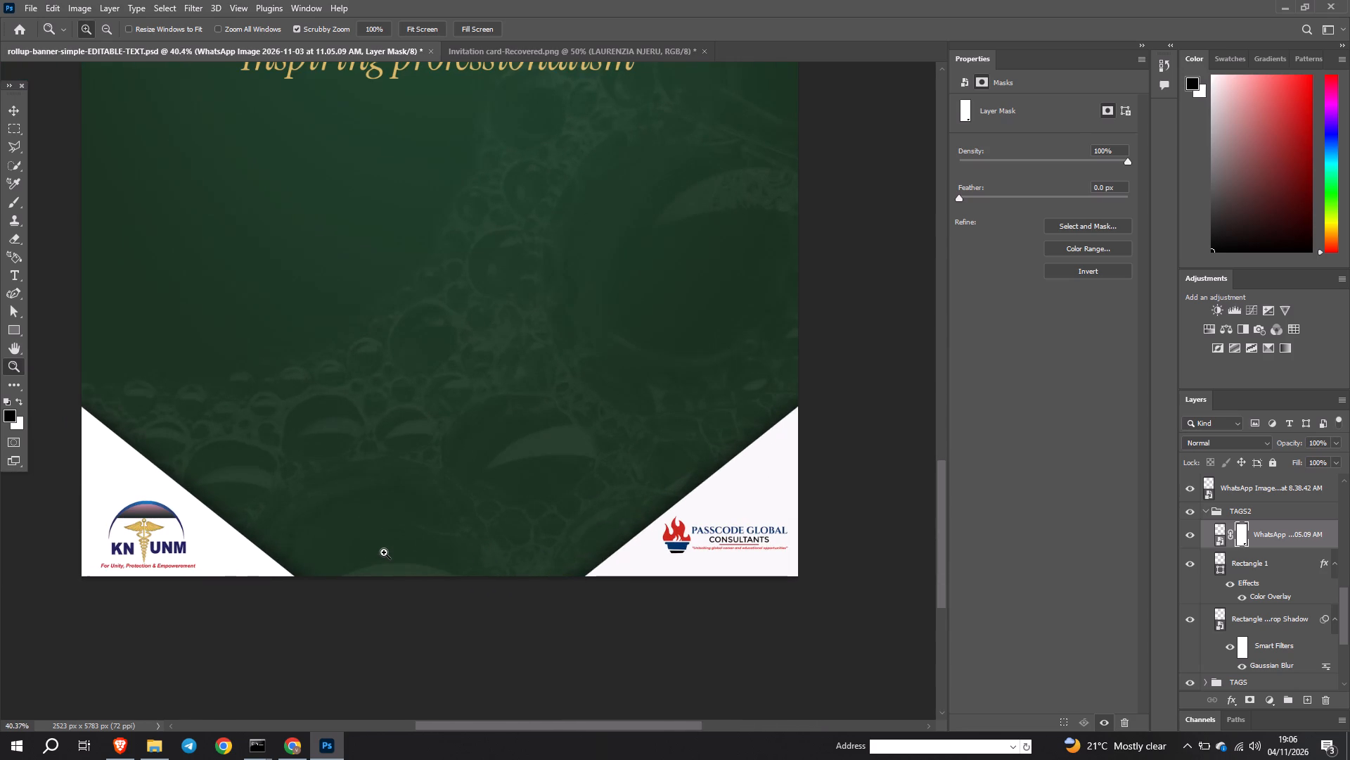
{"action": "scroll", "coordinate": [384, 552], "scroll_direction": "left", "scroll_amount": 2}
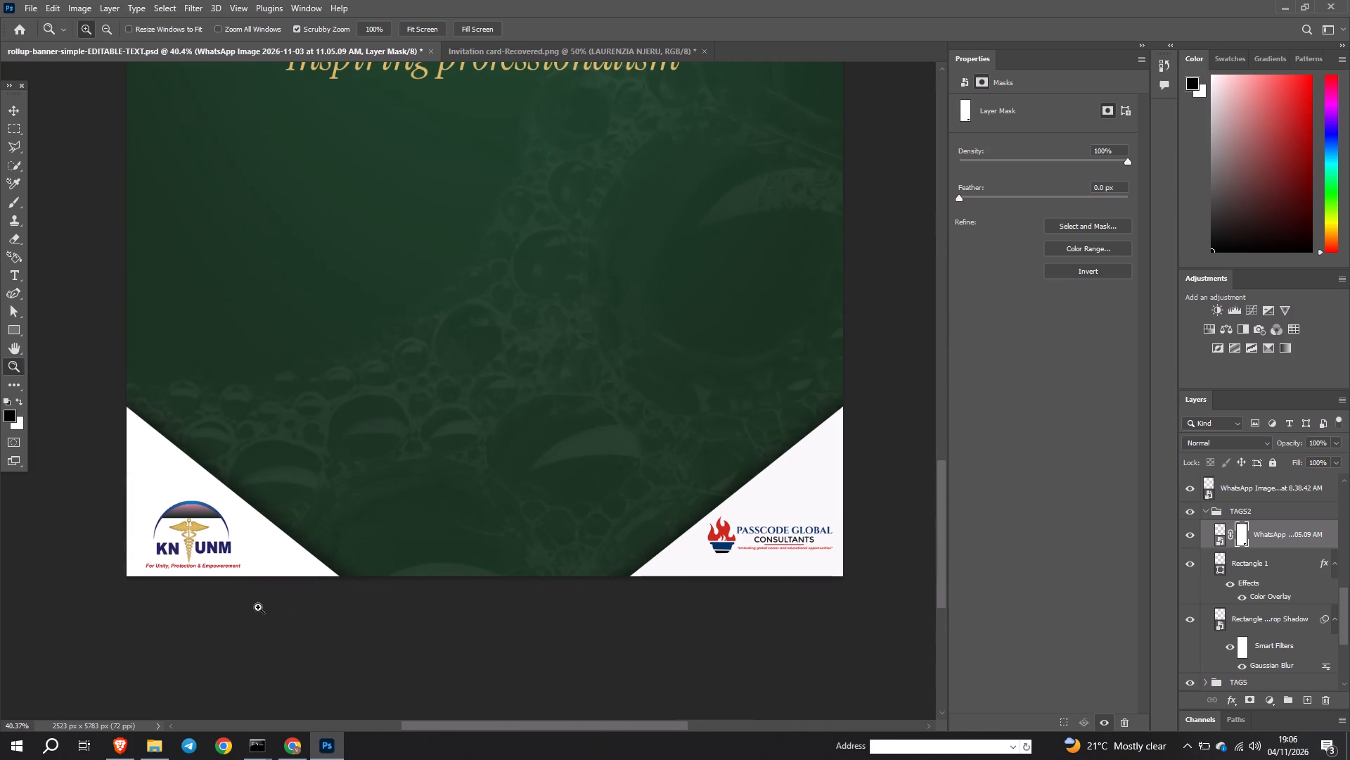
{"action": "key", "text": "v"}
{"action": "left_click", "coordinate": [193, 544]}
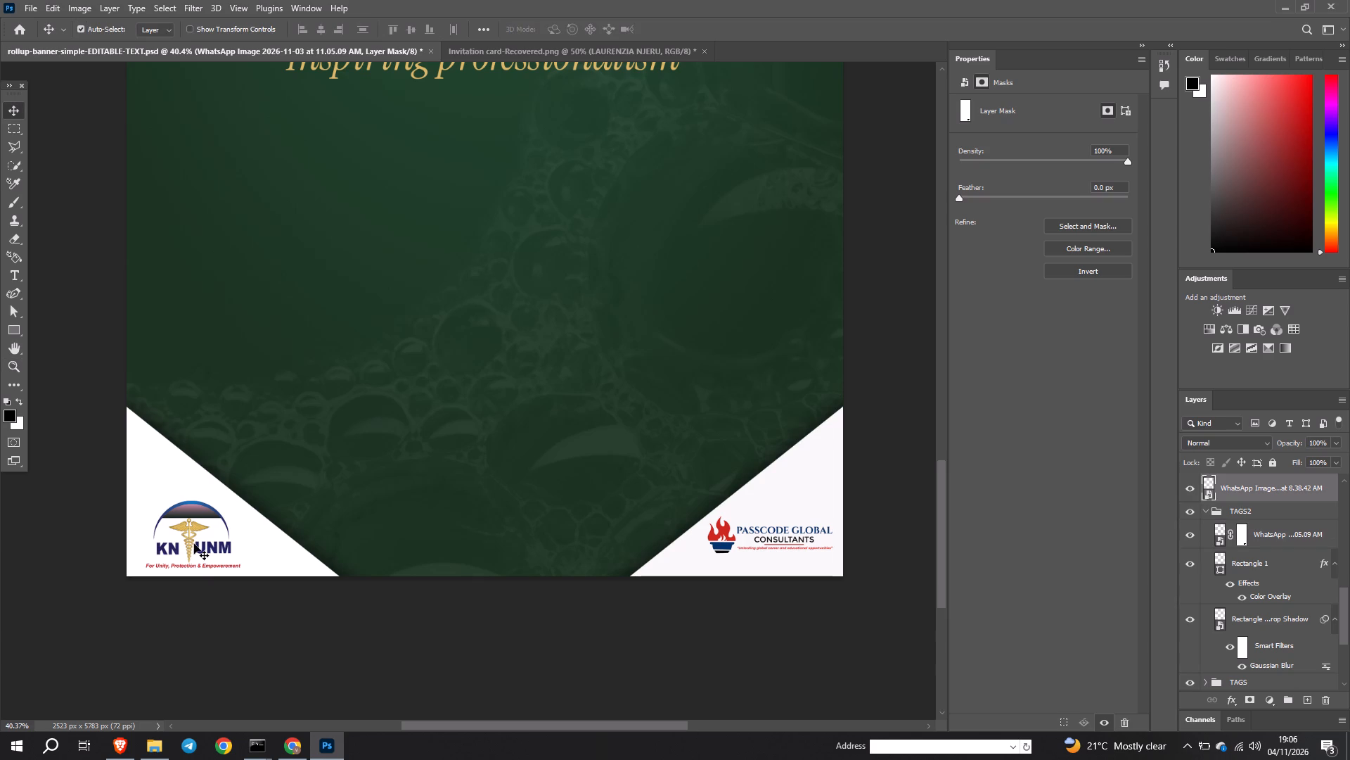
{"action": "key", "text": "Up"}
{"action": "key", "text": "Up"}
{"action": "key", "text": "Up"}
{"action": "key", "text": "Up"}
{"action": "key", "text": "Up"}
{"action": "key", "text": "Up"}
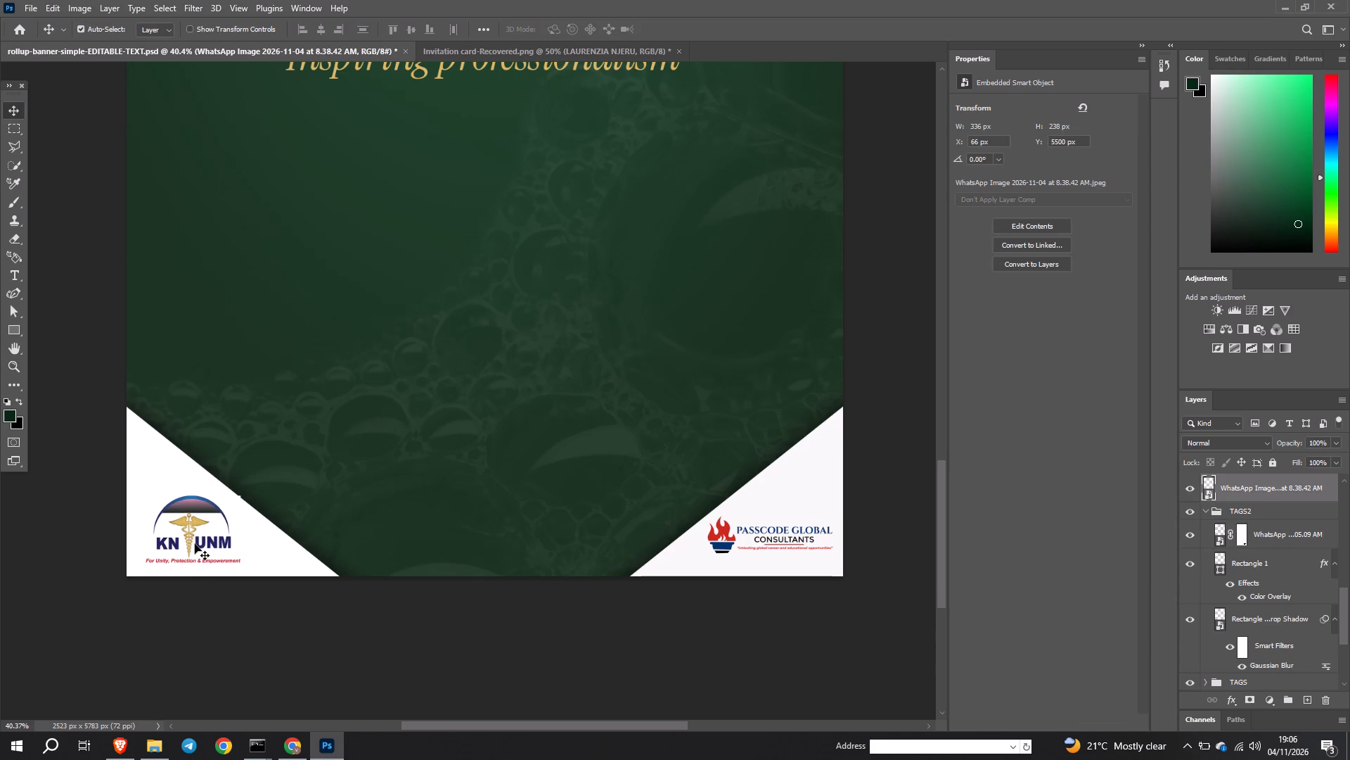
{"action": "key", "text": "Up"}
{"action": "key", "text": "Left"}
{"action": "key", "text": "Left"}
{"action": "key", "text": "Left"}
{"action": "key", "text": "Left"}
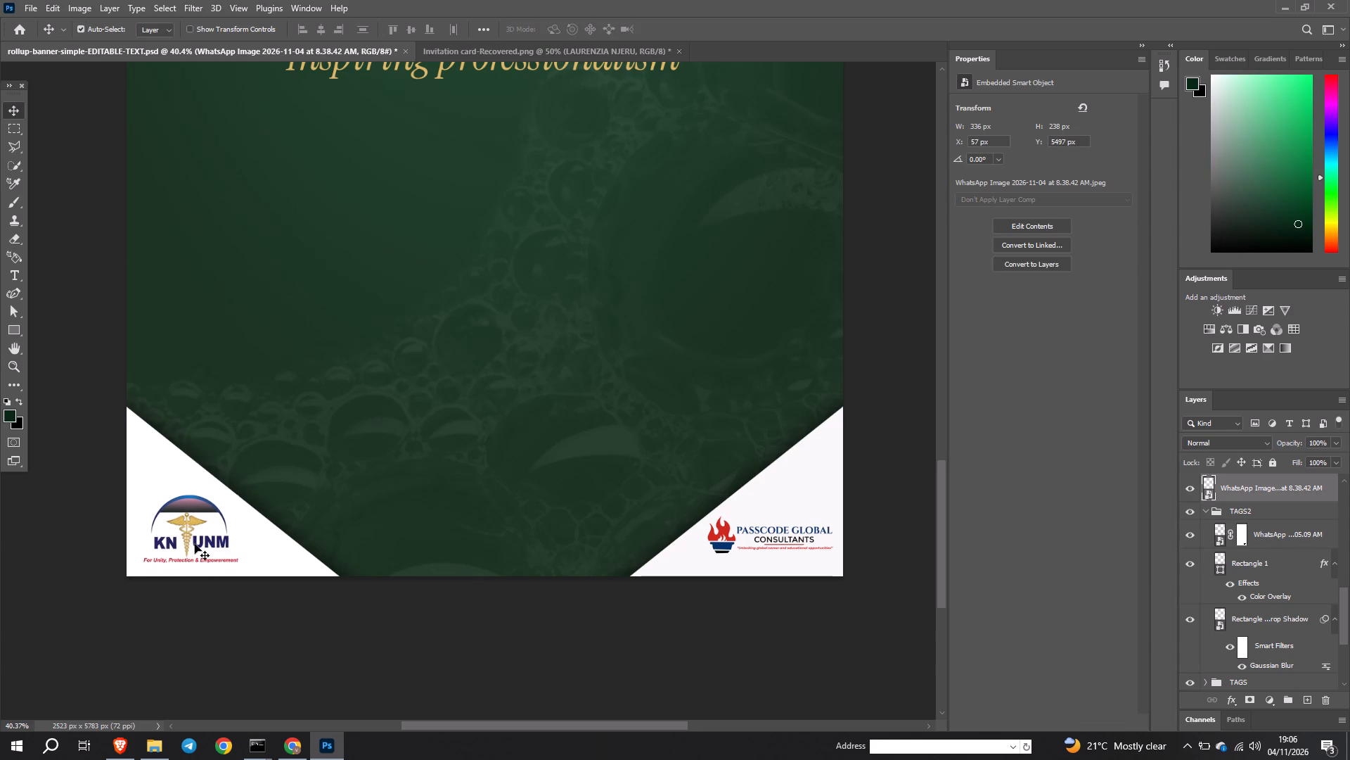
Nudge the KNUNM logo further up and left, to about X 45 px, Y 5488 px.
{"action": "key", "text": "Up"}
{"action": "key", "text": "Up"}
{"action": "key", "text": "Left"}
{"action": "key", "text": "Up"}
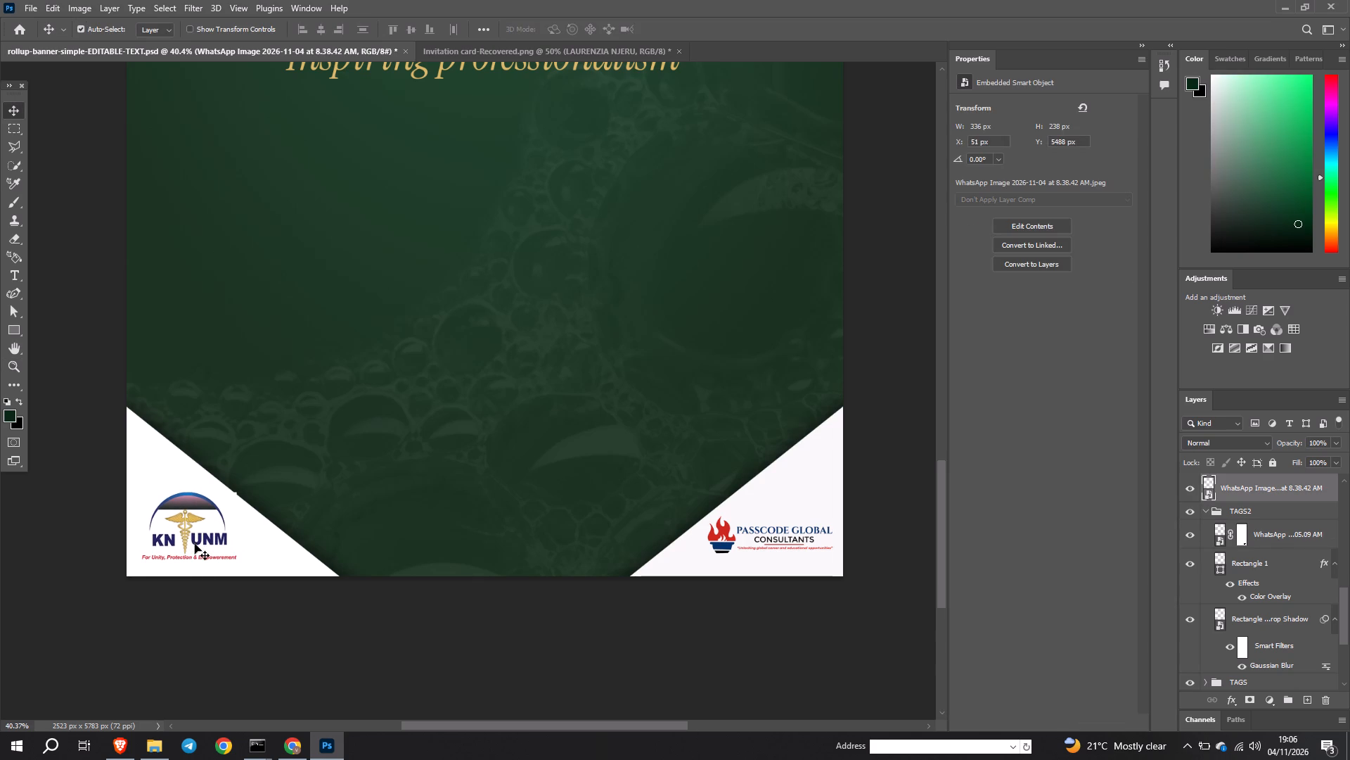
{"action": "key", "text": "Left"}
{"action": "key", "text": "Left"}
{"action": "left_click", "coordinate": [195, 540]}
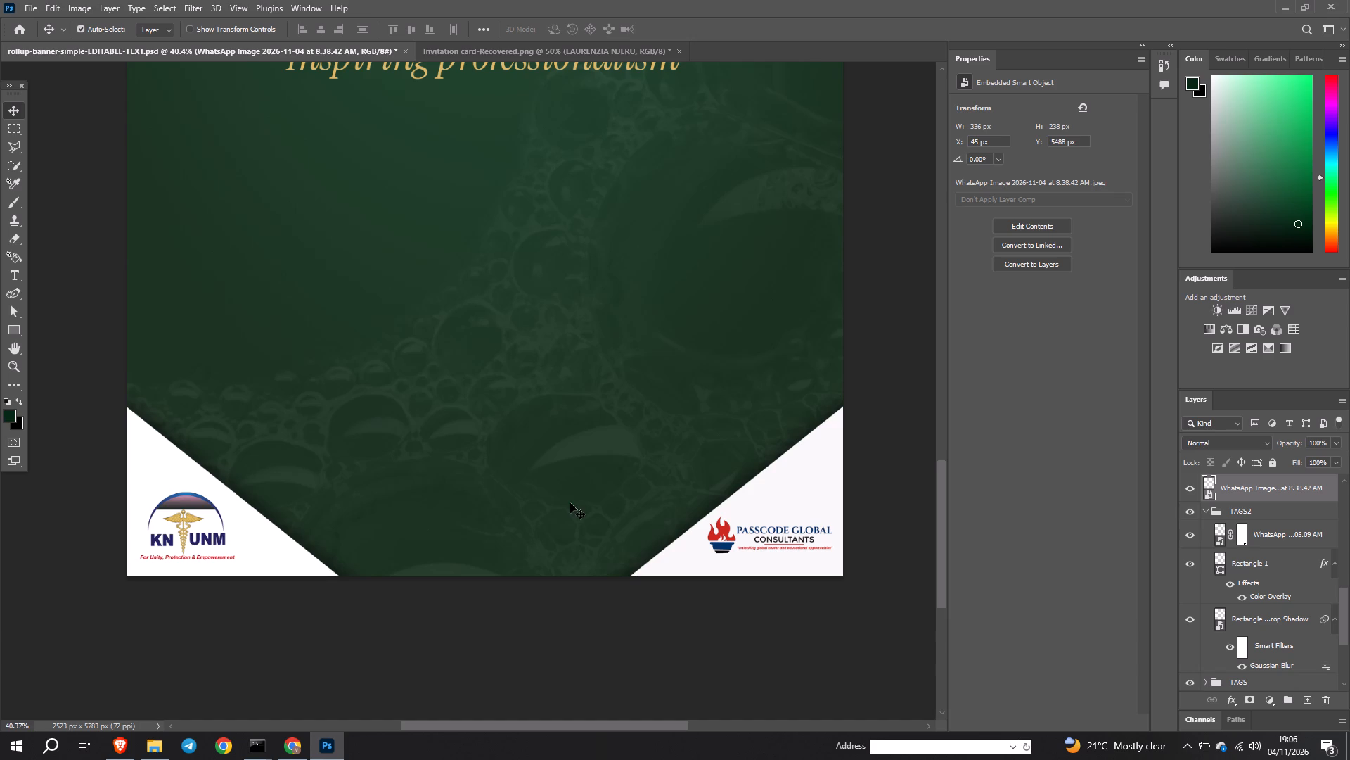
Add a layer mask to the KNUNM logo and paint black just beyond the white corner's diagonal edge.
{"action": "left_click", "coordinate": [1249, 697]}
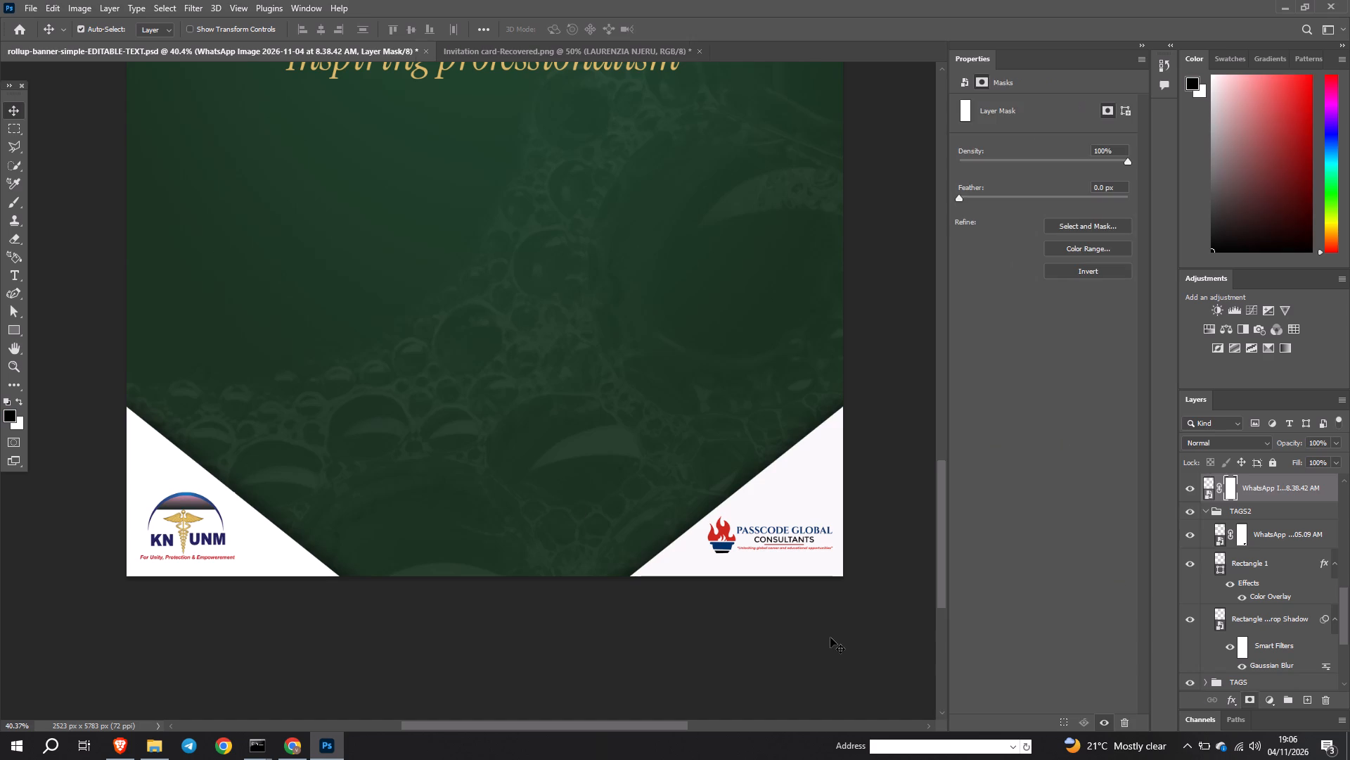
{"action": "left_click", "coordinate": [17, 202]}
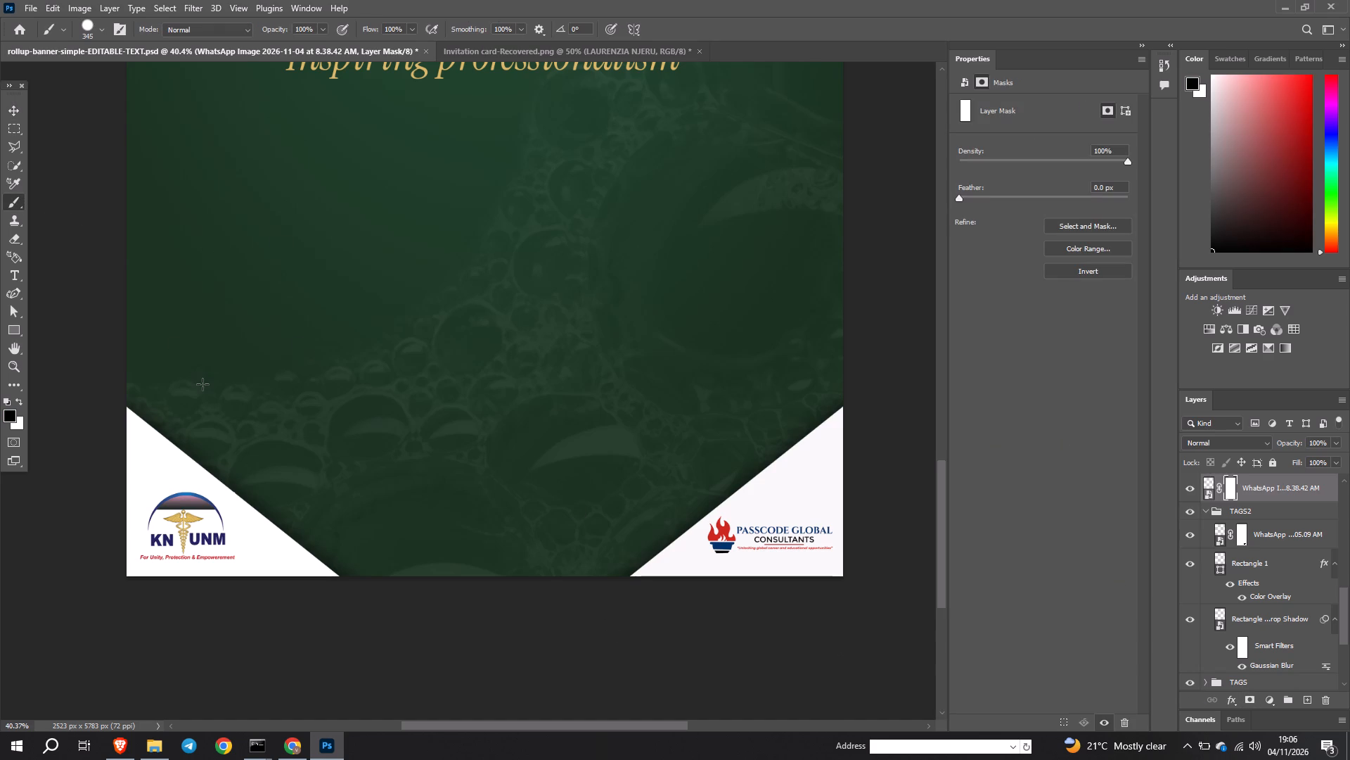
{"action": "left_click", "coordinate": [256, 450]}
{"action": "left_click", "coordinate": [269, 461]}
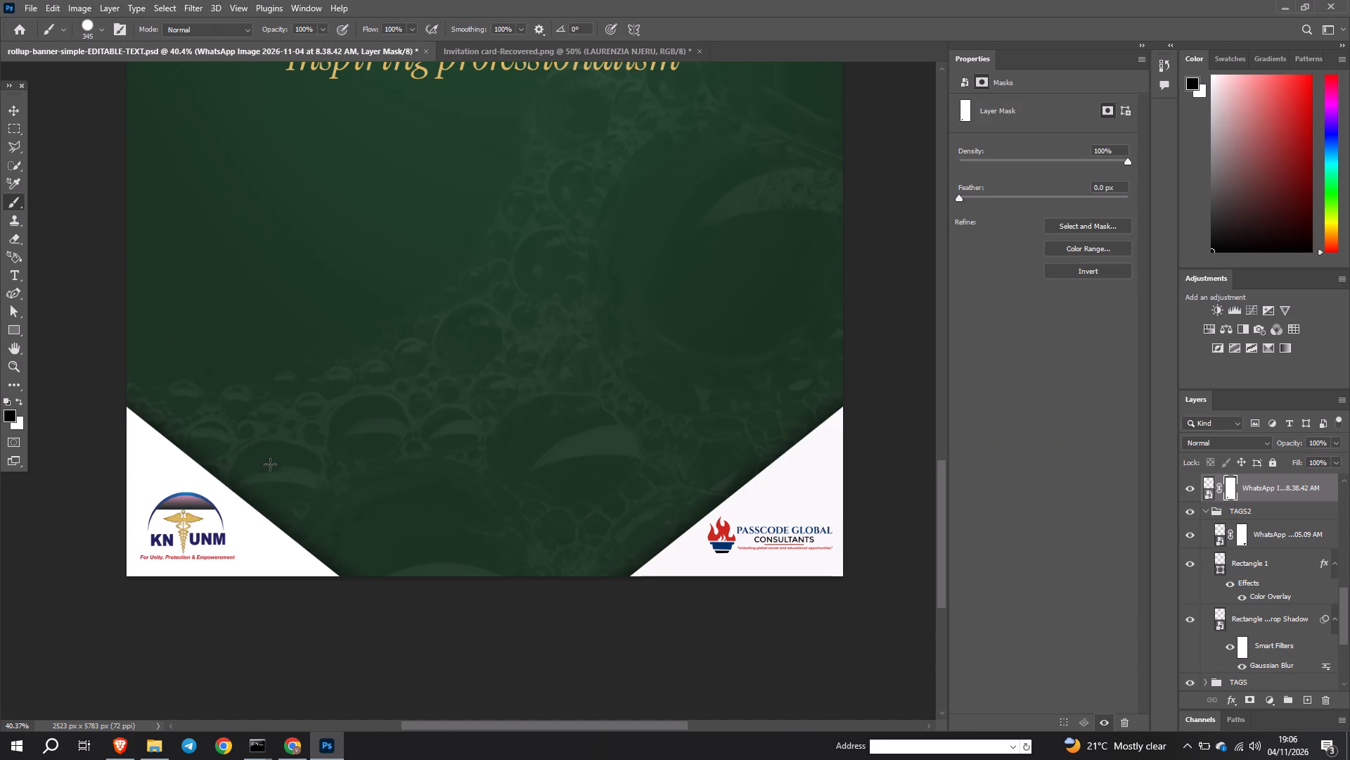
{"action": "left_click", "coordinate": [271, 470]}
{"action": "left_click", "coordinate": [16, 116]}
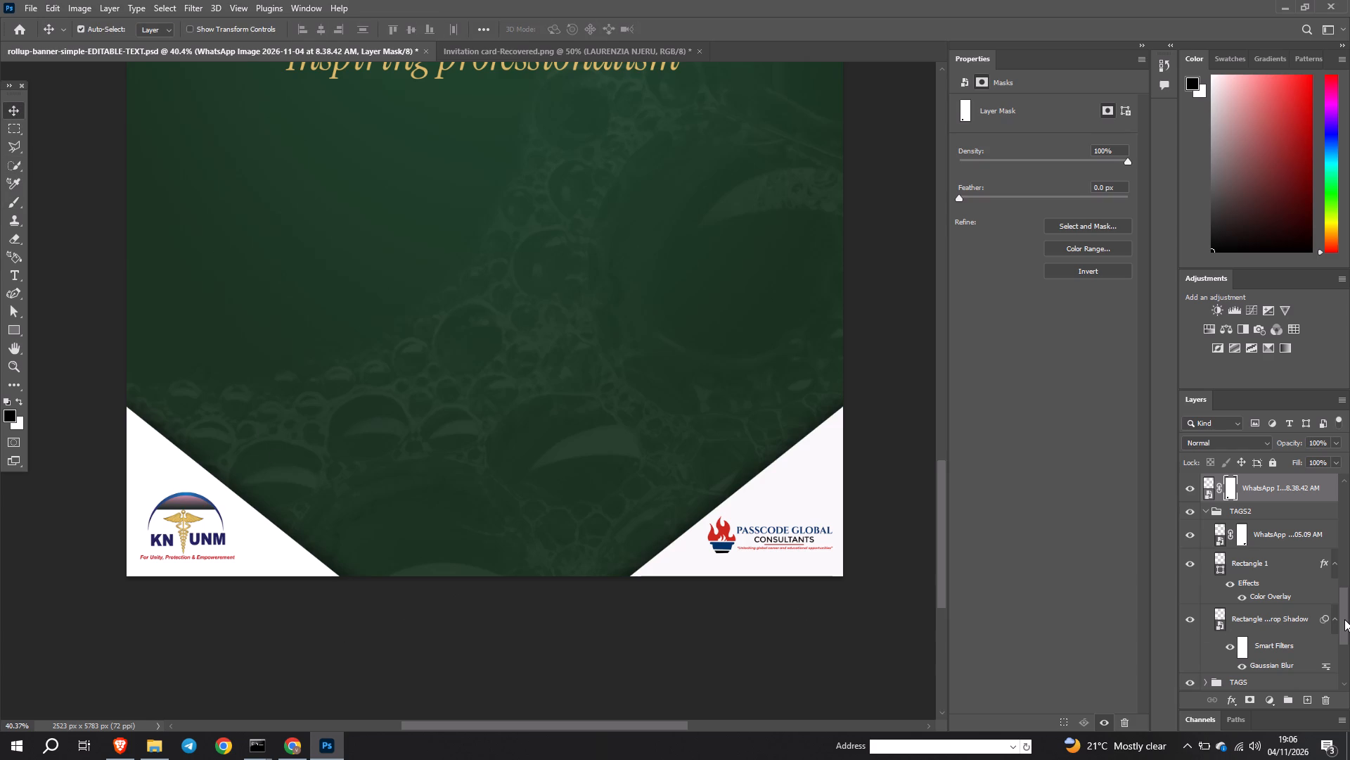
Collapse the TAGS2 group and create an empty layer between the TAGS and 01 BACKGROUND groups.
{"action": "scroll", "coordinate": [1267, 621], "scroll_direction": "up", "scroll_amount": 1}
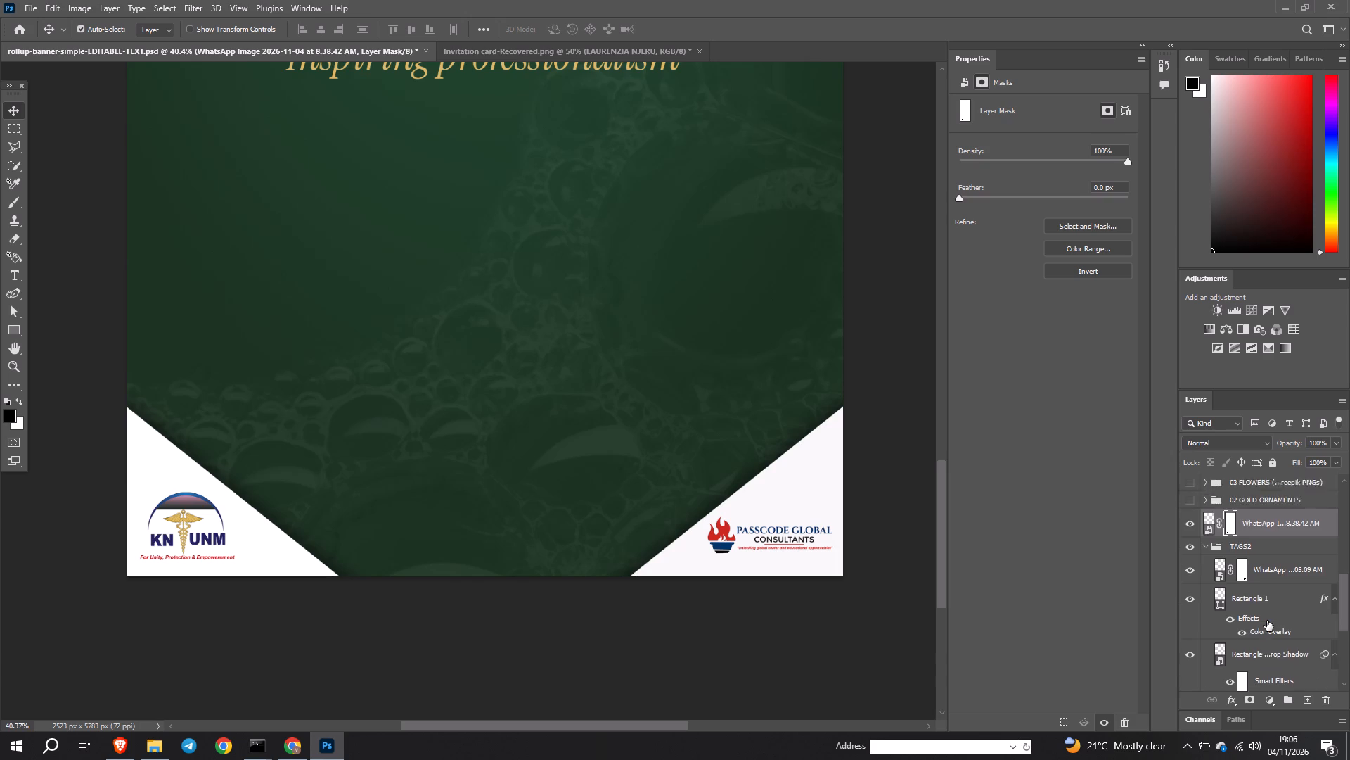
{"action": "scroll", "coordinate": [1267, 621], "scroll_direction": "up", "scroll_amount": 1}
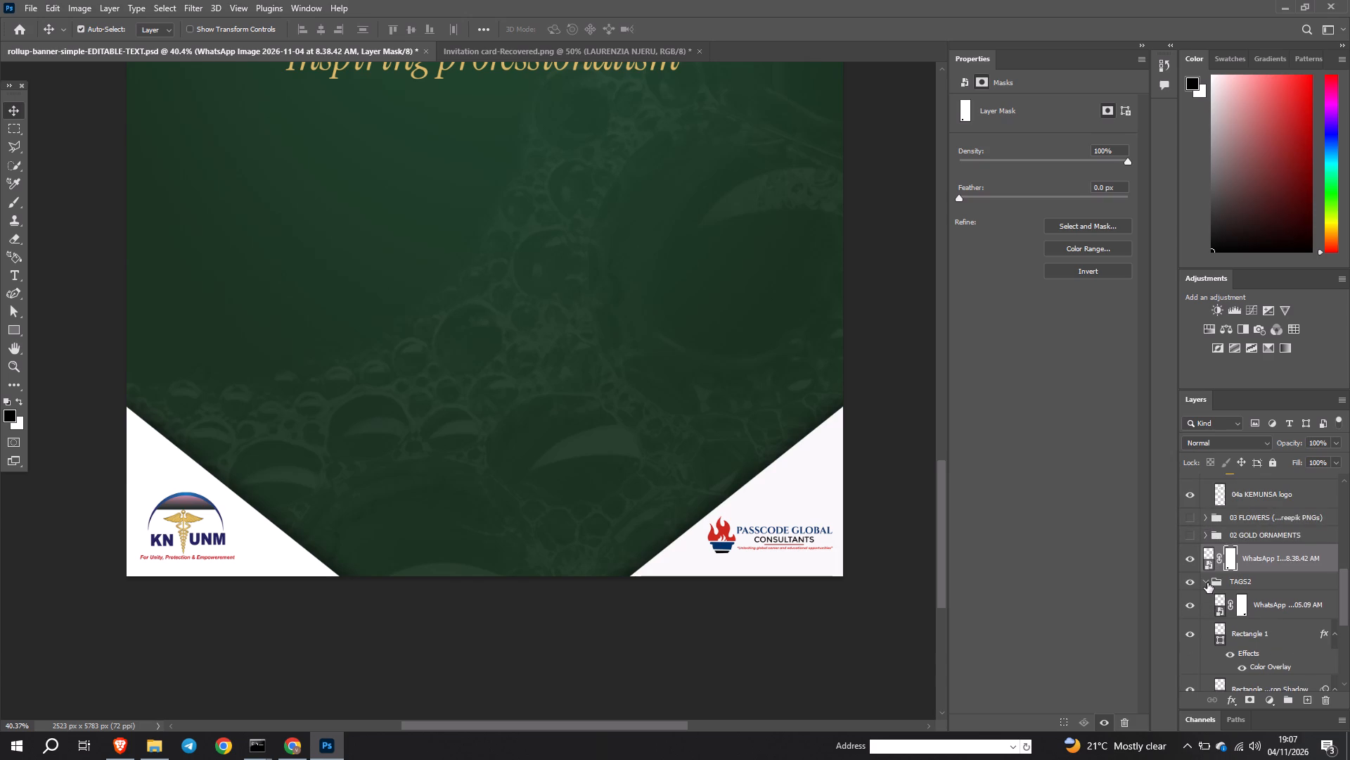
{"action": "left_click", "coordinate": [1207, 583]}
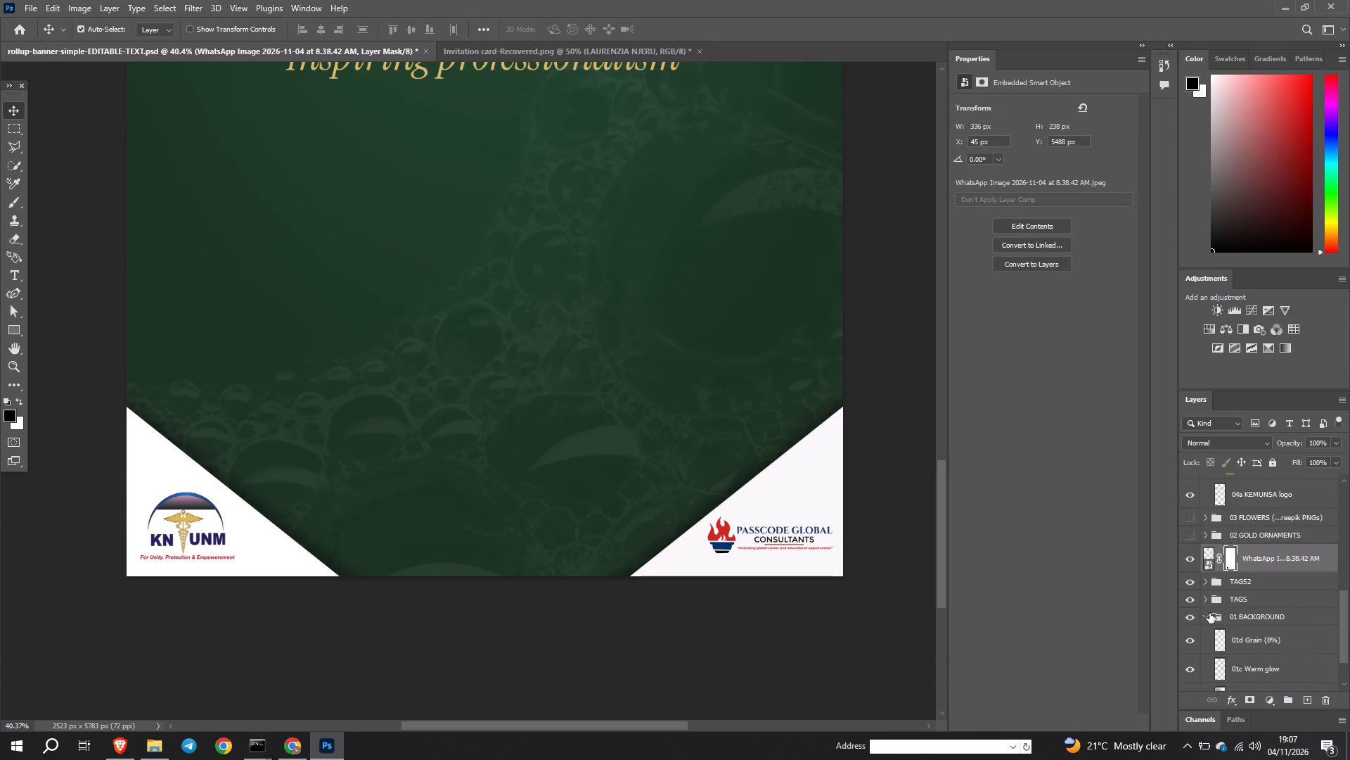
{"action": "left_click", "coordinate": [1247, 612]}
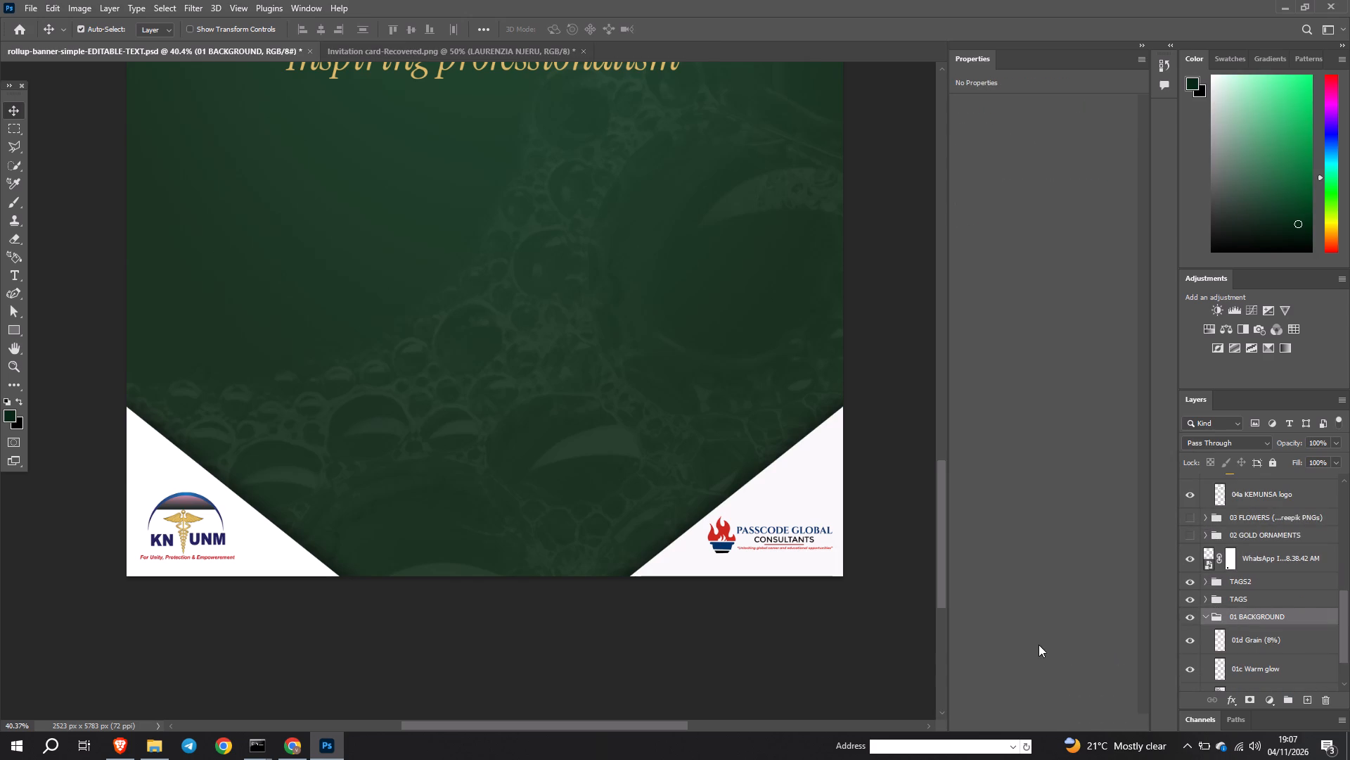
{"action": "left_click", "coordinate": [1310, 703]}
{"action": "left_click_drag", "start_coordinate": [1256, 642], "coordinate": [1230, 612]}
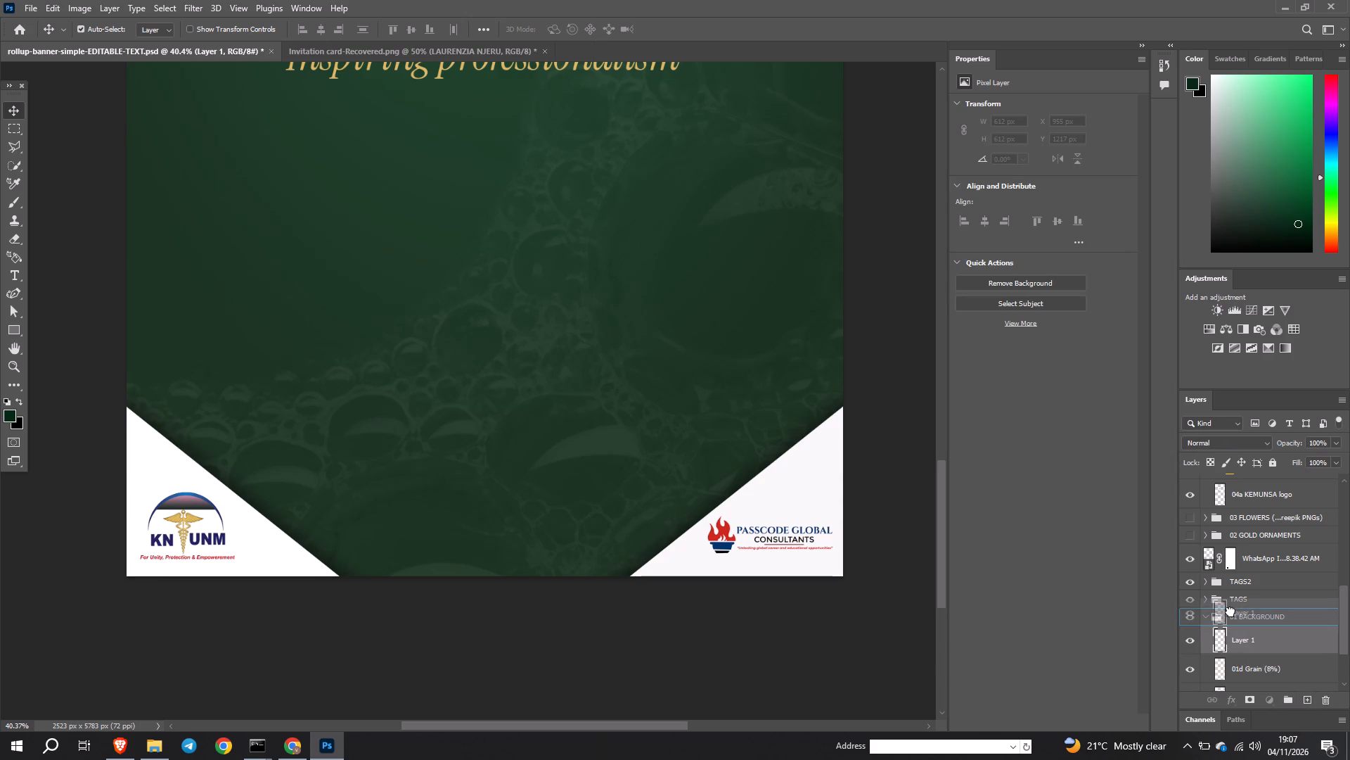
{"action": "left_click_drag", "start_coordinate": [1230, 612], "coordinate": [1228, 607]}
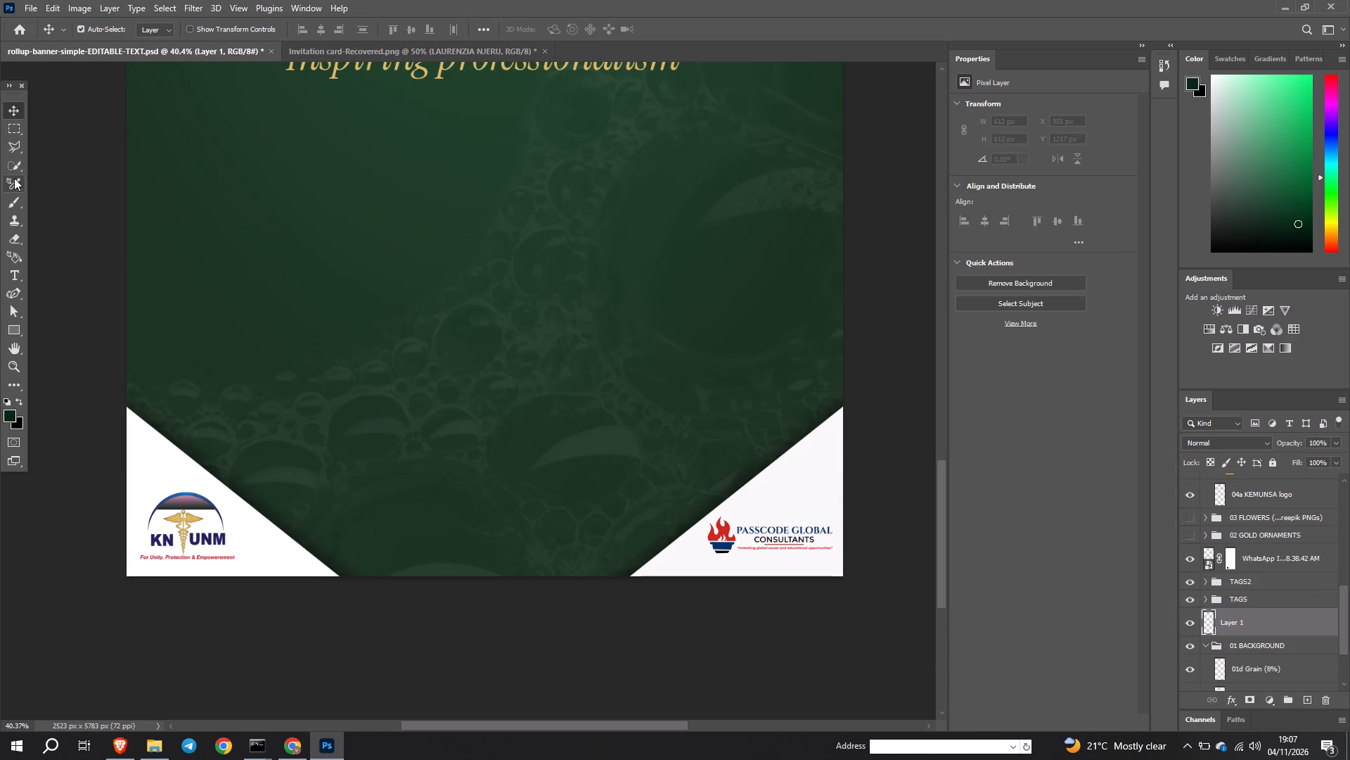
Draw a rectangle about 2693 by 220 px across the banner's bottom edge, overlapping it by a thin strip.
{"action": "left_click", "coordinate": [17, 329]}
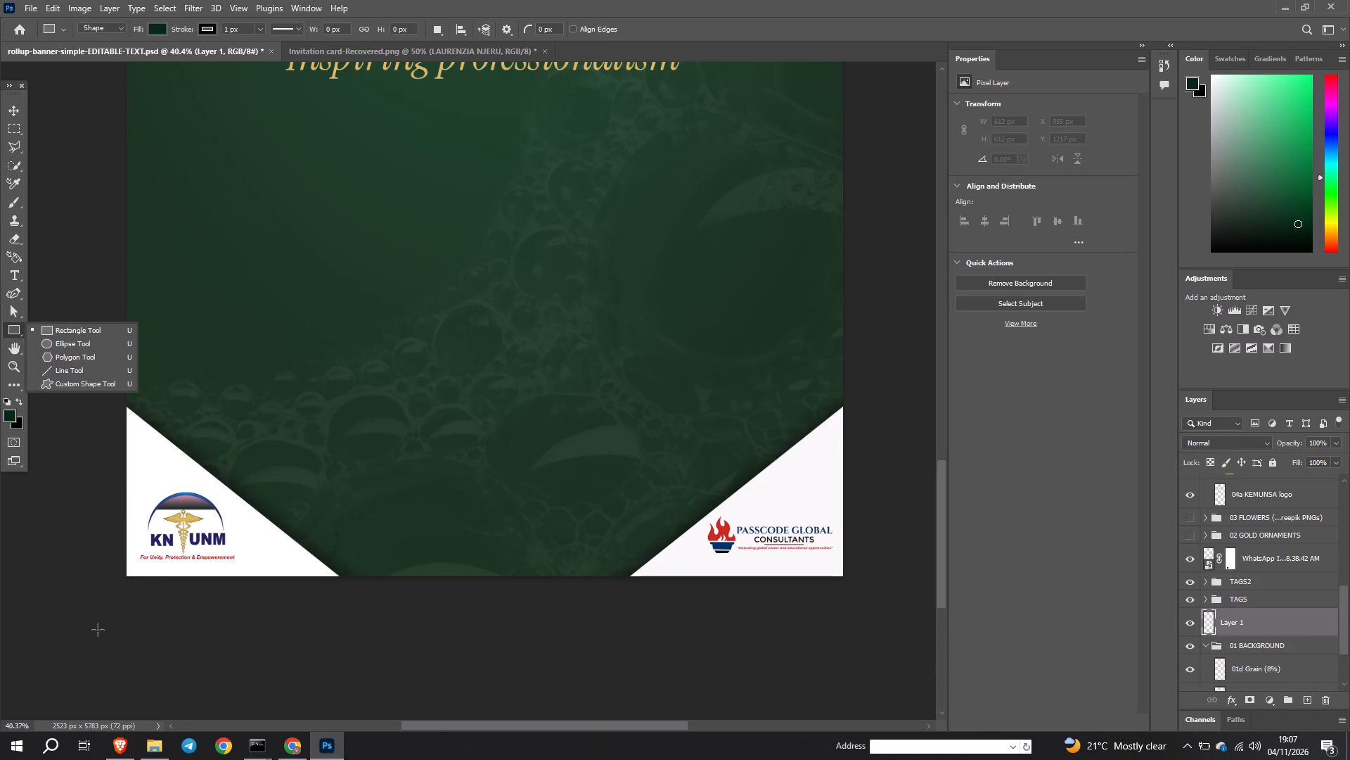
{"action": "left_click_drag", "start_coordinate": [97, 629], "coordinate": [603, 578]}
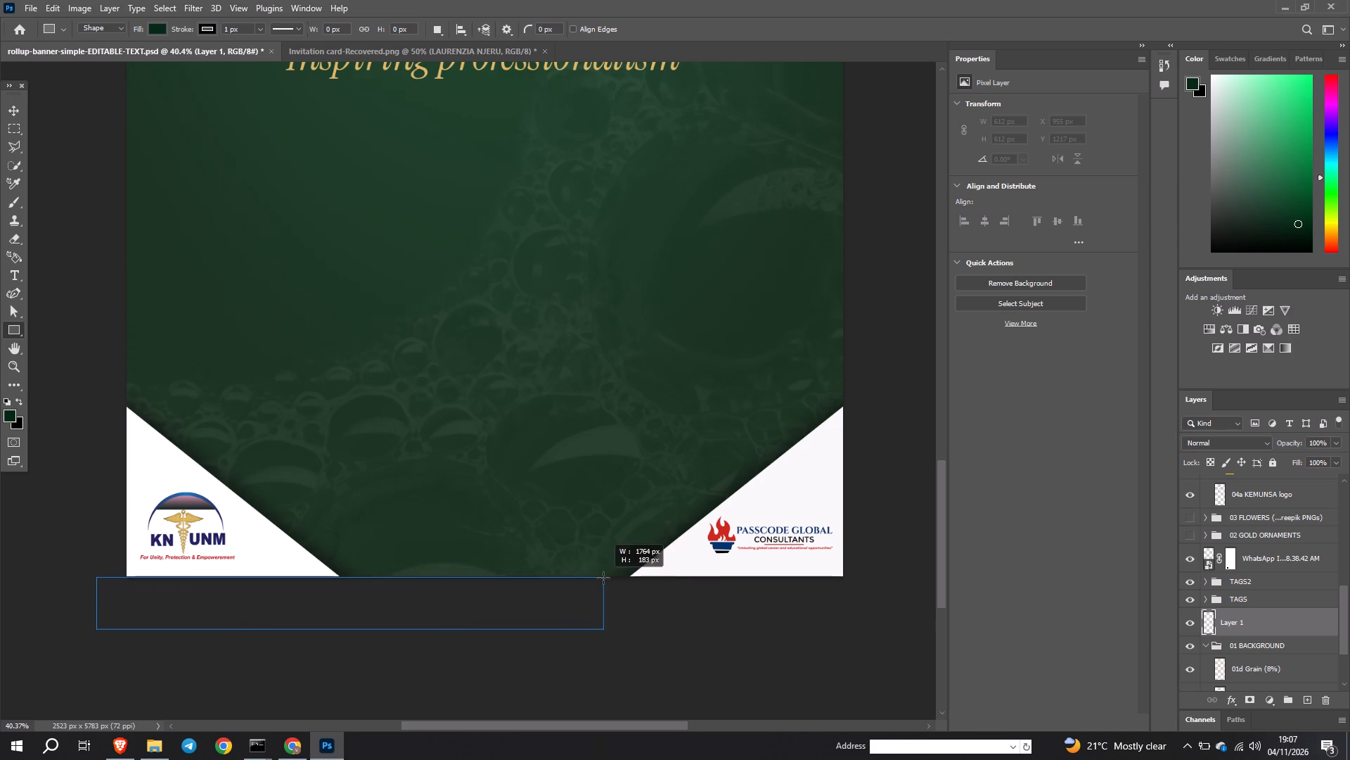
{"action": "left_click_drag", "start_coordinate": [603, 578], "coordinate": [860, 569]}
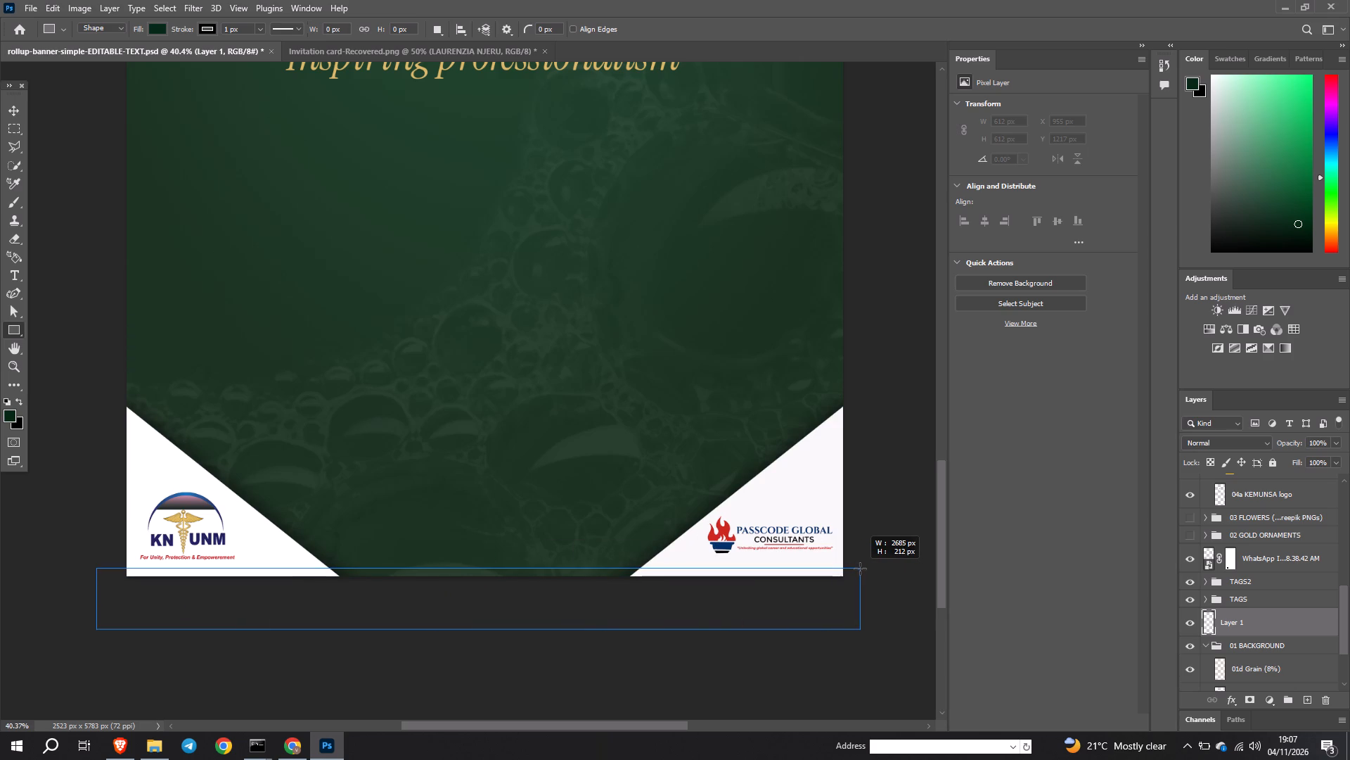
{"action": "left_click_drag", "start_coordinate": [860, 569], "coordinate": [861, 567]}
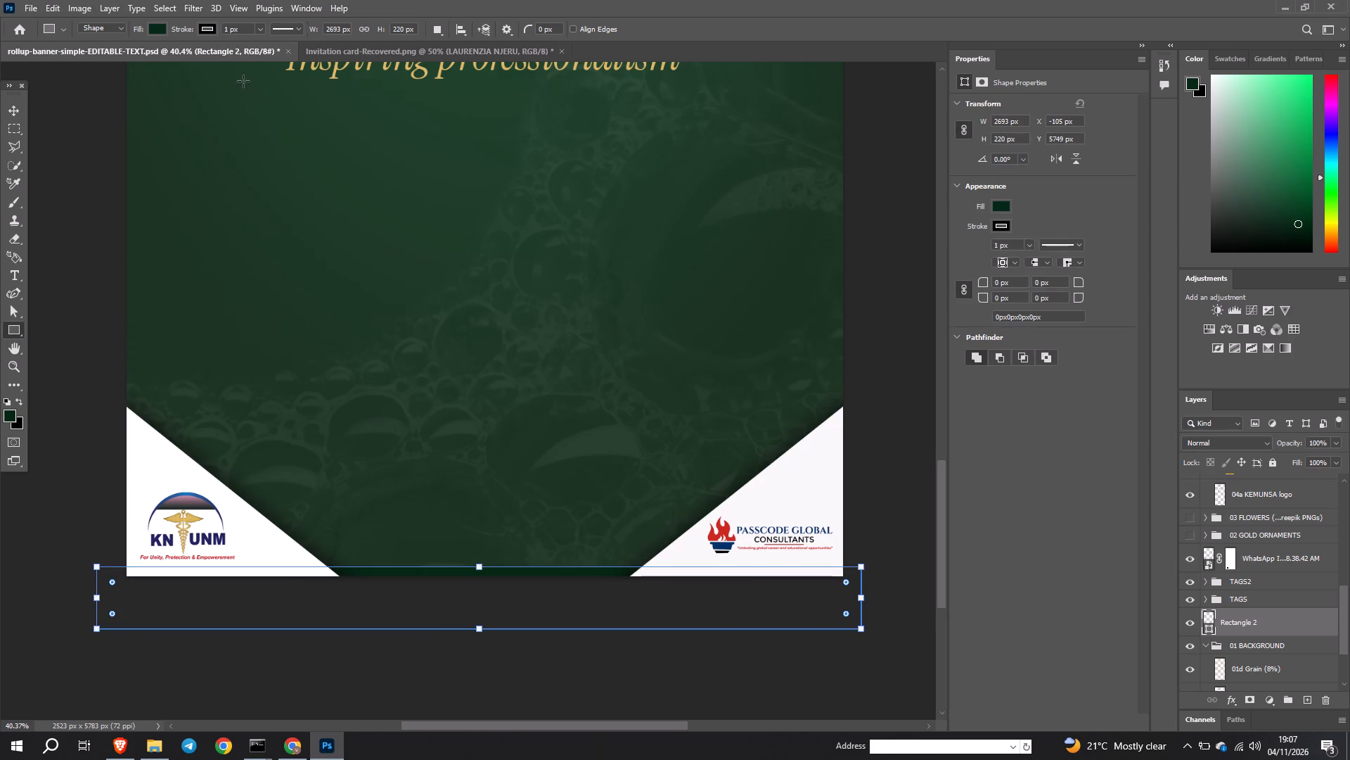
{"action": "left_click", "coordinate": [15, 106]}
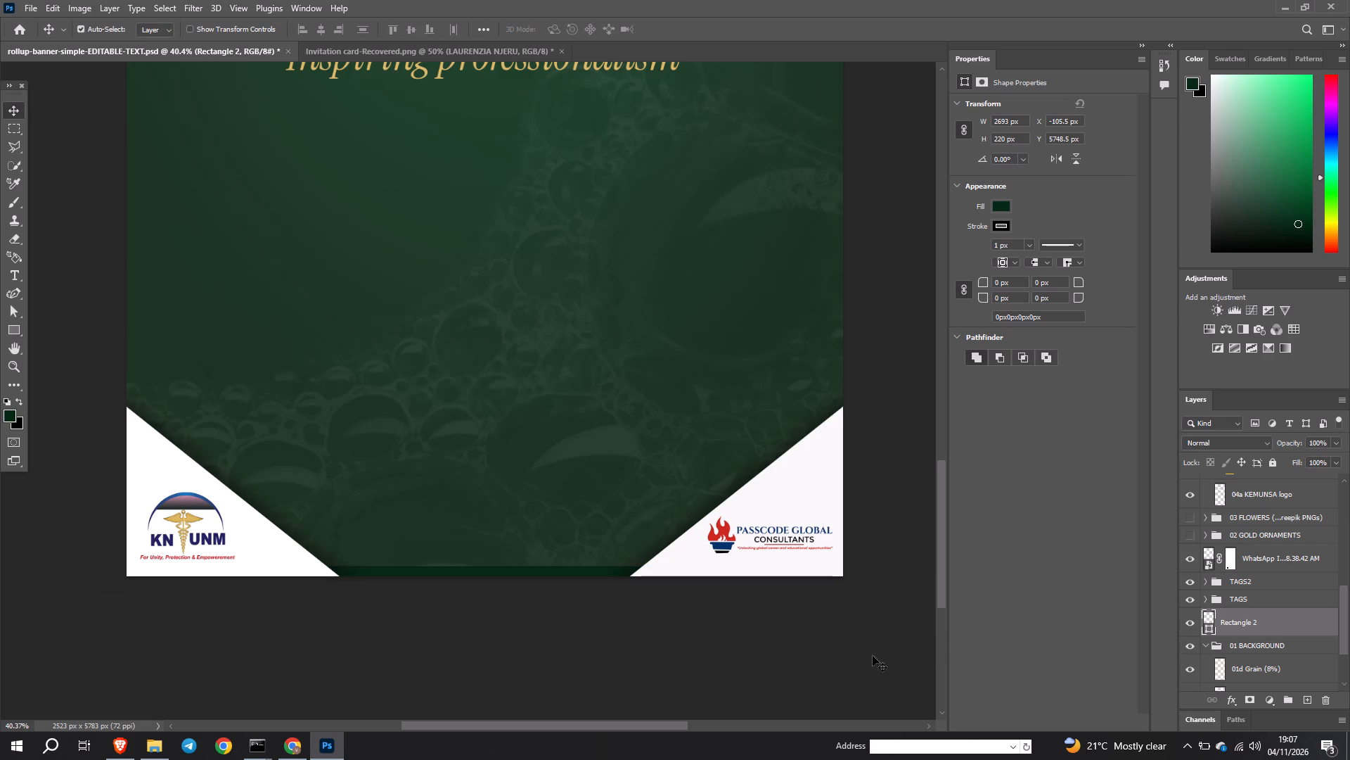
Remove the stroke from the bottom strip rectangle.
{"action": "left_click", "coordinate": [1003, 224]}
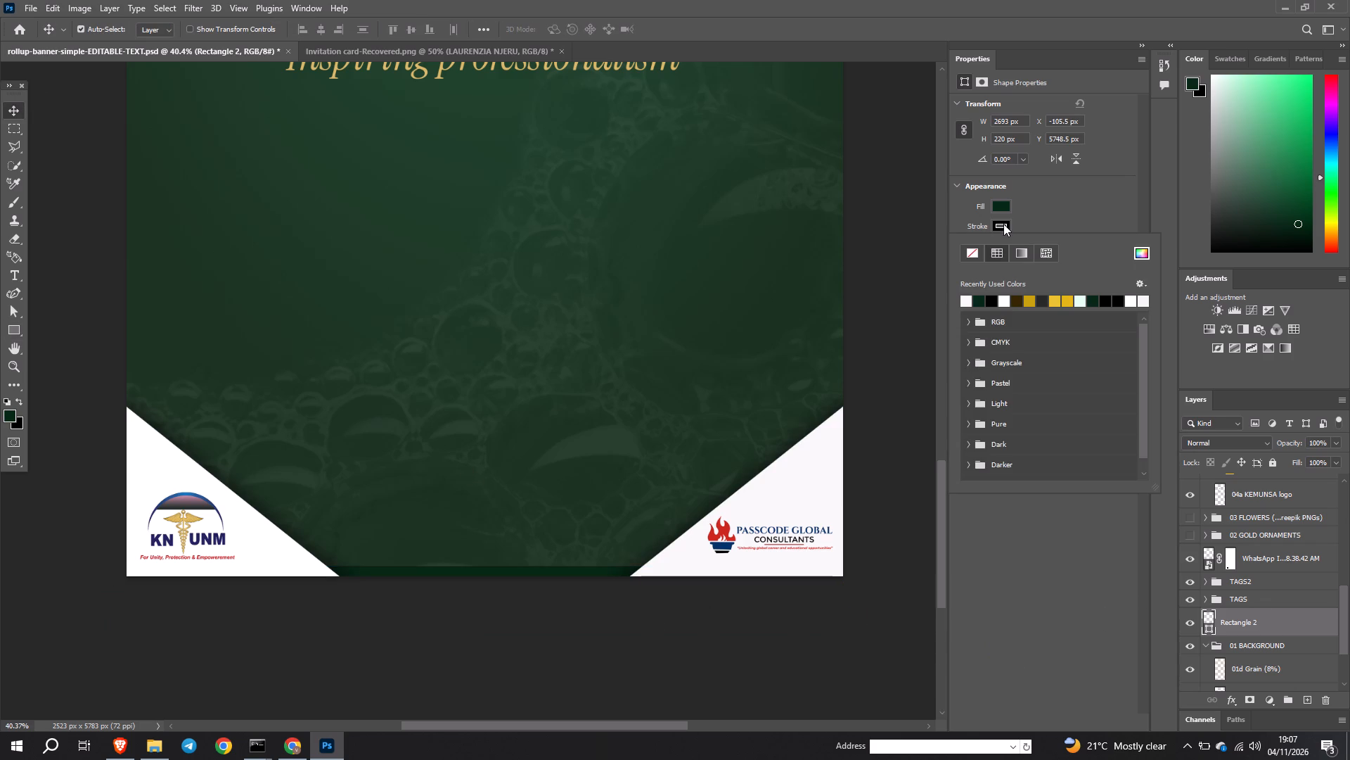
{"action": "left_click", "coordinate": [972, 251]}
{"action": "left_click", "coordinate": [1053, 206]}
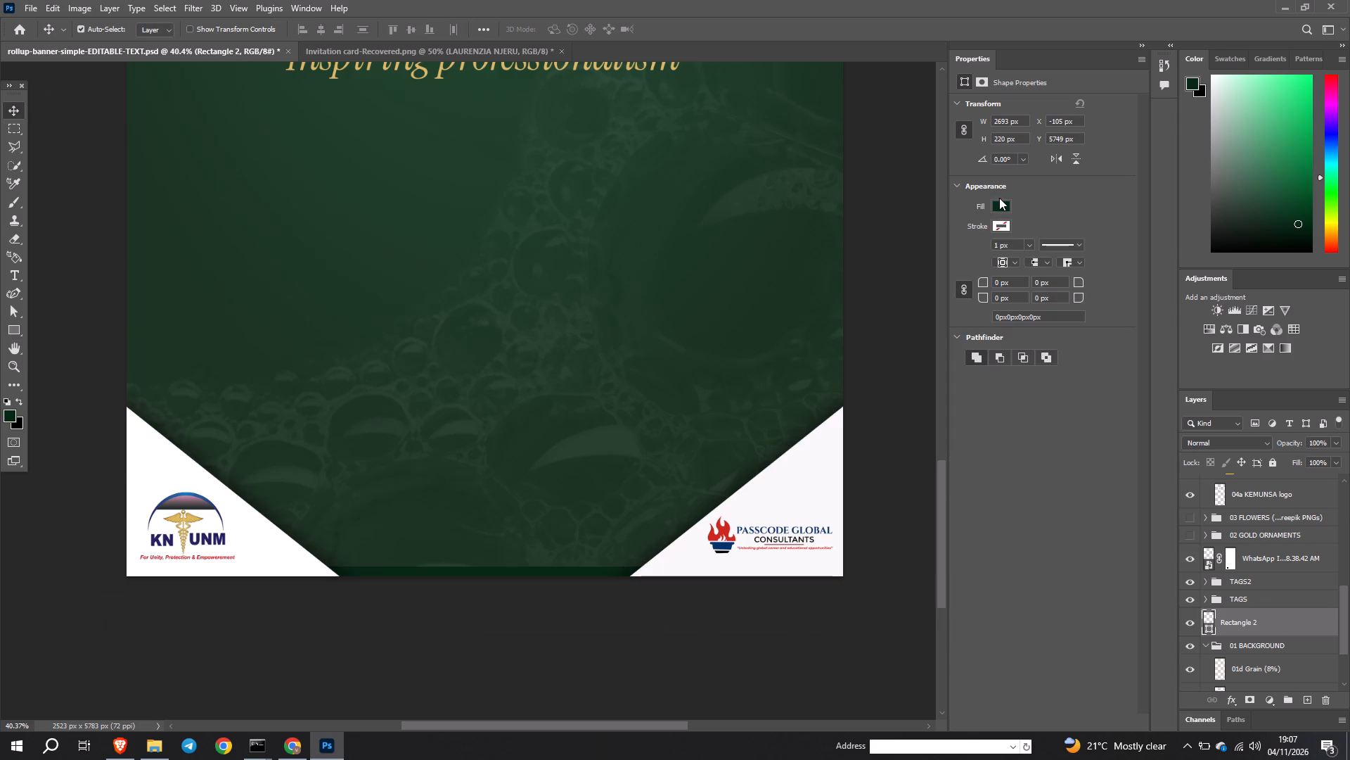
Fill the bottom strip with a linear gradient running from the KNUNM corner's sampled white to the Passcode corner's sampled off-white.
{"action": "left_click", "coordinate": [1000, 203]}
{"action": "left_click", "coordinate": [1140, 234]}
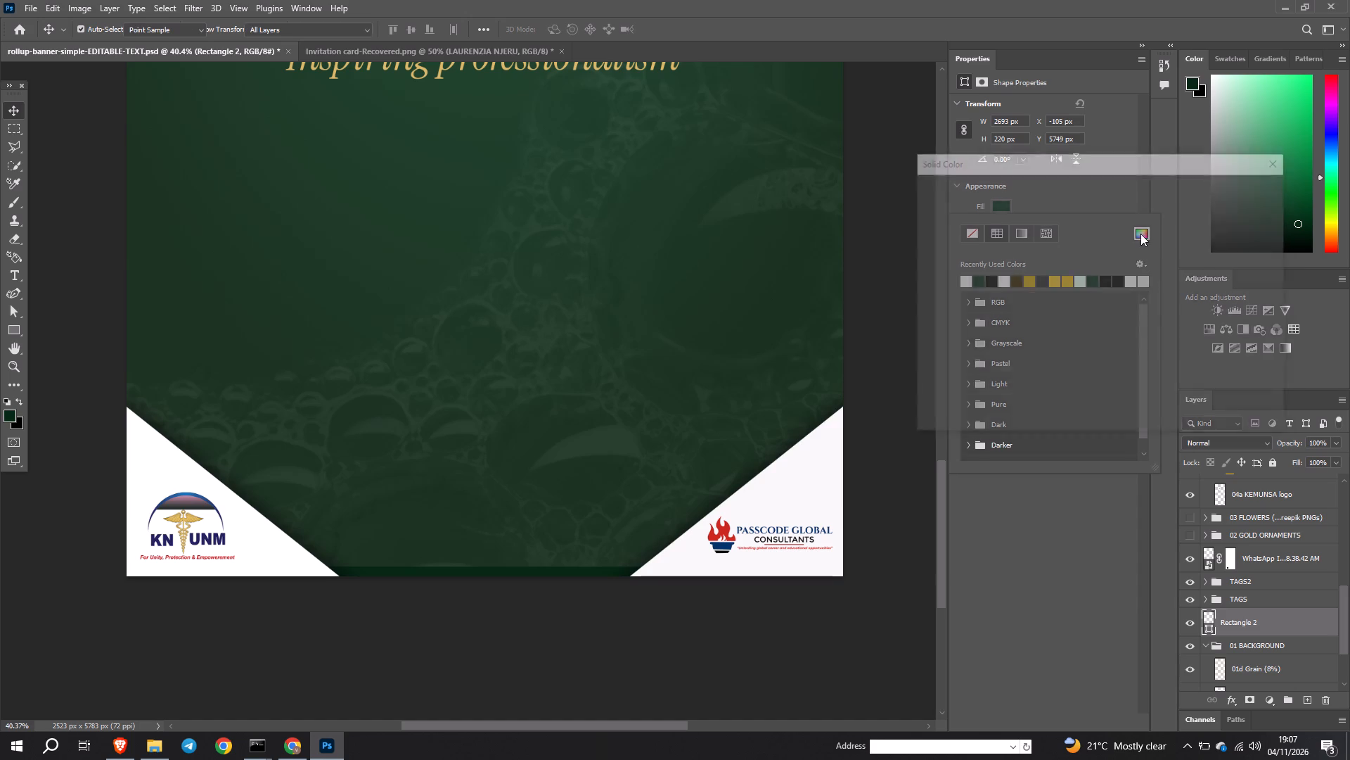
{"action": "left_click", "coordinate": [1252, 212]}
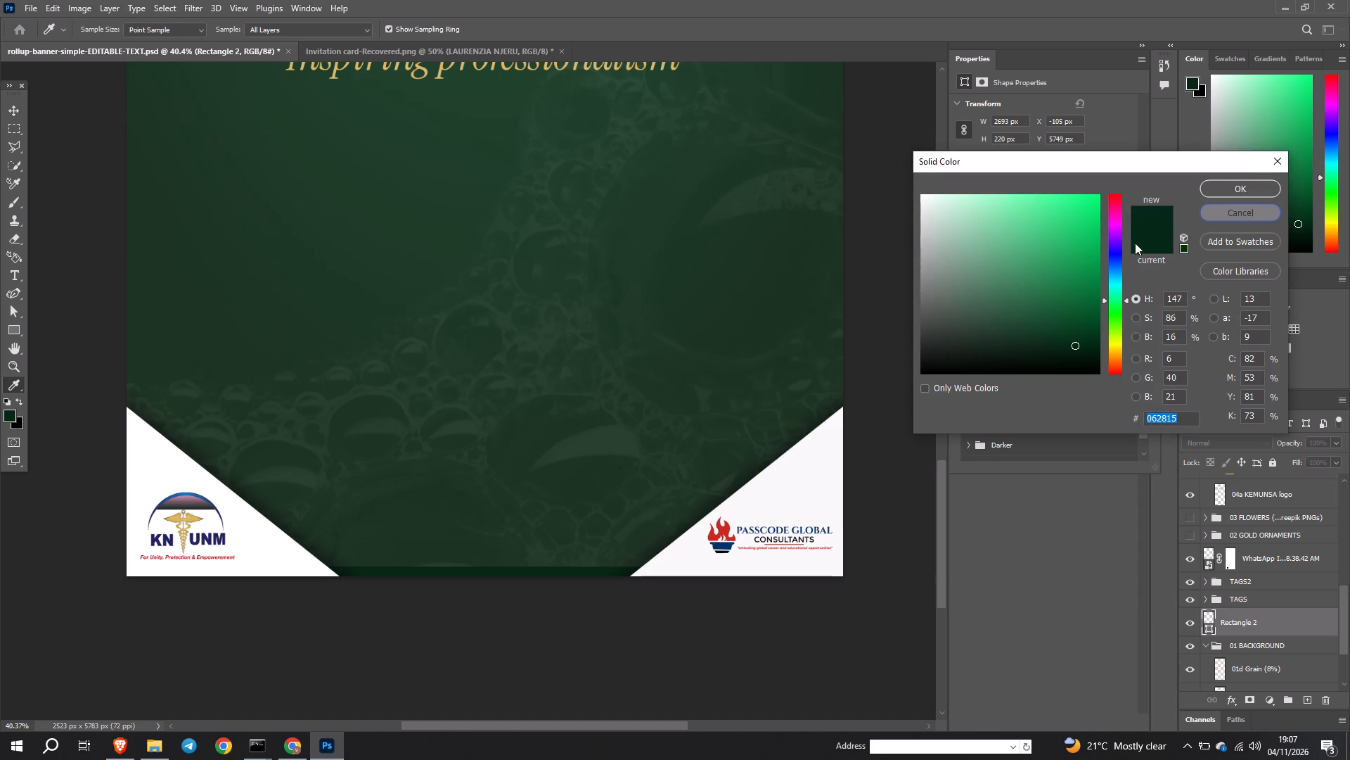
{"action": "left_click", "coordinate": [1020, 239]}
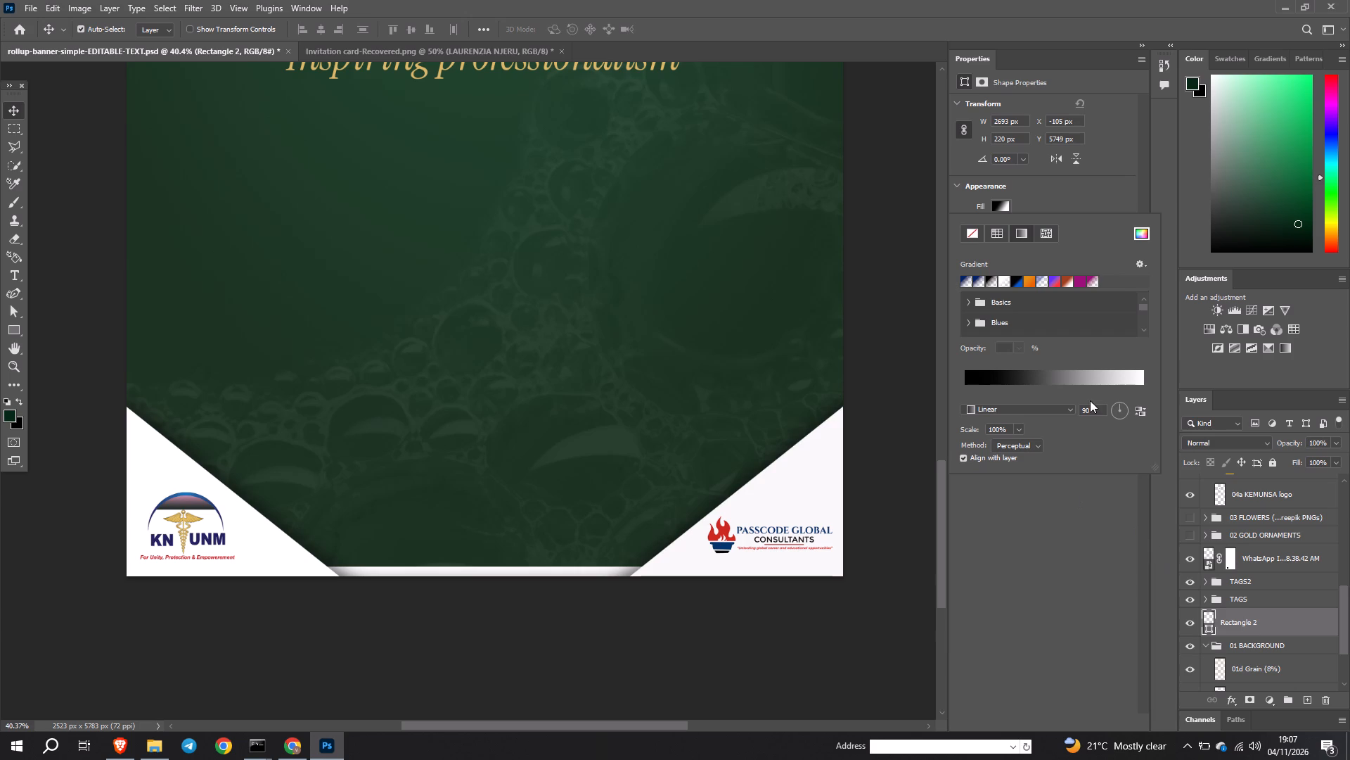
{"action": "left_click", "coordinate": [1026, 376]}
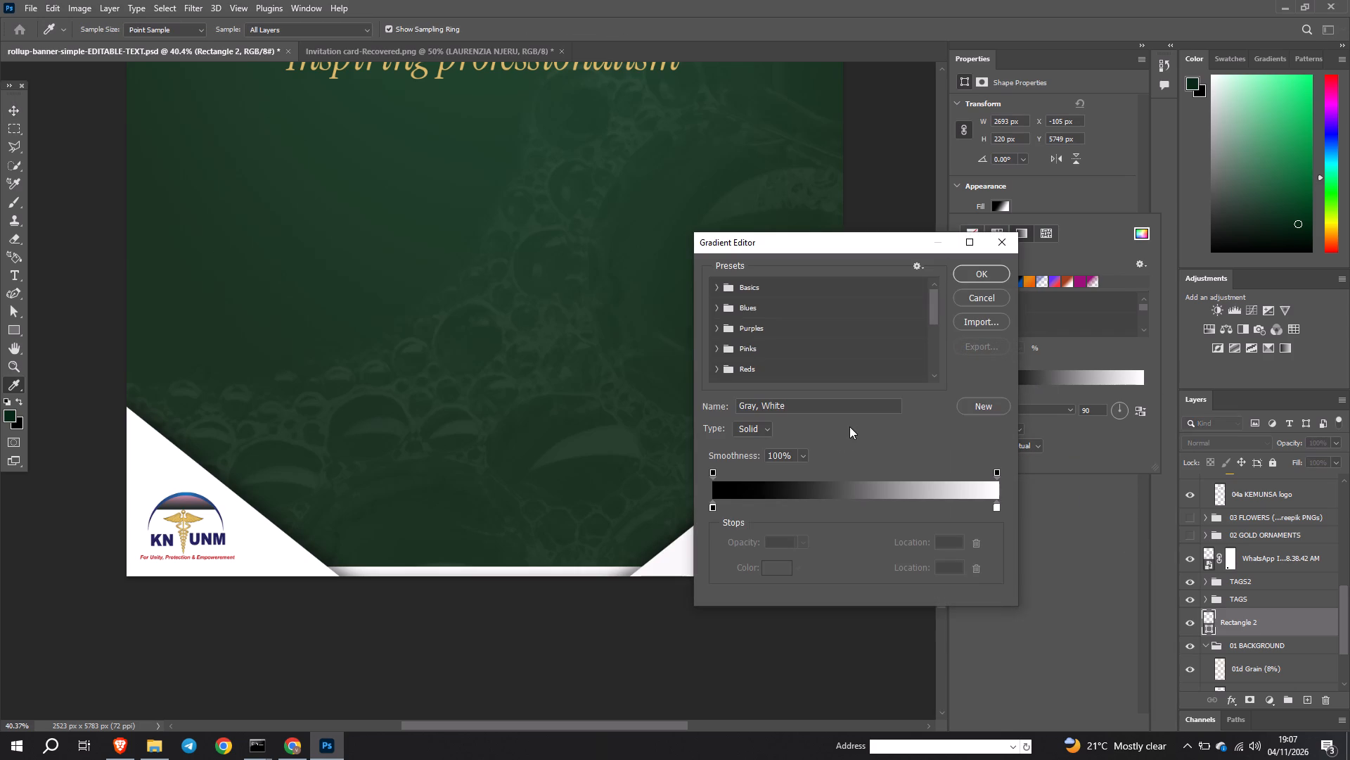
{"action": "left_click", "coordinate": [712, 509]}
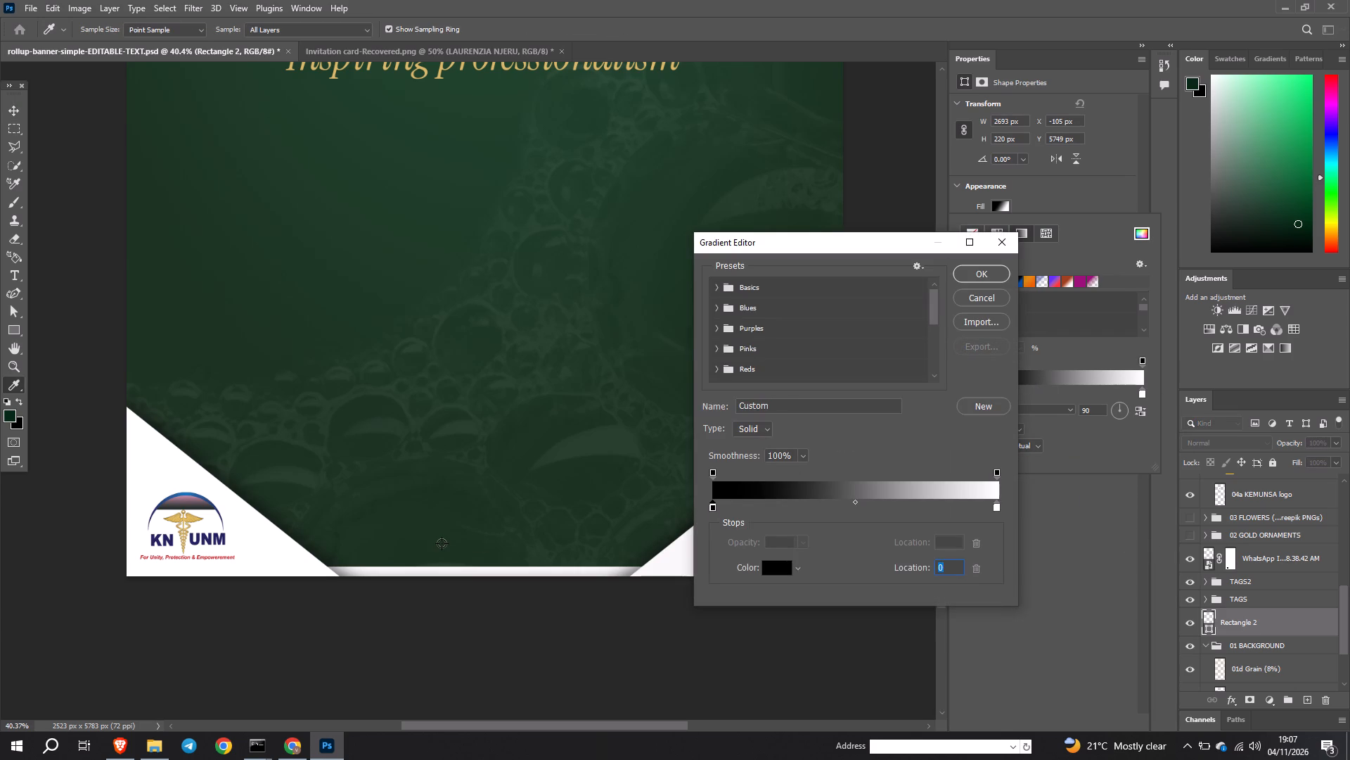
{"action": "left_click", "coordinate": [779, 573]}
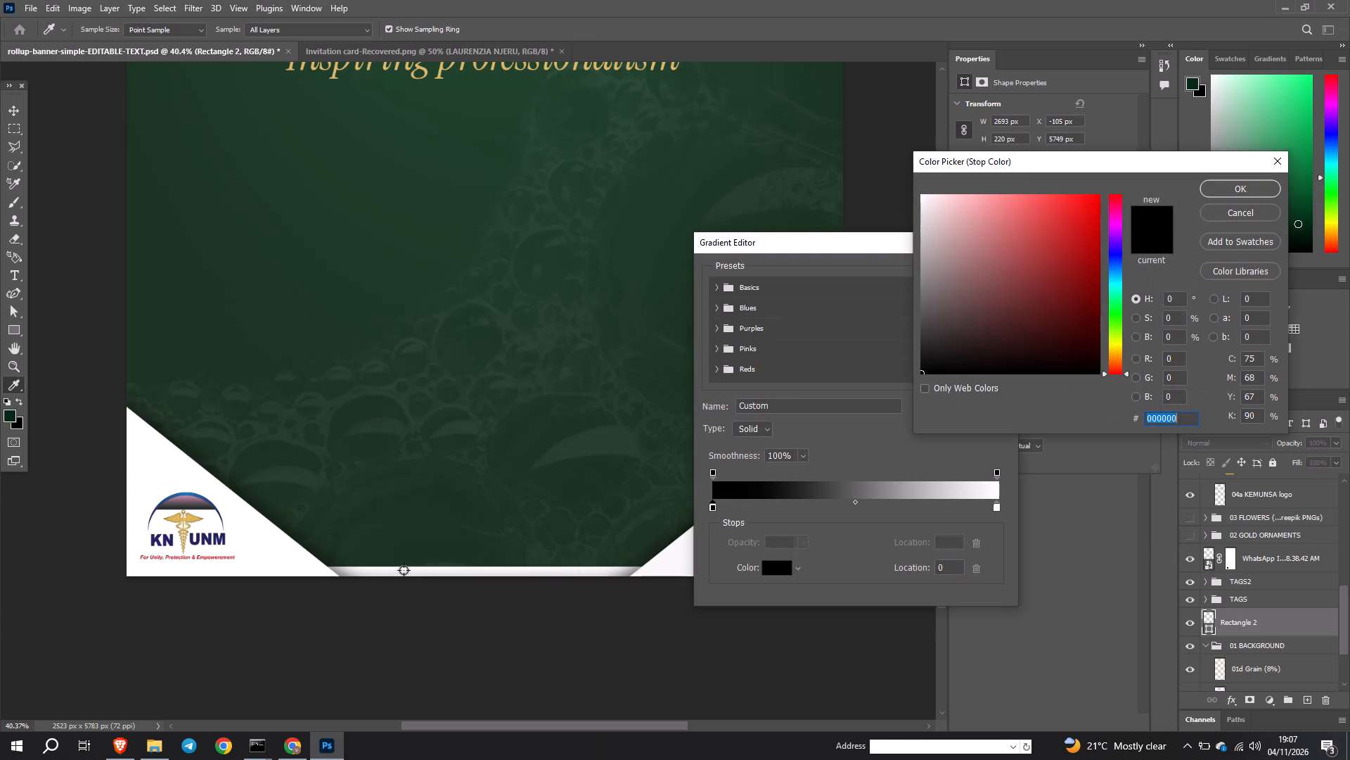
{"action": "left_click", "coordinate": [255, 531]}
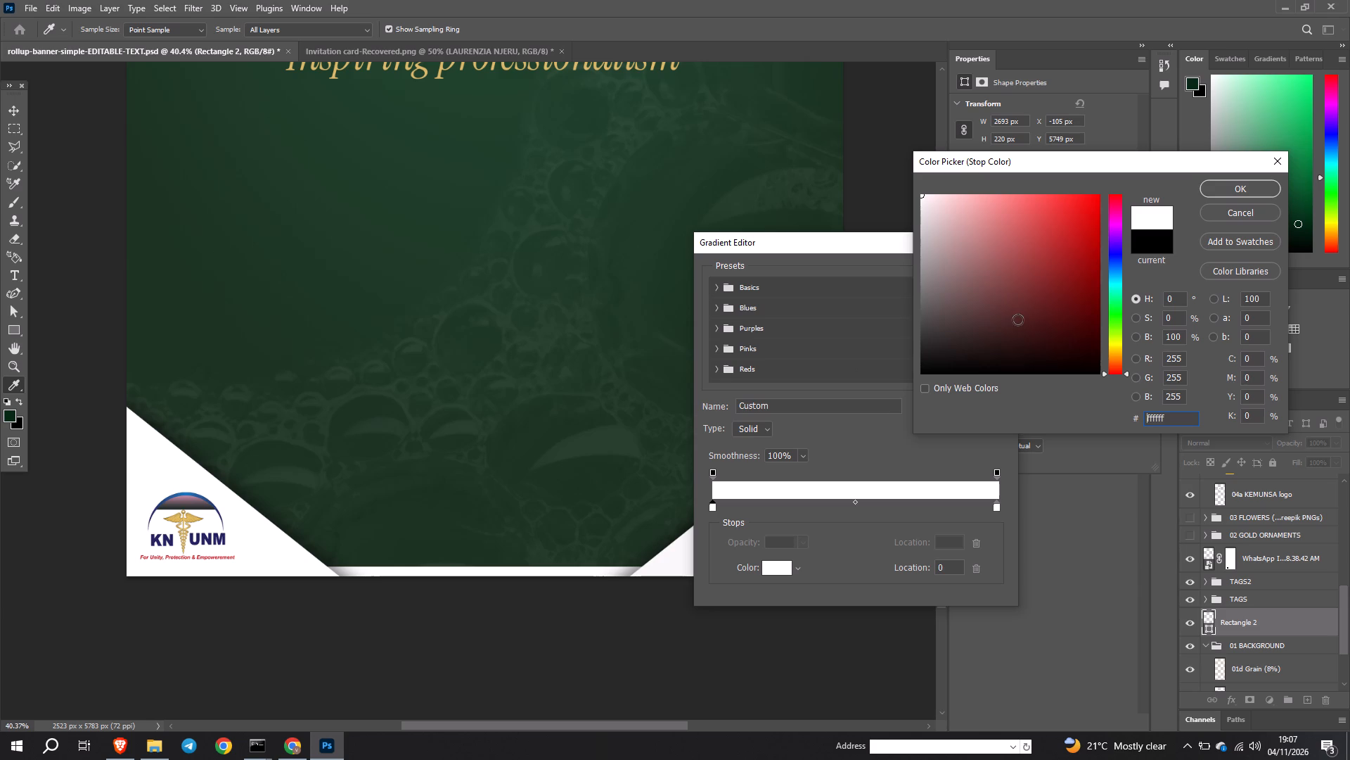
{"action": "left_click", "coordinate": [1216, 179]}
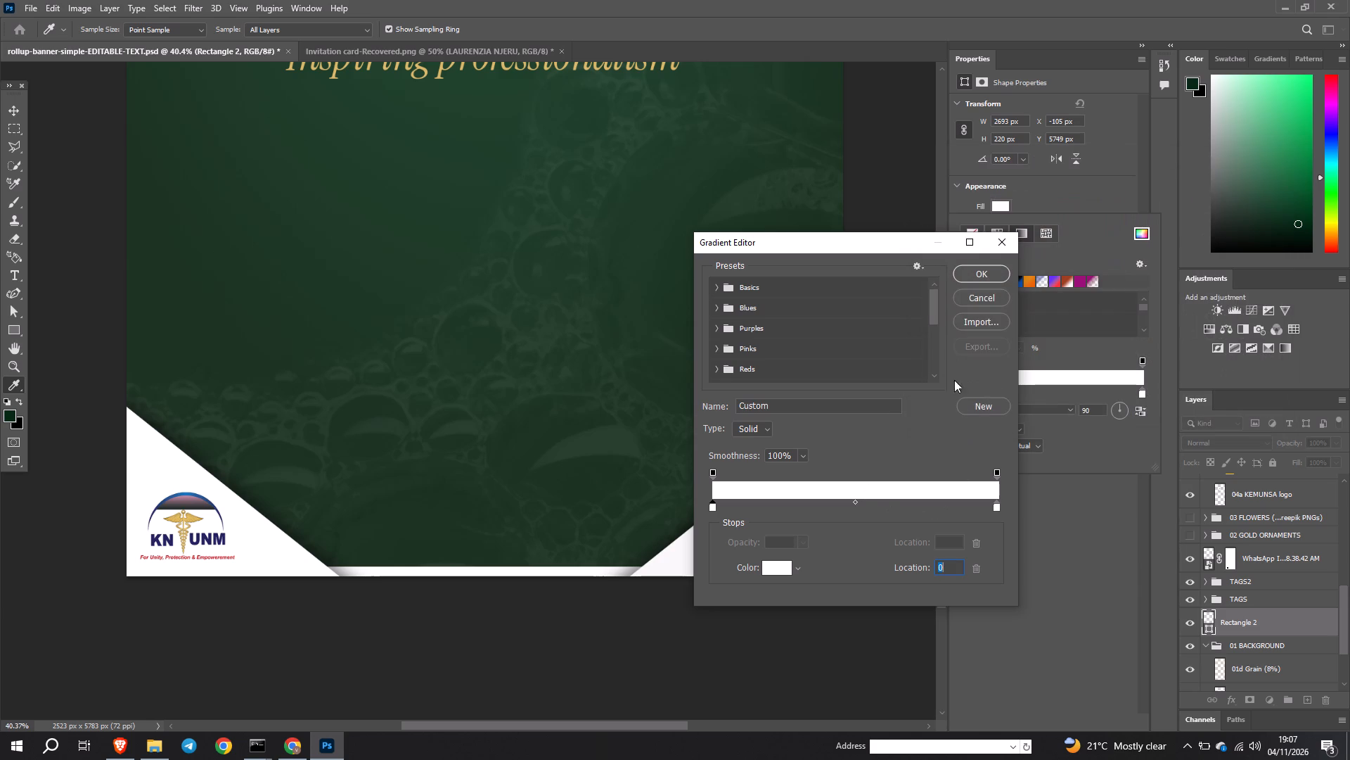
{"action": "left_click", "coordinate": [968, 276]}
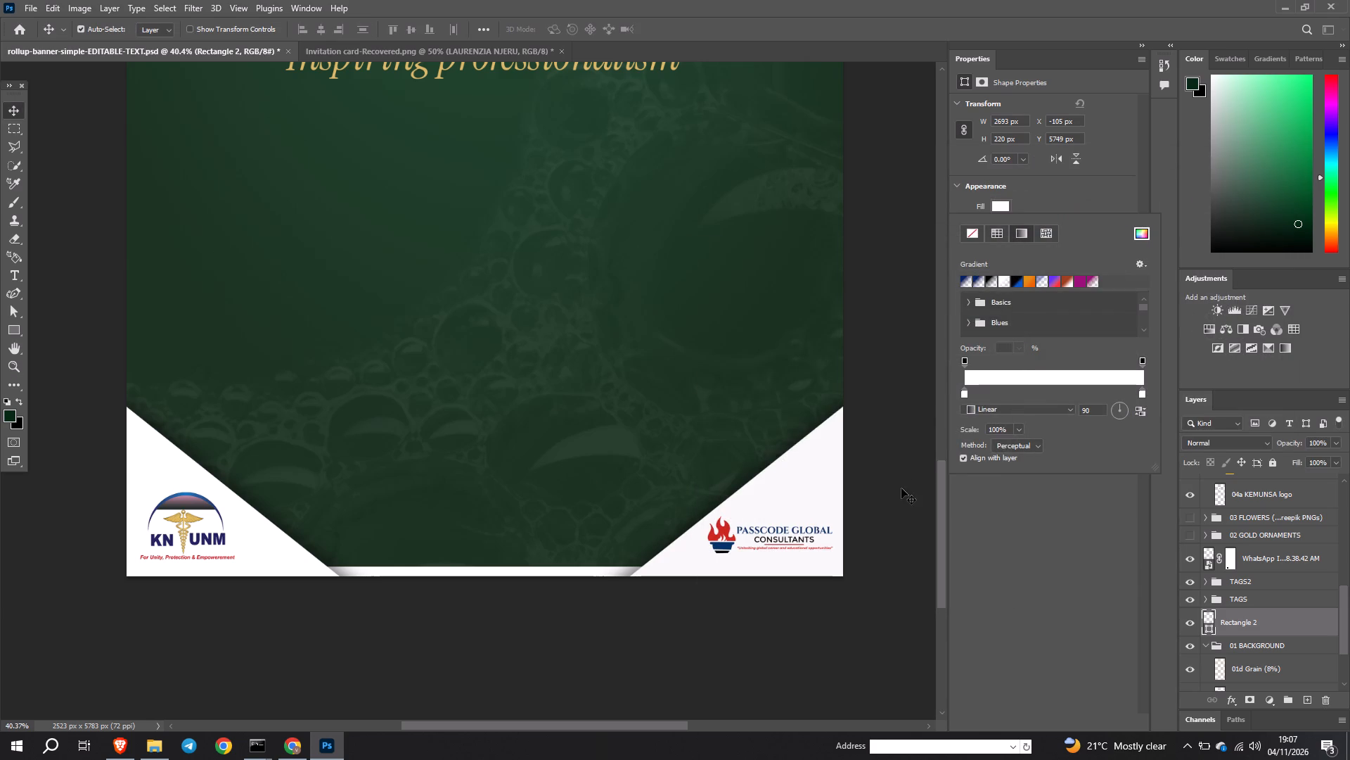
{"action": "left_click", "coordinate": [1144, 396]}
{"action": "double_click", "coordinate": [1143, 393]}
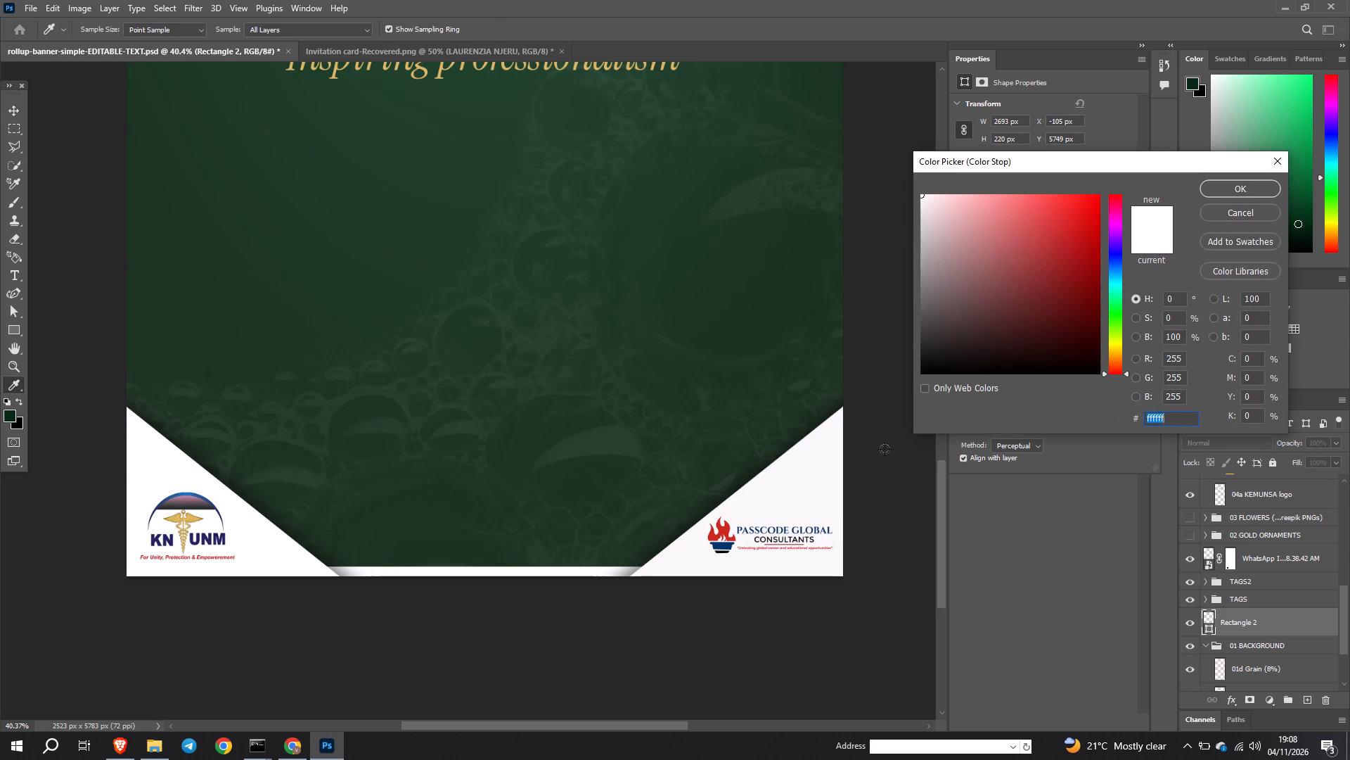
{"action": "left_click", "coordinate": [814, 465]}
{"action": "left_click", "coordinate": [1245, 188]}
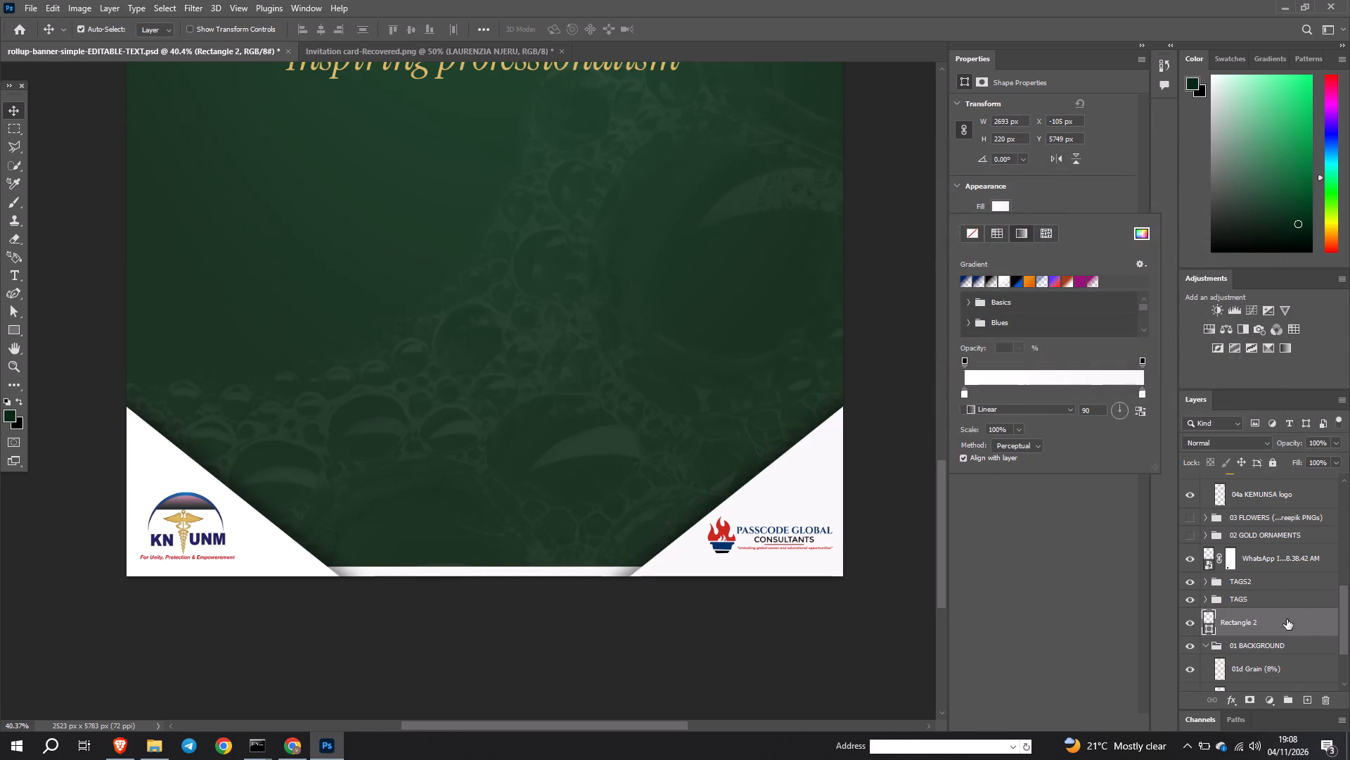
Move the bottom strip rectangle above the KNUNM logo layer, below the 02 GOLD ORNAMENTS group.
{"action": "left_click_drag", "start_coordinate": [1287, 619], "coordinate": [1247, 545]}
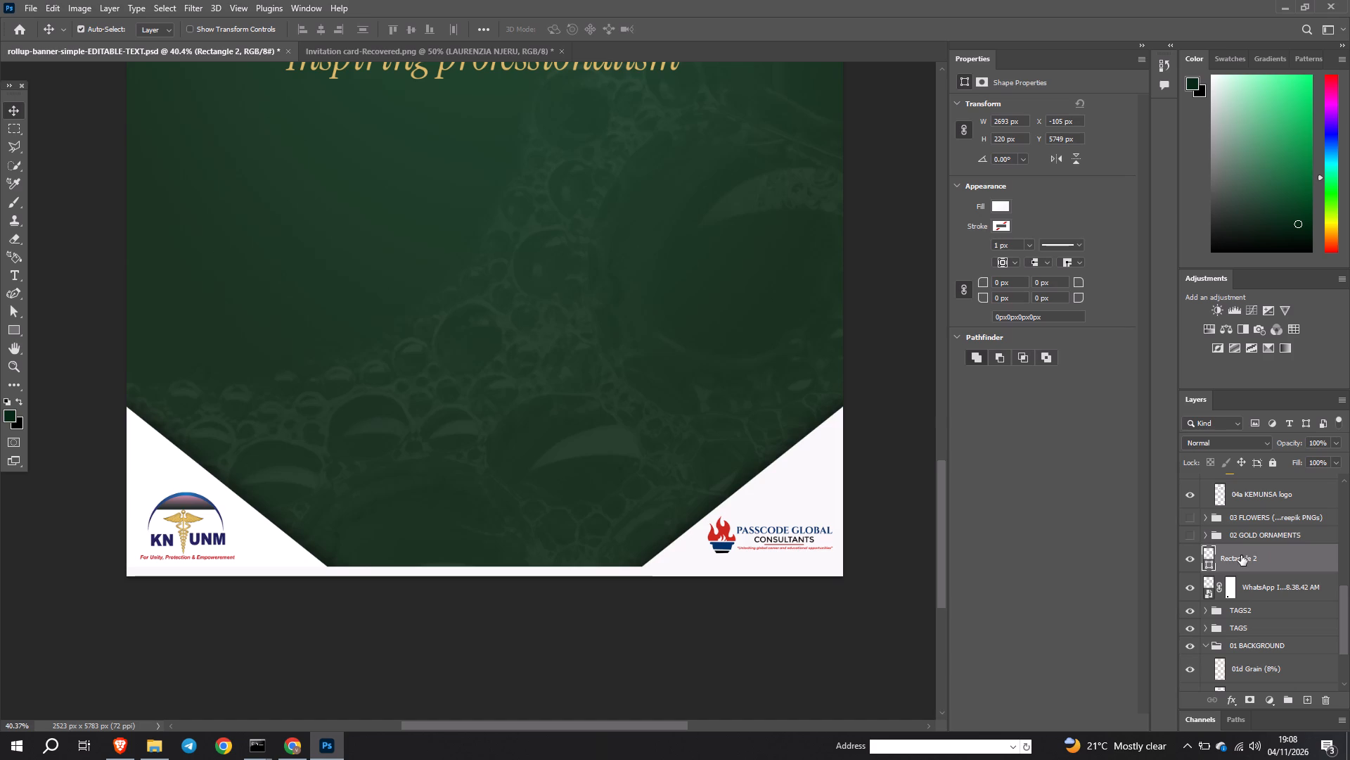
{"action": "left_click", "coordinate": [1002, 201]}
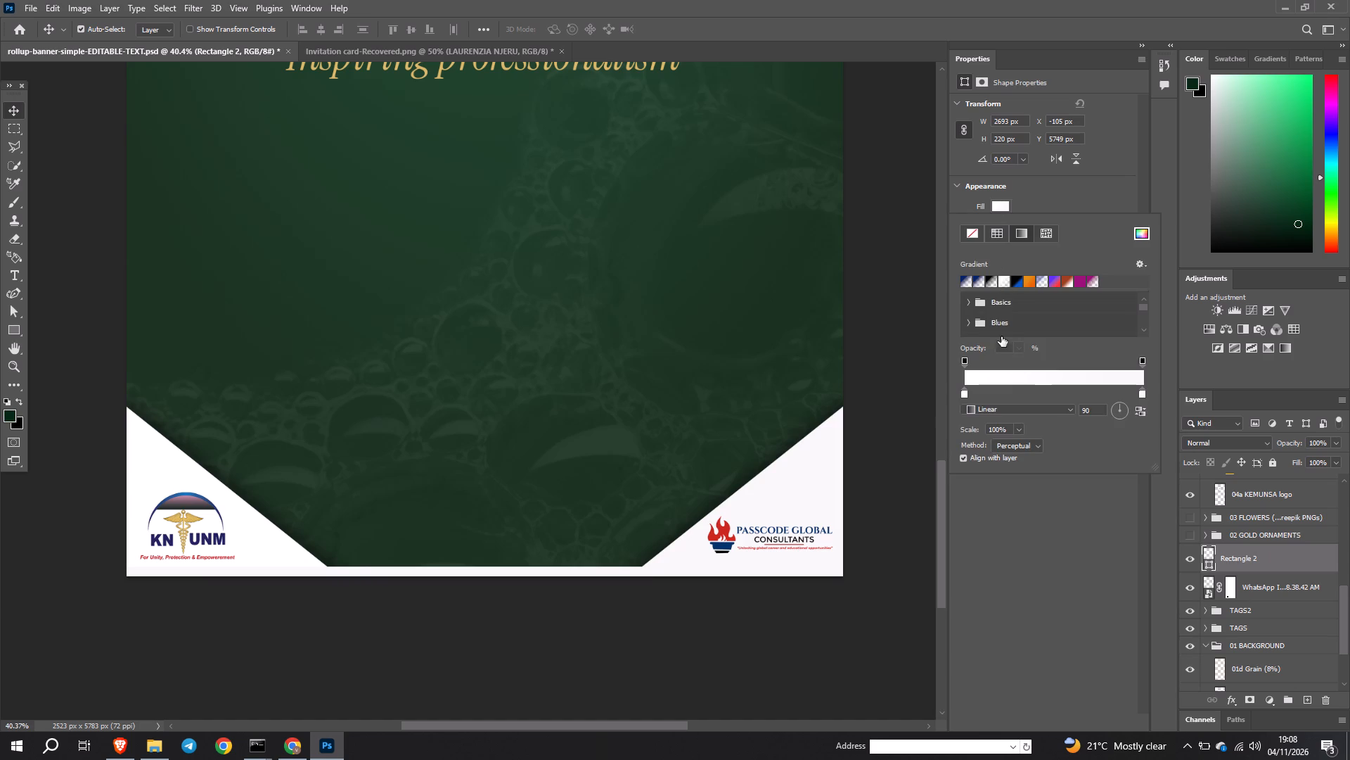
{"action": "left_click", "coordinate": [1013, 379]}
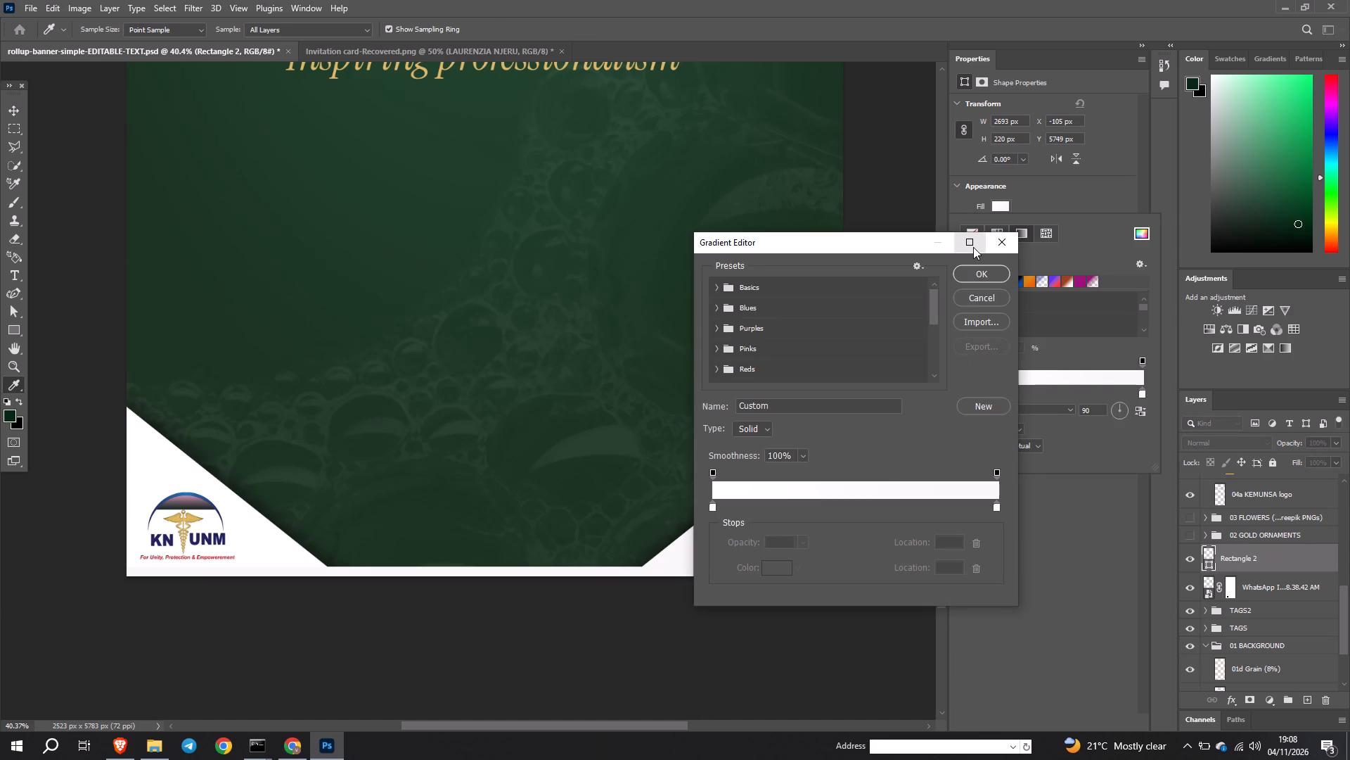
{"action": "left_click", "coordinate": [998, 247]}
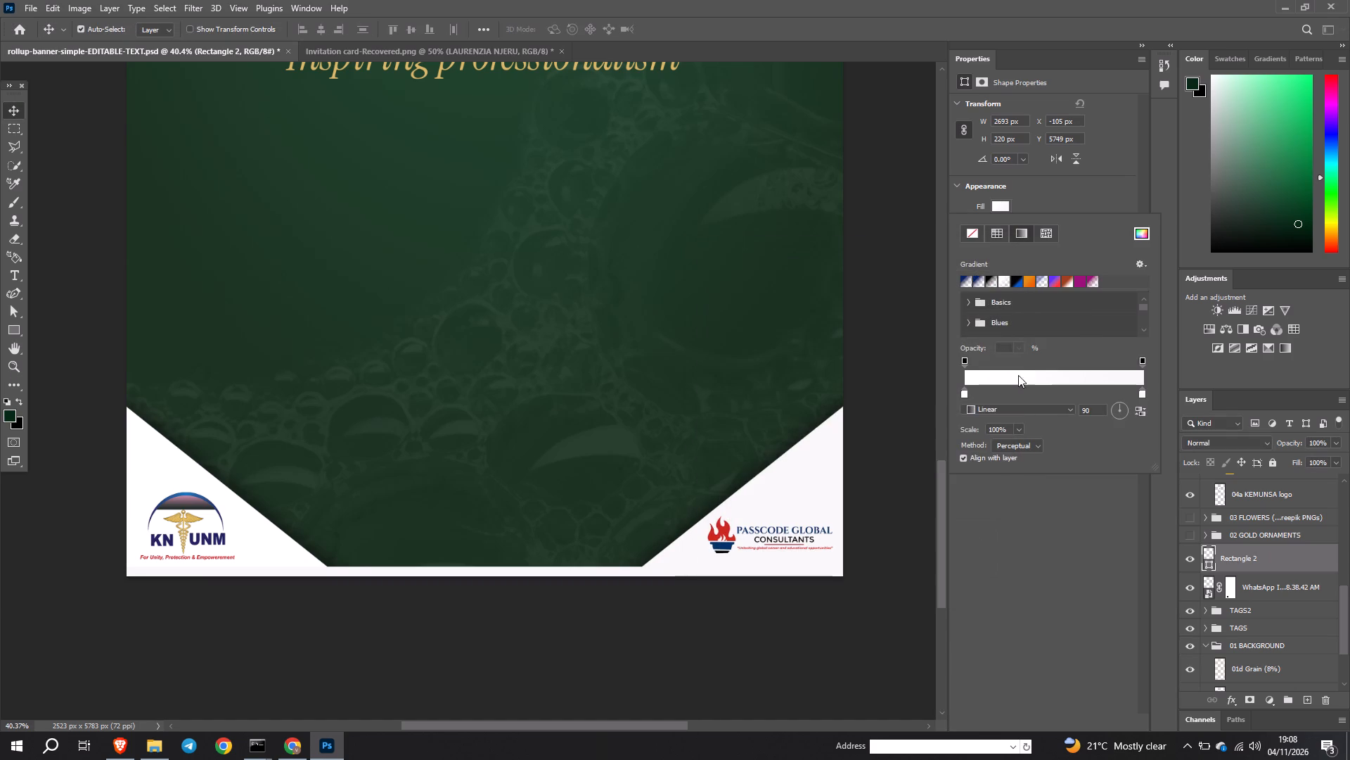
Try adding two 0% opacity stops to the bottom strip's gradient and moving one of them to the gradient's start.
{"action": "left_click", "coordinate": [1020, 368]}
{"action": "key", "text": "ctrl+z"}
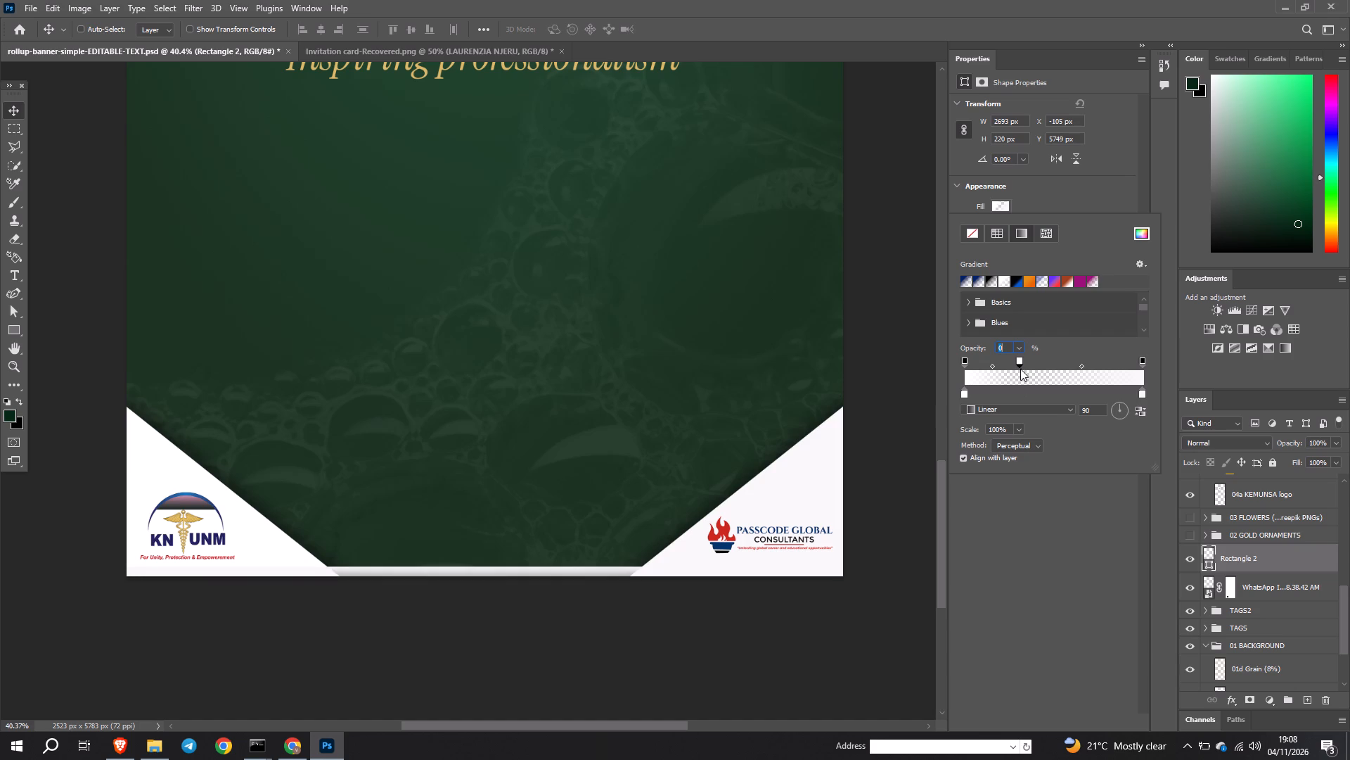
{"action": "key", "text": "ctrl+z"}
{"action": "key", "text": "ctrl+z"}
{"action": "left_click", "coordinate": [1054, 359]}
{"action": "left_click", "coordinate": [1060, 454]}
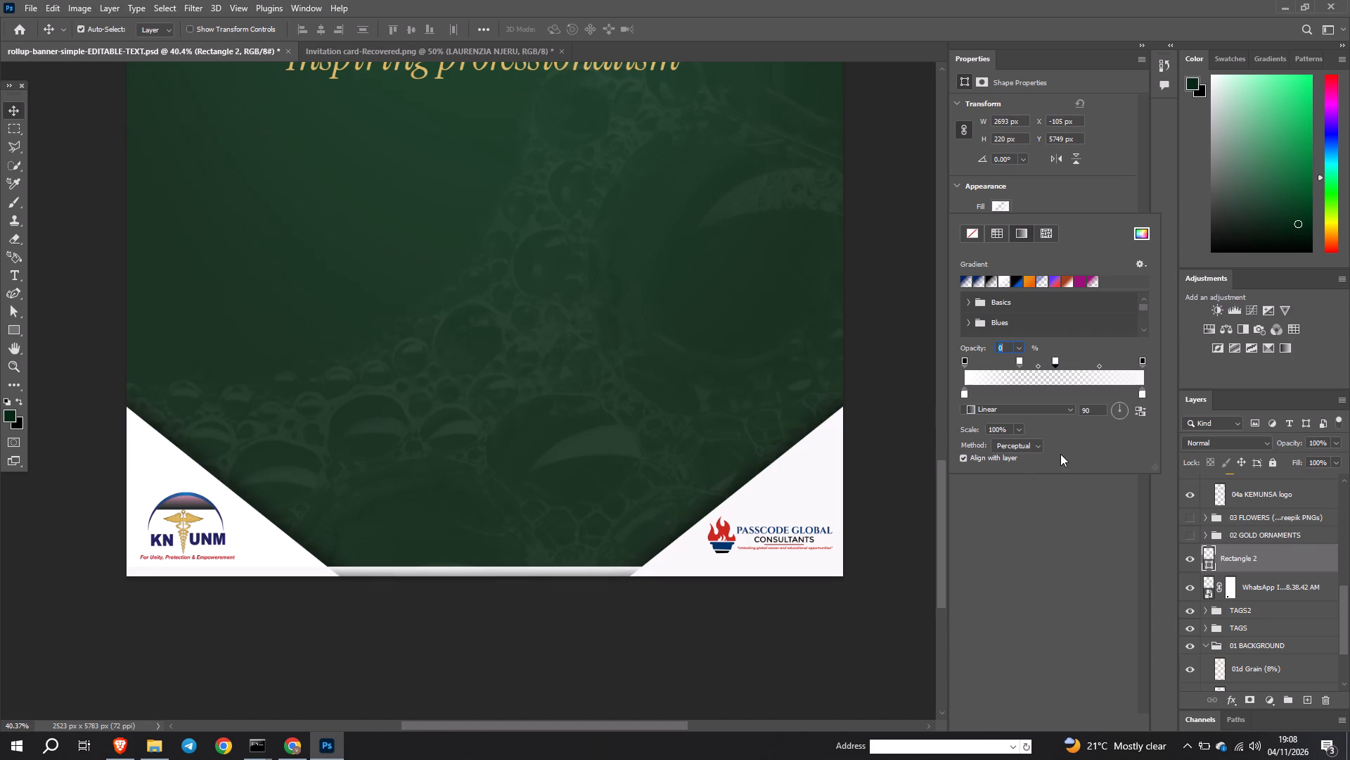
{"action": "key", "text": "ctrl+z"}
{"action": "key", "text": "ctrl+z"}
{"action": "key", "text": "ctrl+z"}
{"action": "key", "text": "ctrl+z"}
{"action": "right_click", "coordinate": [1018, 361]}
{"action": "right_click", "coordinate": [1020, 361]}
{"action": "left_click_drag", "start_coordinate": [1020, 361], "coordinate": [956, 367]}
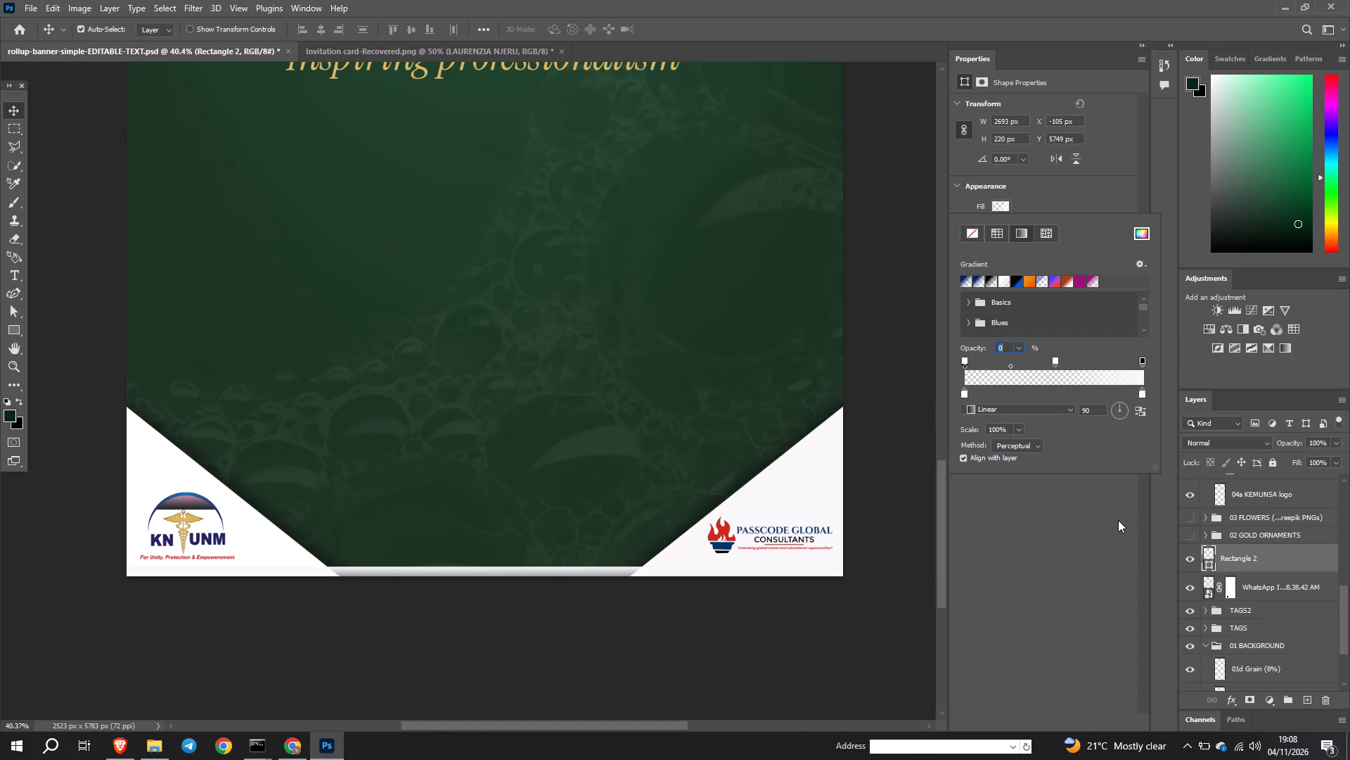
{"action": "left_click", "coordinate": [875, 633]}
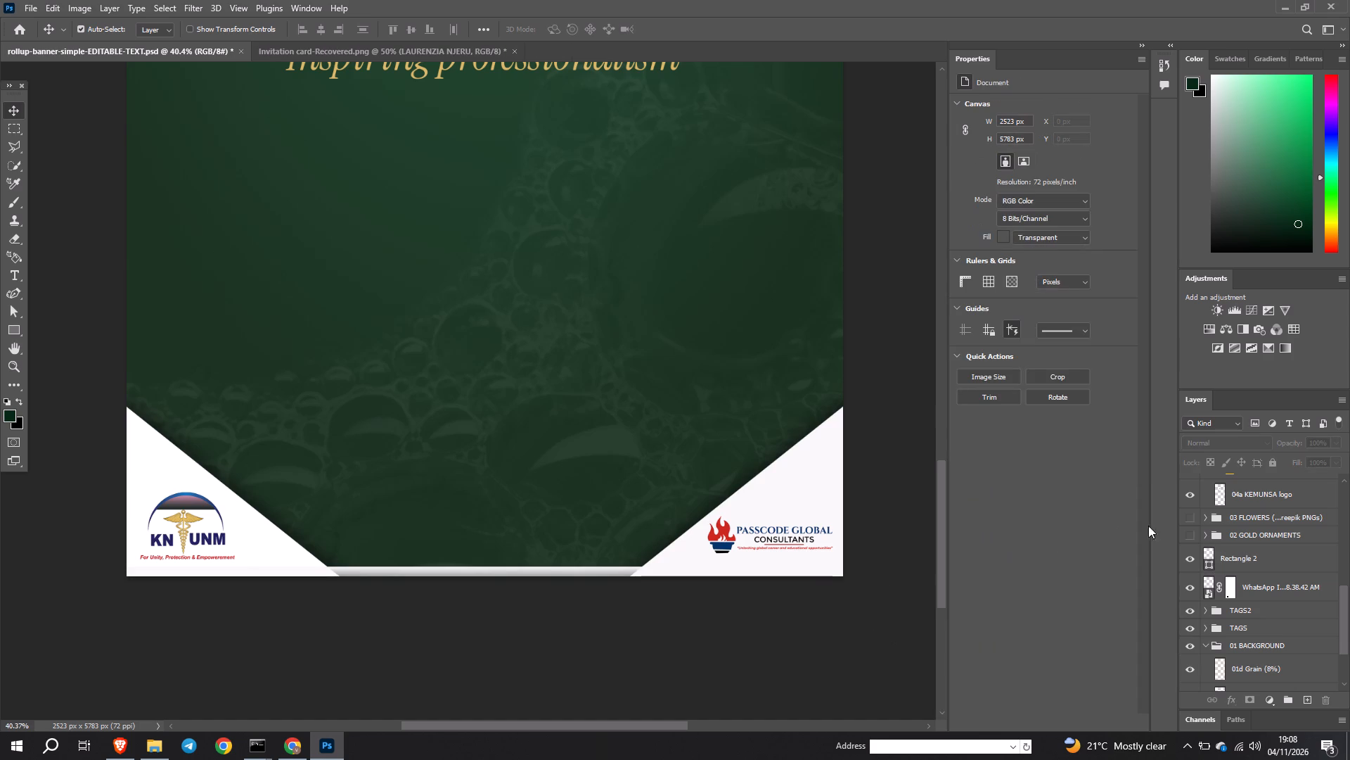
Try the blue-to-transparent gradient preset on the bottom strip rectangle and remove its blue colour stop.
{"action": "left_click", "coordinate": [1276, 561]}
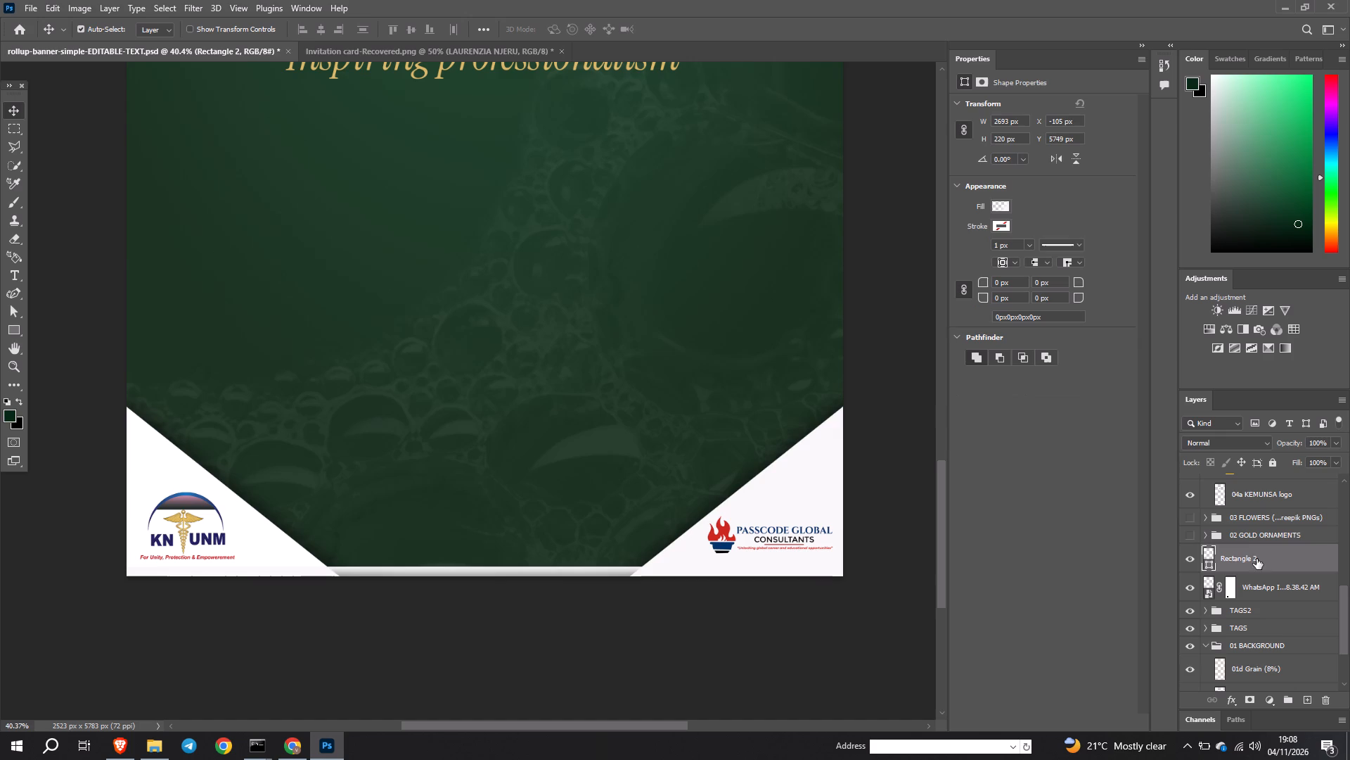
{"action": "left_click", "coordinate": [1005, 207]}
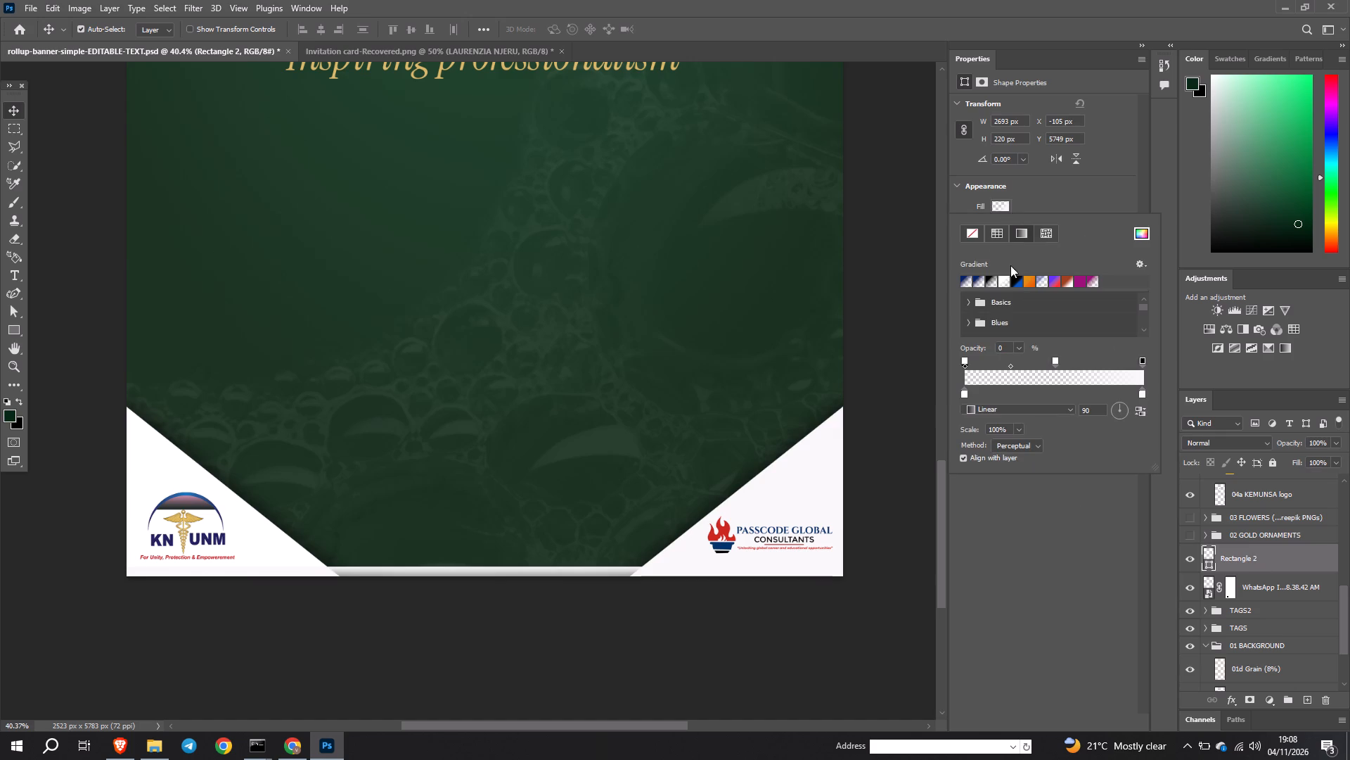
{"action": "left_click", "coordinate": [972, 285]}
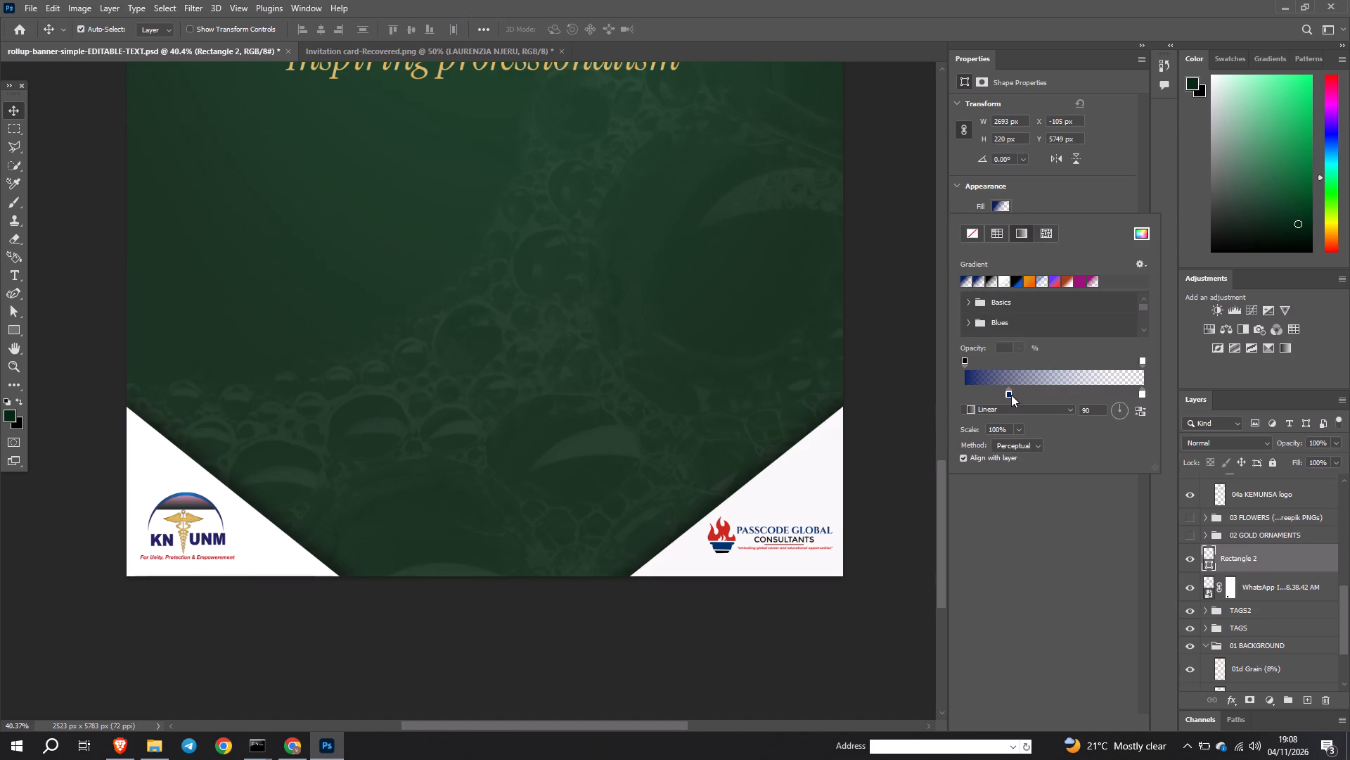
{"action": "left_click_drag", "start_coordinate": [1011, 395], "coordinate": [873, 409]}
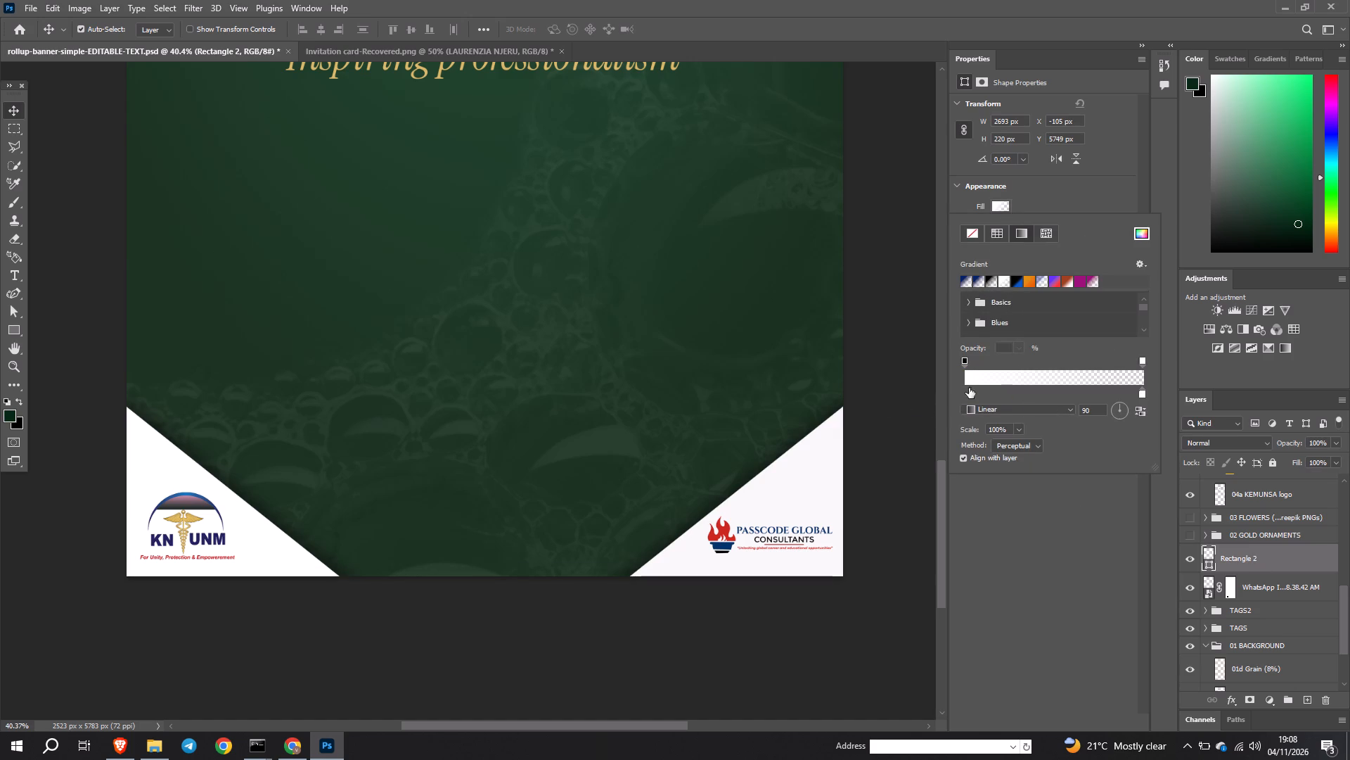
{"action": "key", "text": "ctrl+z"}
Apply the orange gradient preset to the bottom strip, recolouring its start stop to #ffffff and its end stop to the Passcode corner's #f7f7f7.
{"action": "left_click", "coordinate": [1030, 281]}
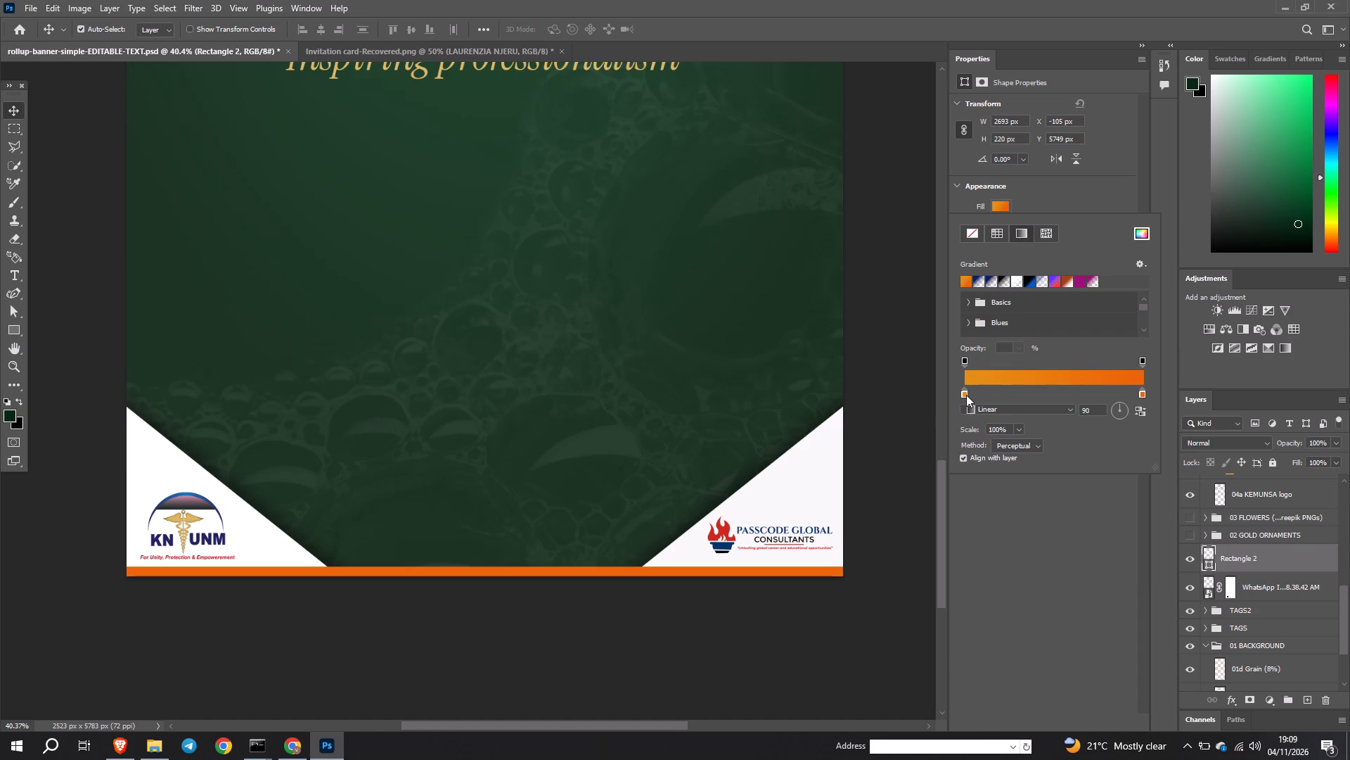
{"action": "left_click", "coordinate": [966, 395]}
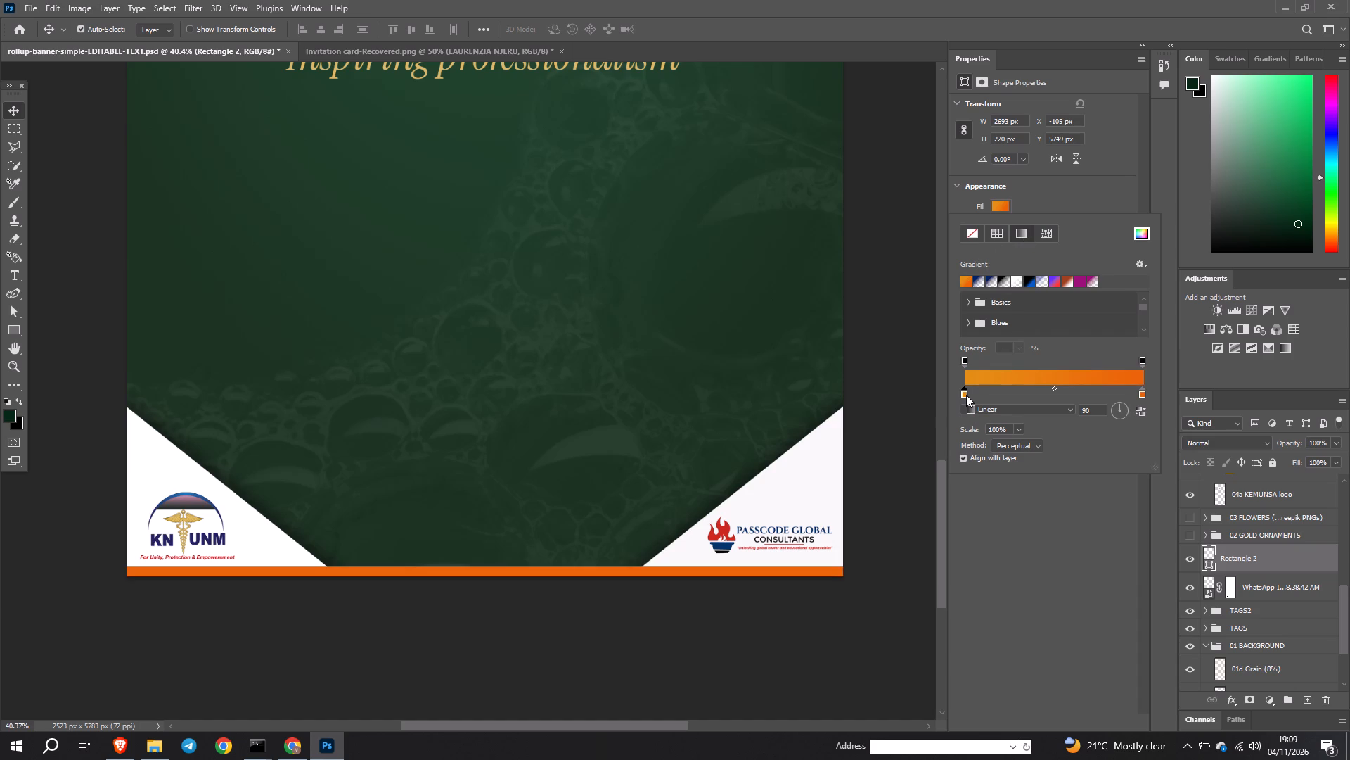
{"action": "double_click", "coordinate": [966, 395]}
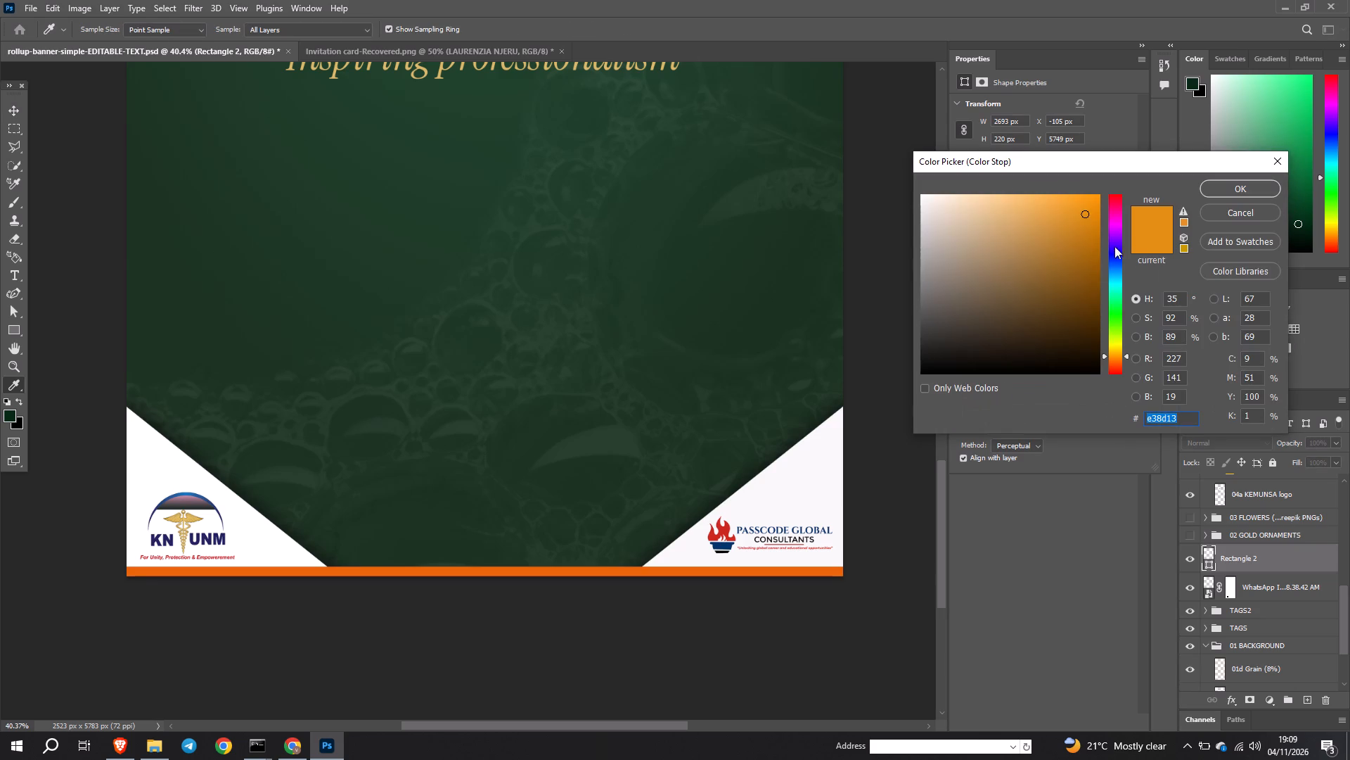
{"action": "left_click_drag", "start_coordinate": [971, 239], "coordinate": [843, 170]}
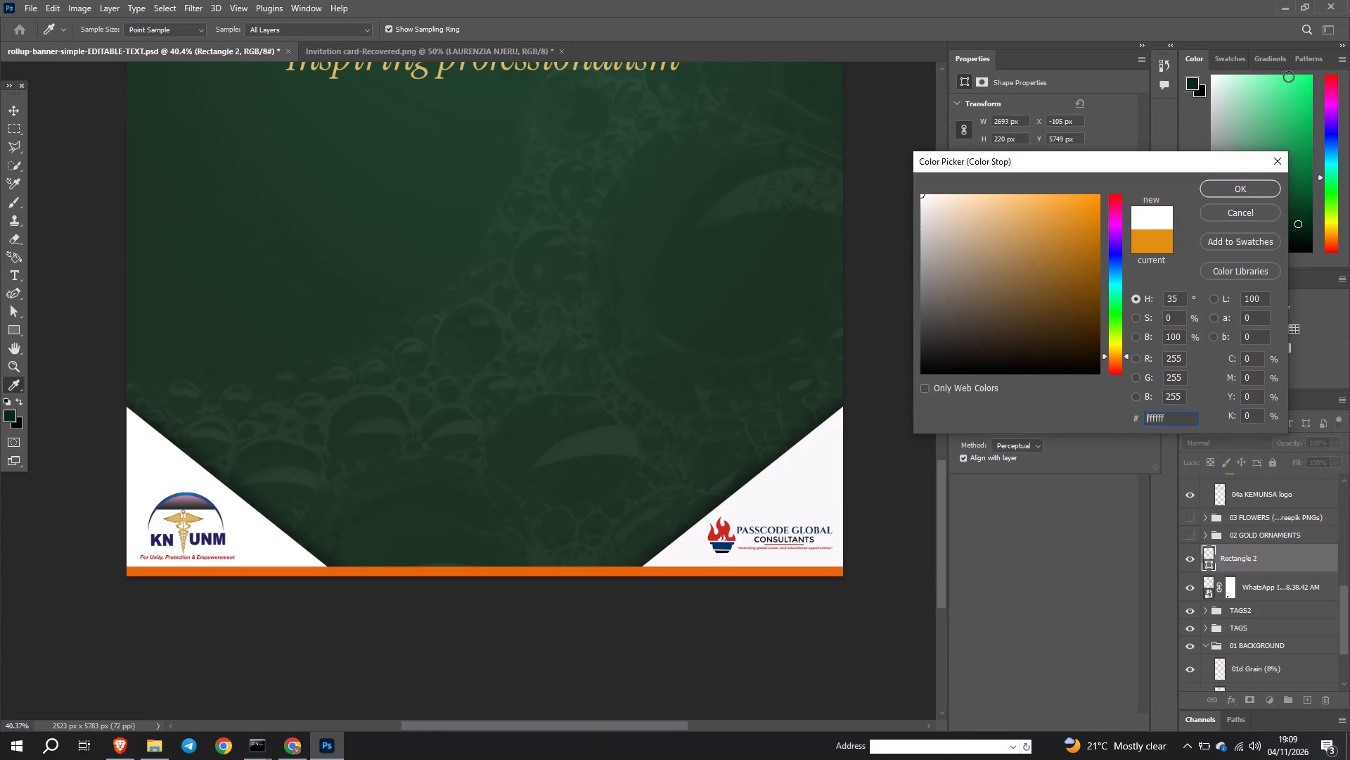
{"action": "left_click", "coordinate": [1240, 189]}
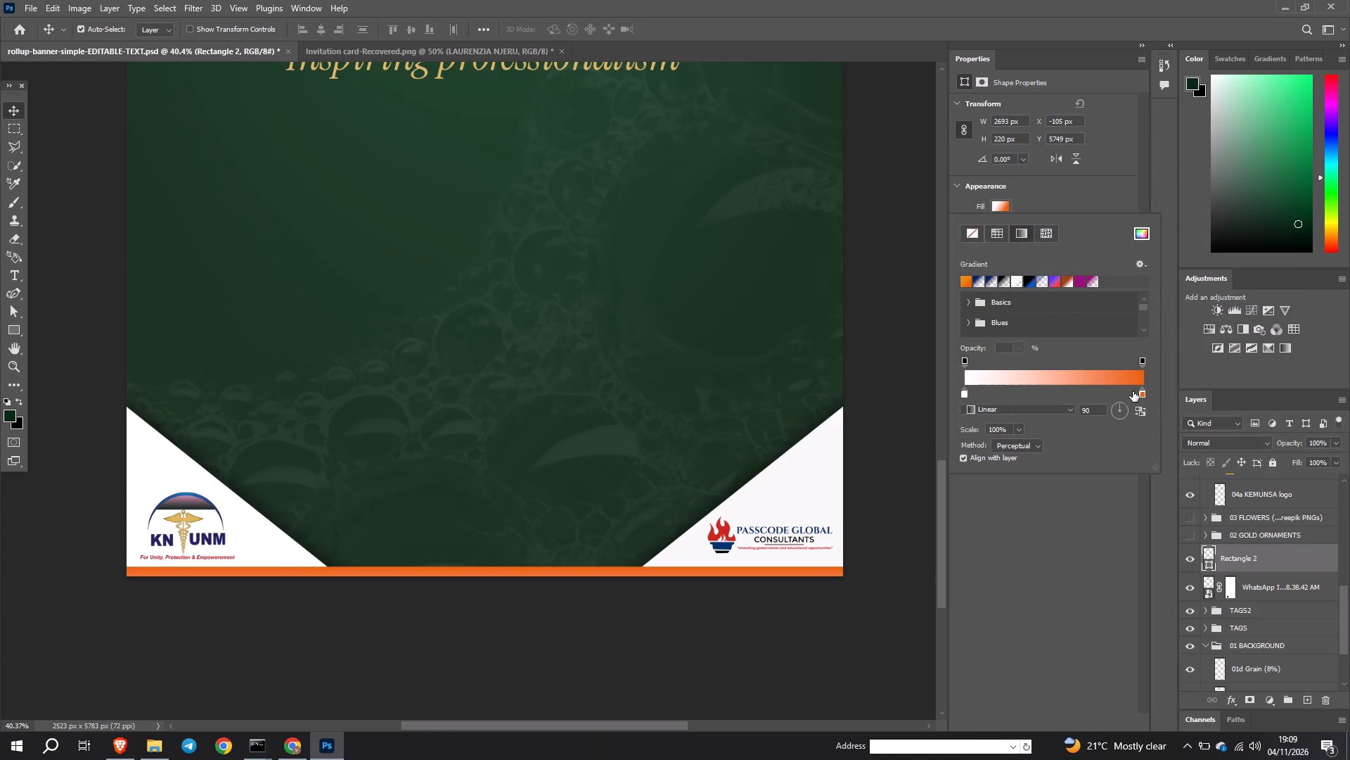
{"action": "double_click", "coordinate": [1144, 395]}
{"action": "left_click", "coordinate": [820, 494]}
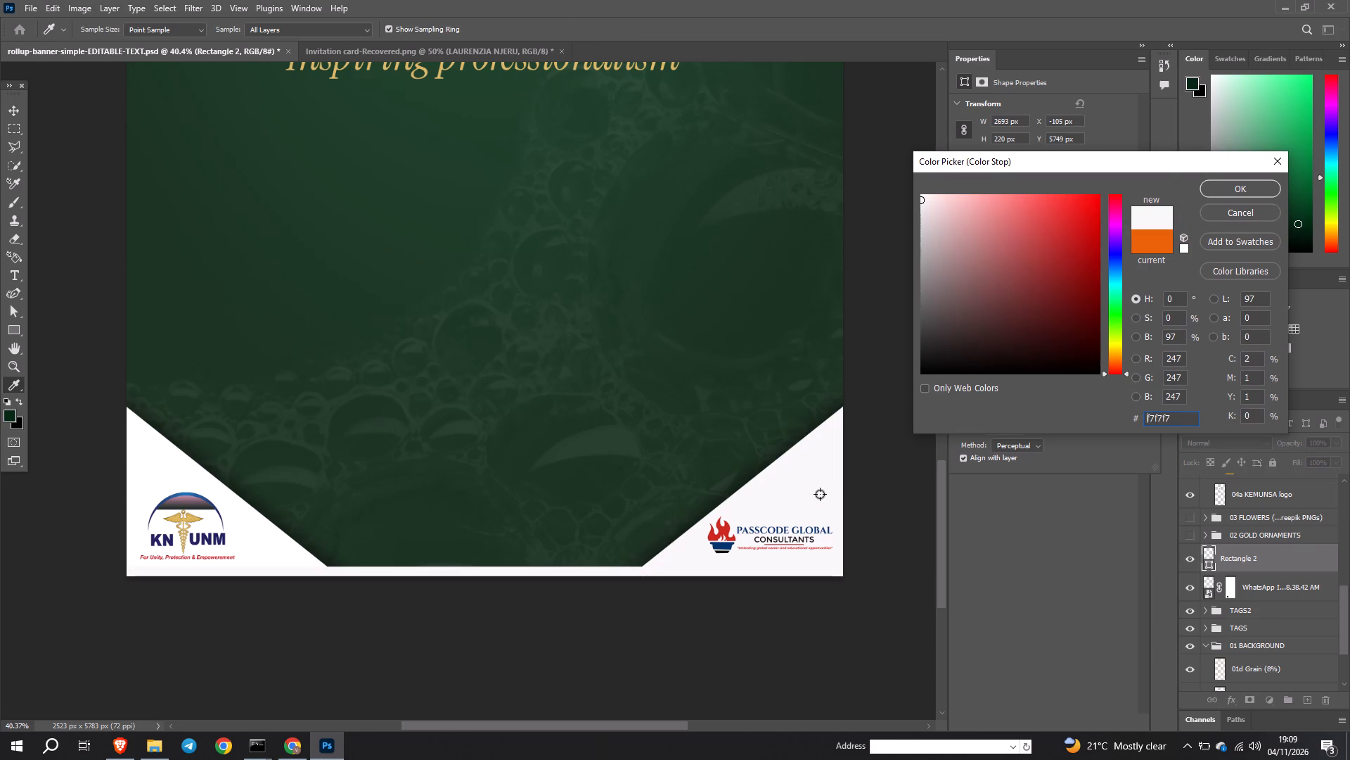
{"action": "left_click", "coordinate": [1215, 181]}
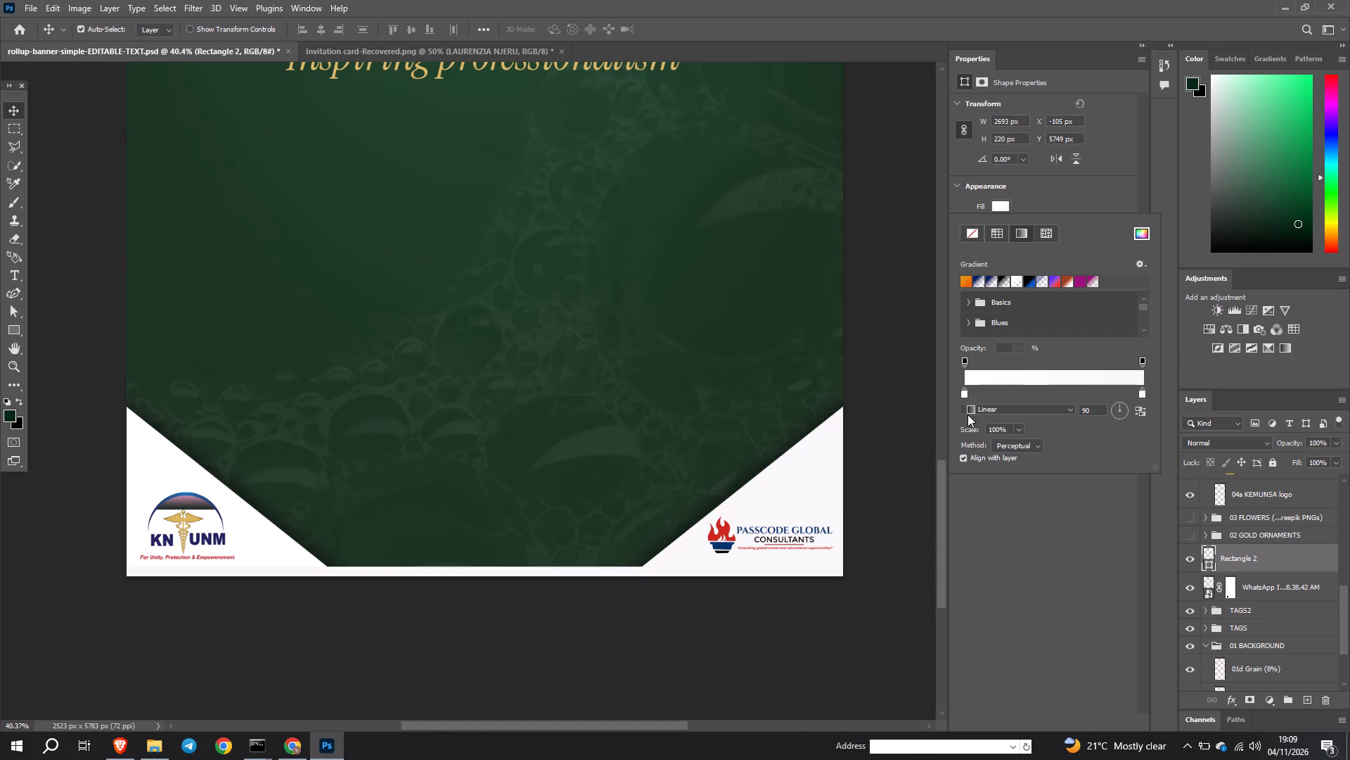
{"action": "left_click", "coordinate": [1000, 379]}
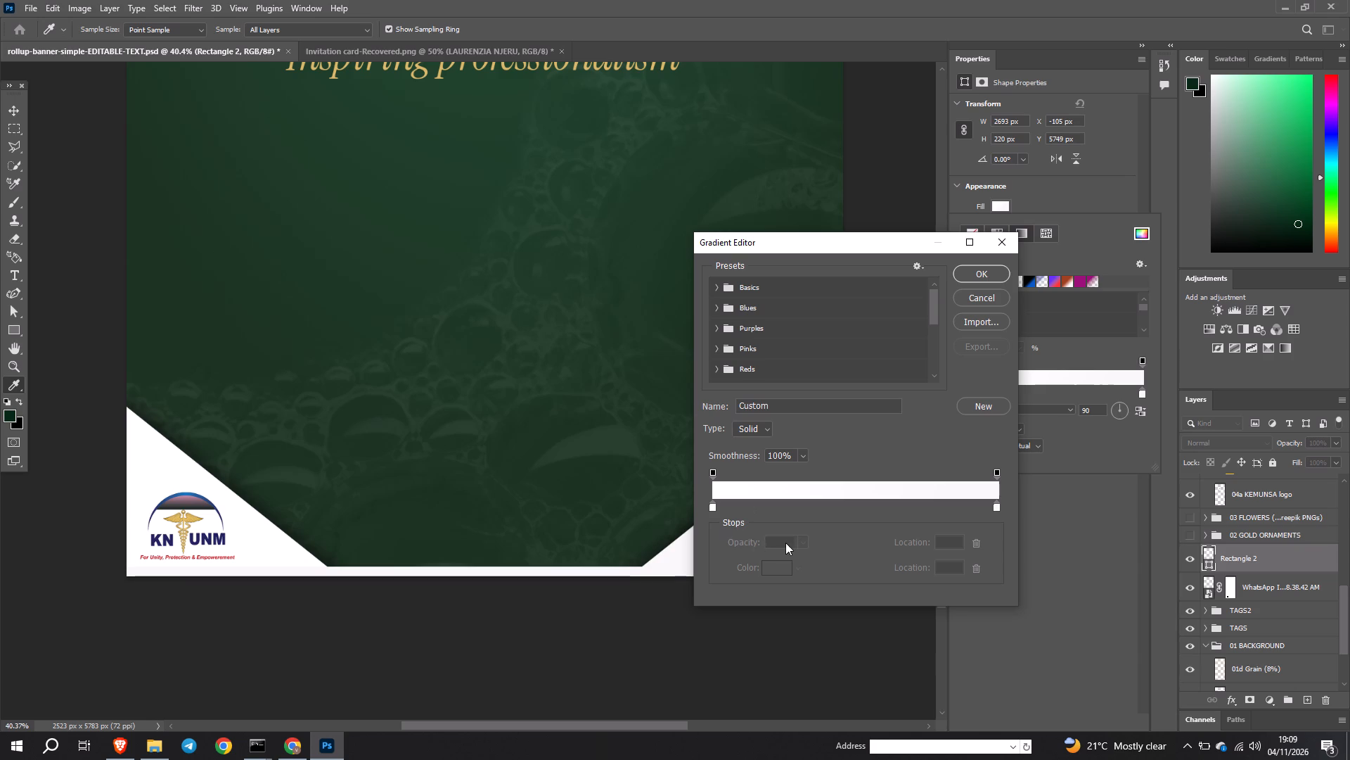
{"action": "left_click", "coordinate": [968, 275]}
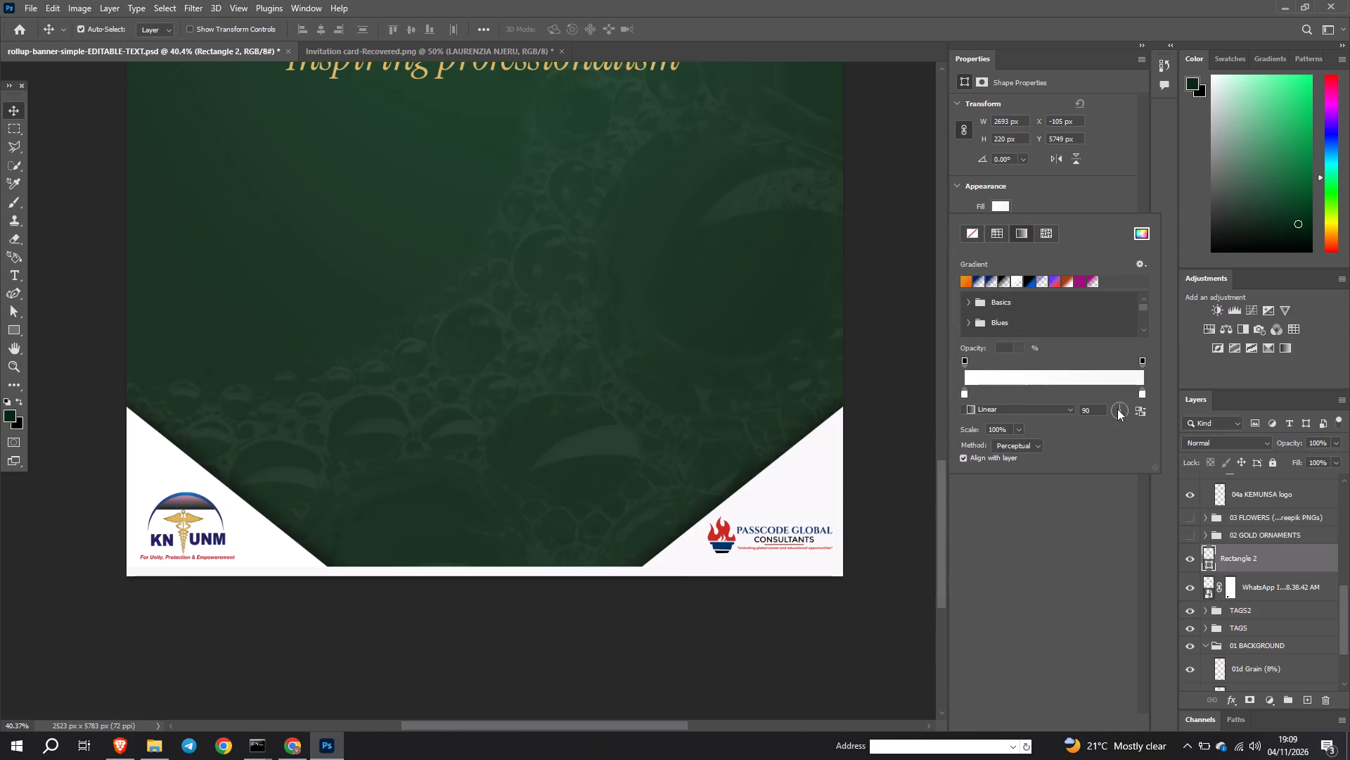
Rotate the bottom strip's linear gradient to an angle of -13 degrees.
{"action": "left_click", "coordinate": [1120, 409]}
{"action": "left_click", "coordinate": [1122, 409]}
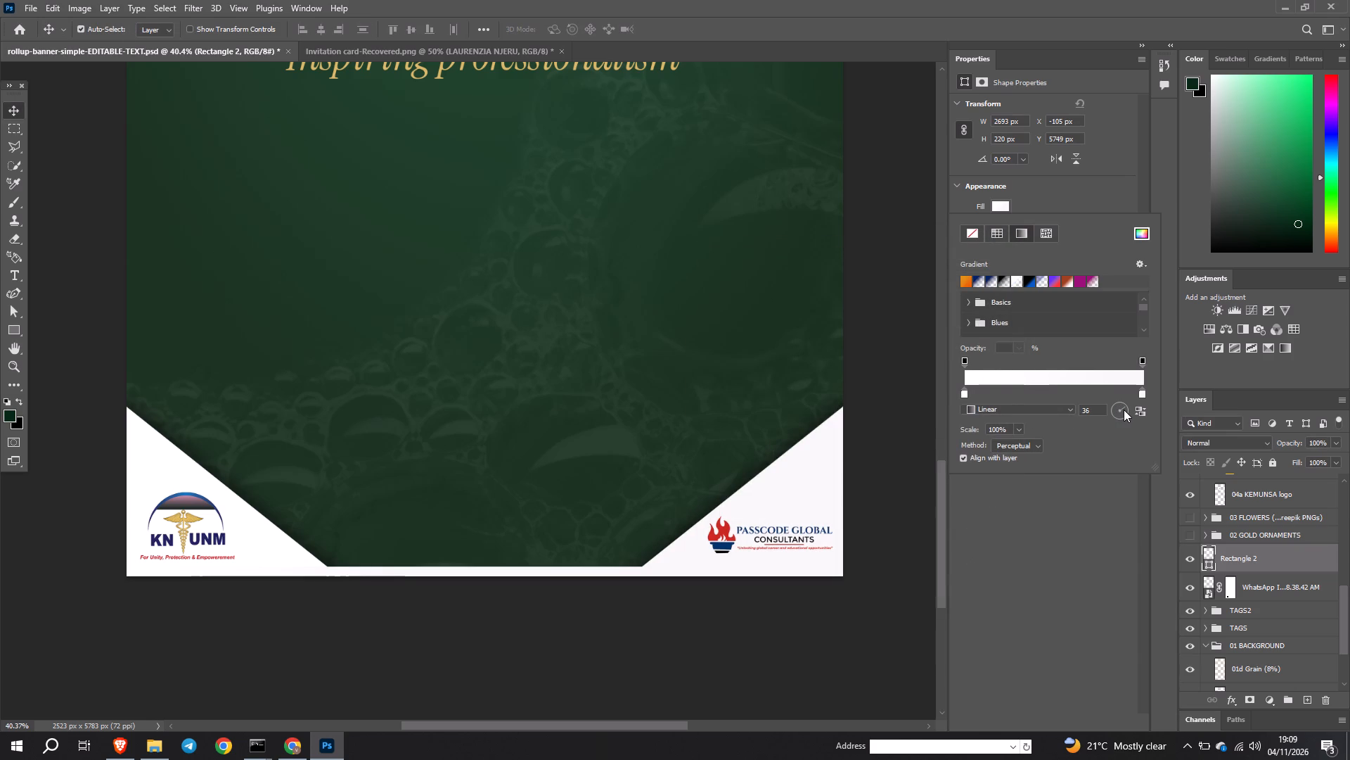
{"action": "left_click", "coordinate": [1124, 410]}
{"action": "left_click", "coordinate": [1124, 417]}
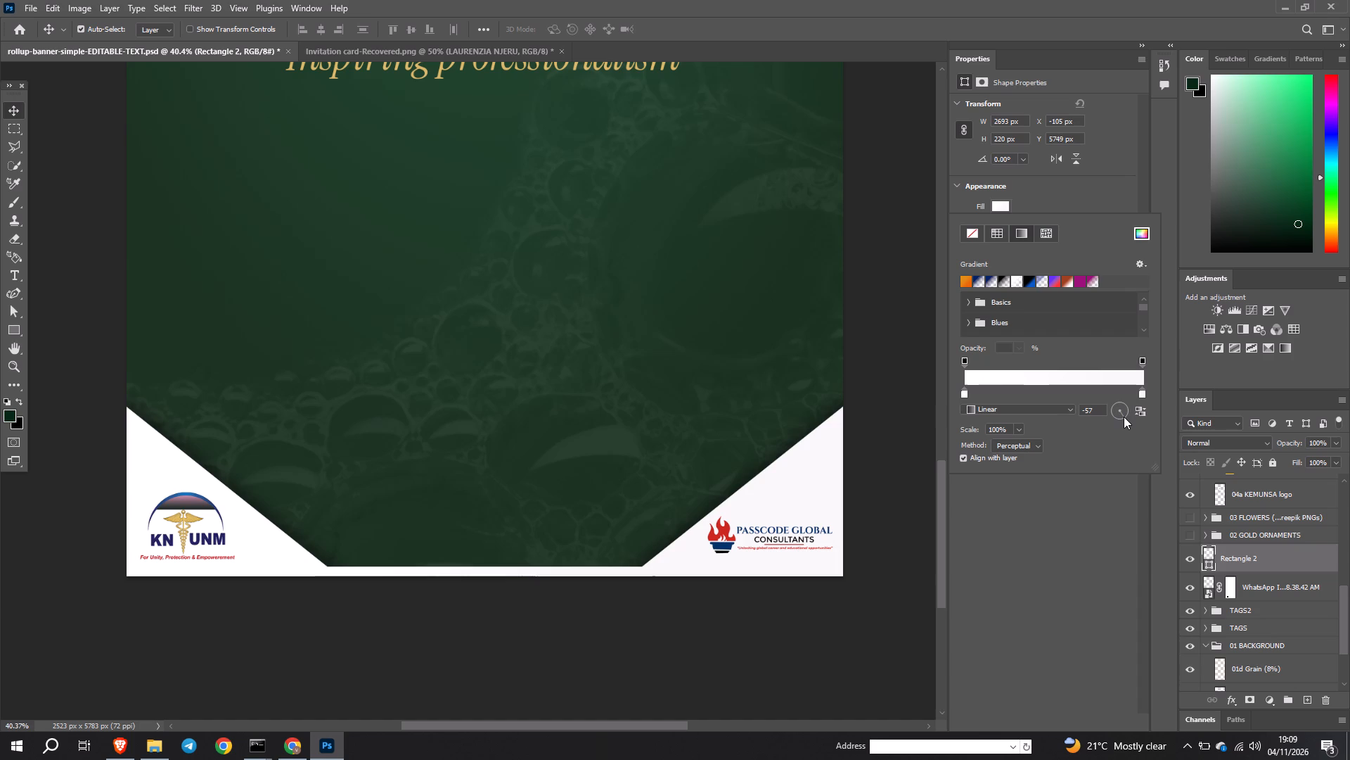
{"action": "left_click", "coordinate": [1124, 412]}
{"action": "left_click", "coordinate": [1009, 574]}
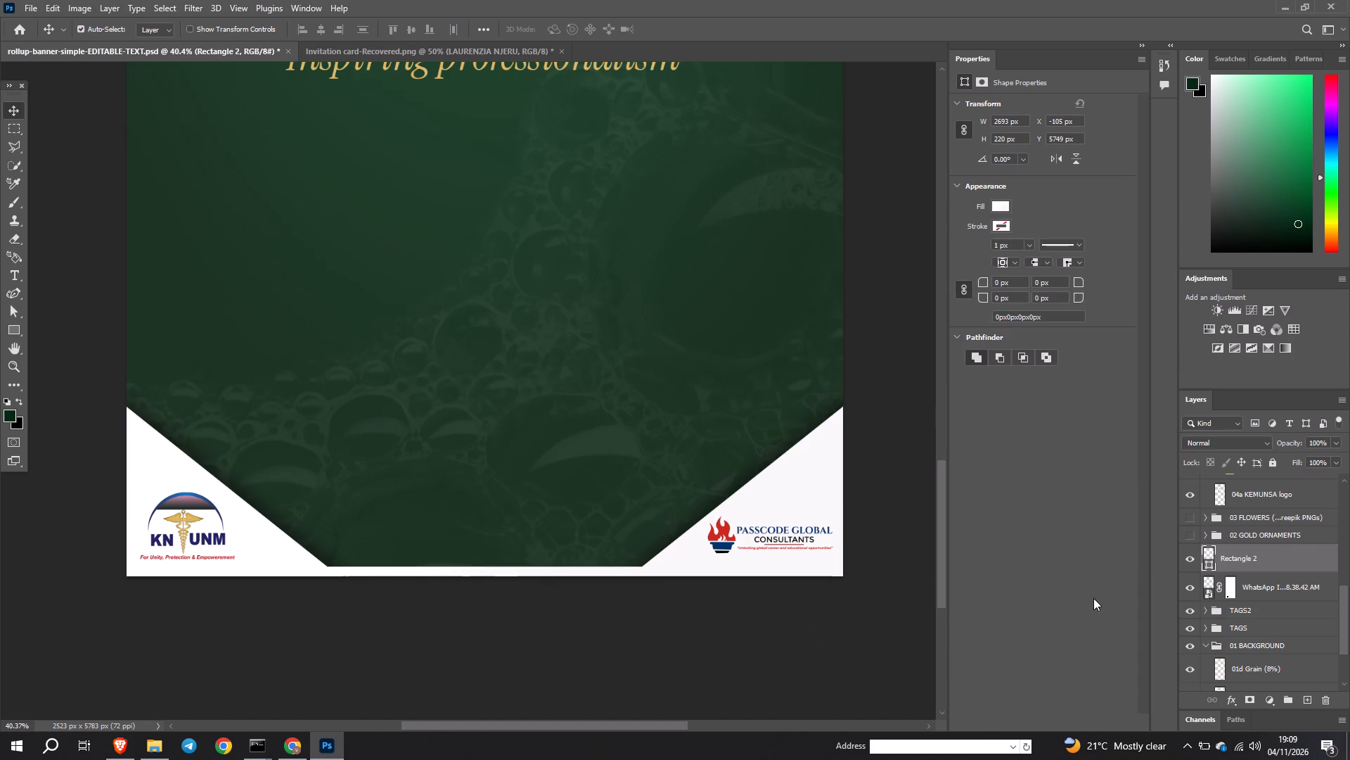
Hide the bottom strip rectangle layer.
{"action": "left_click", "coordinate": [1188, 563]}
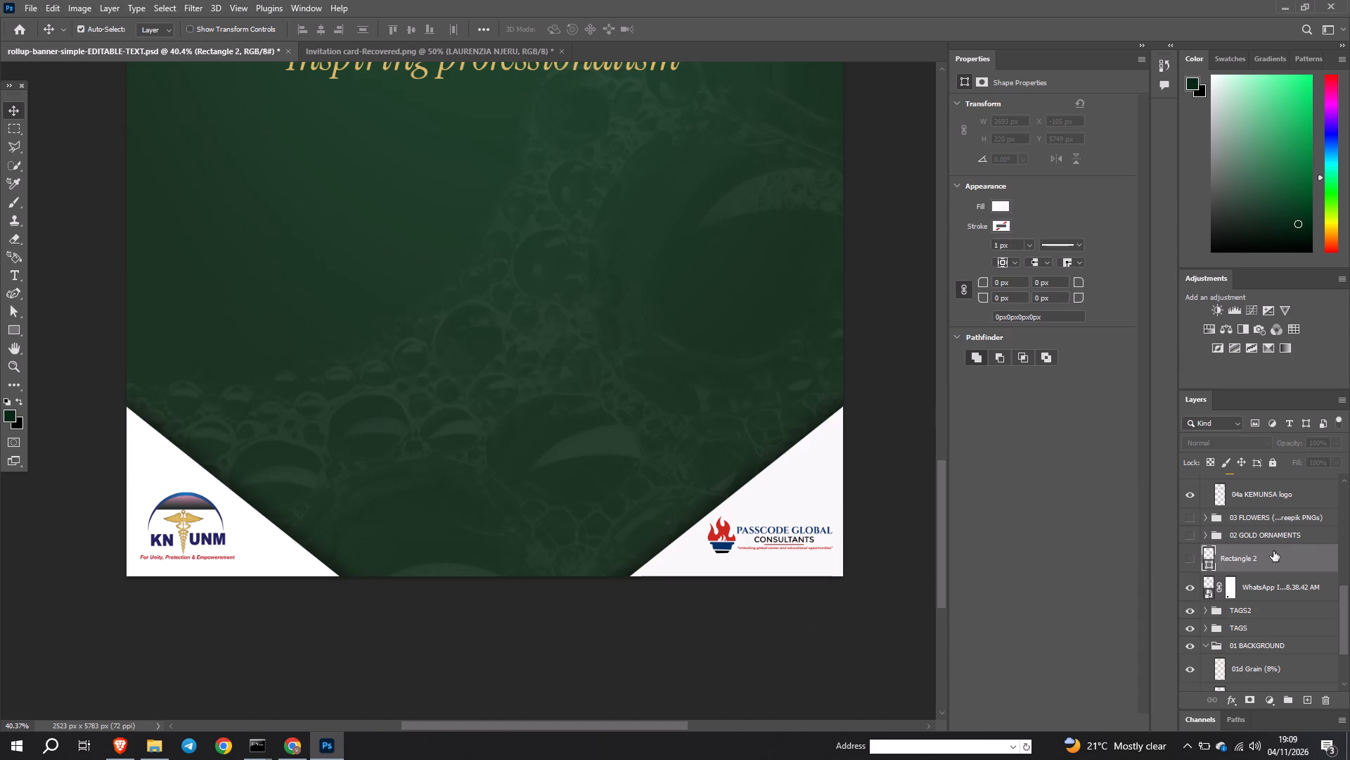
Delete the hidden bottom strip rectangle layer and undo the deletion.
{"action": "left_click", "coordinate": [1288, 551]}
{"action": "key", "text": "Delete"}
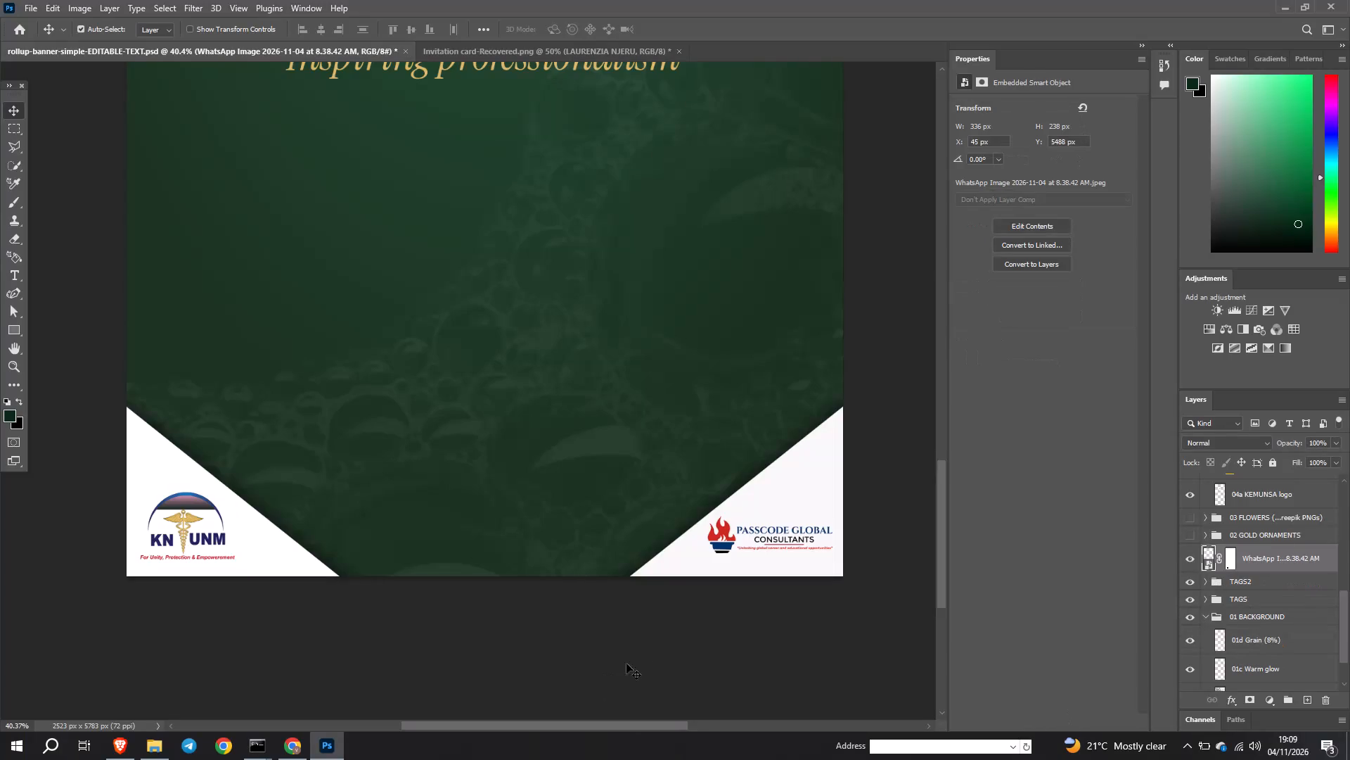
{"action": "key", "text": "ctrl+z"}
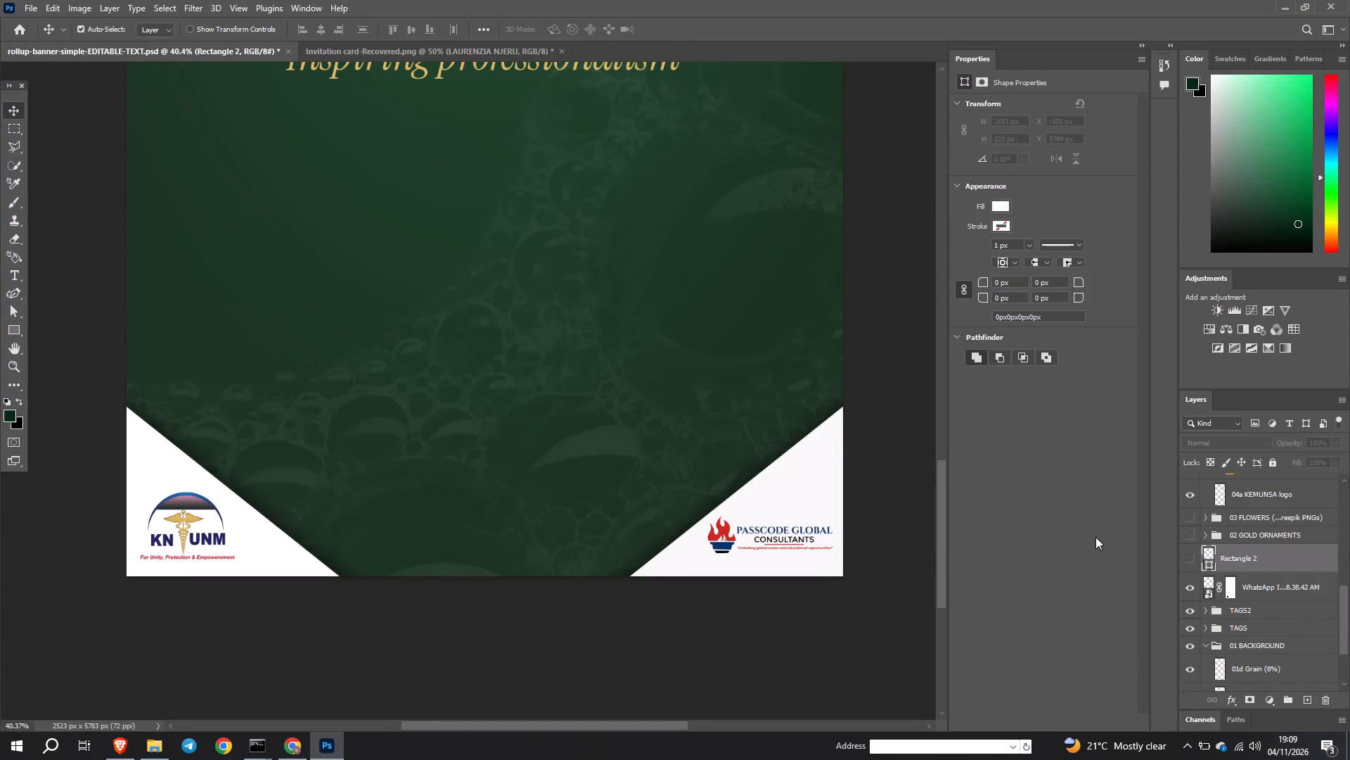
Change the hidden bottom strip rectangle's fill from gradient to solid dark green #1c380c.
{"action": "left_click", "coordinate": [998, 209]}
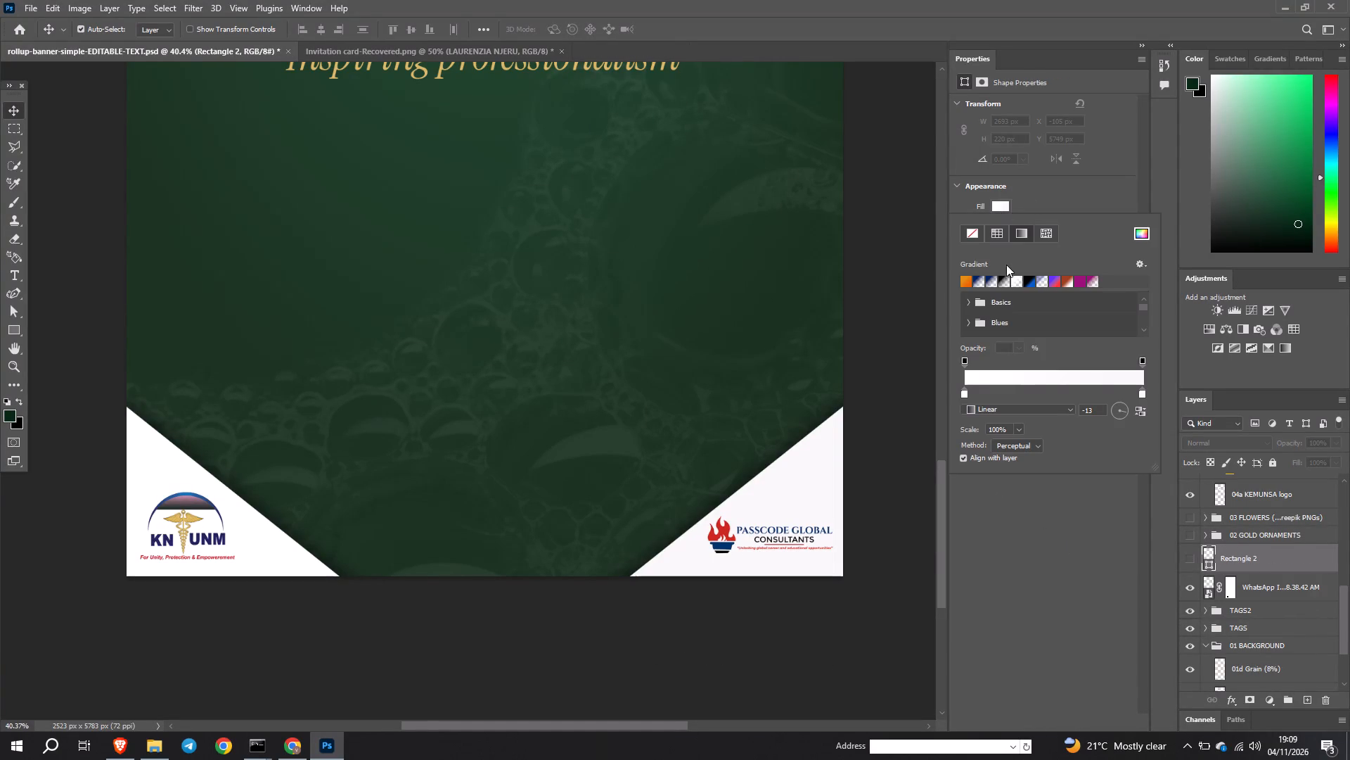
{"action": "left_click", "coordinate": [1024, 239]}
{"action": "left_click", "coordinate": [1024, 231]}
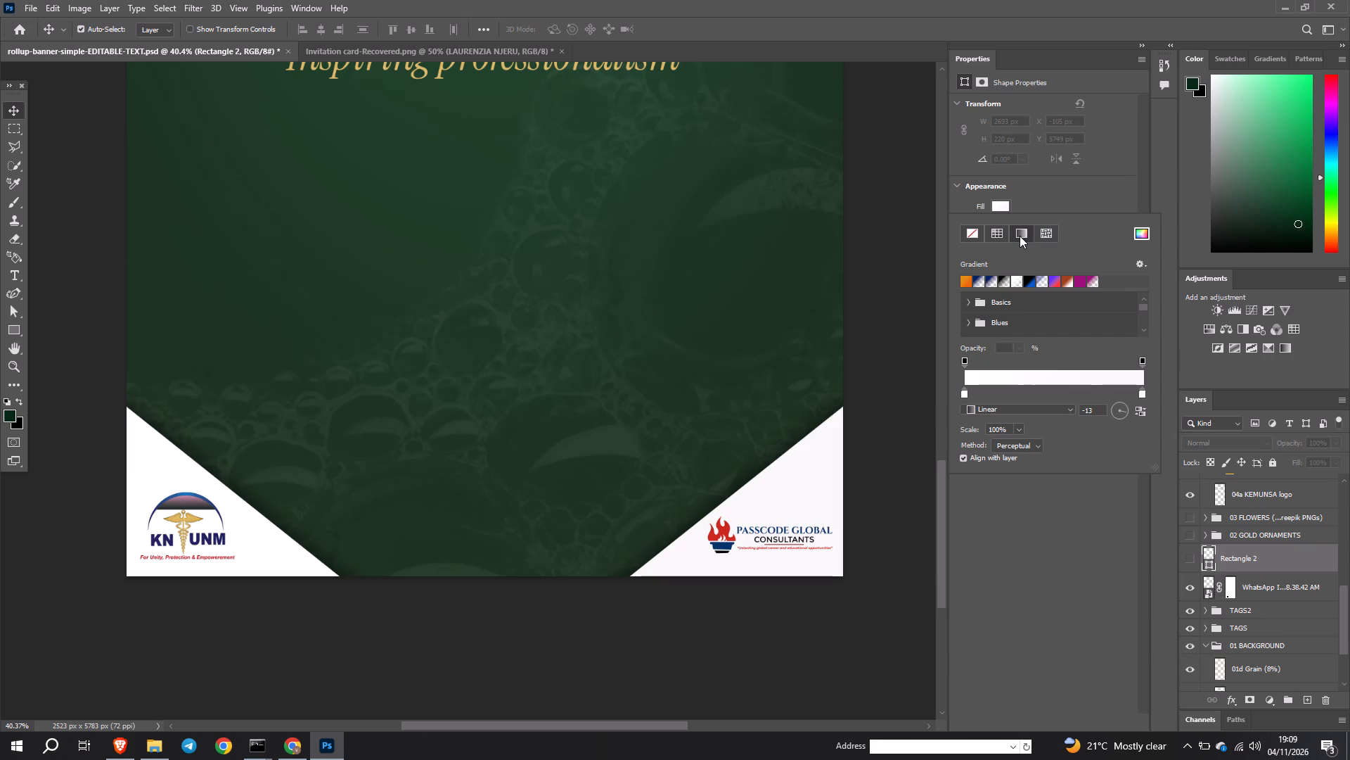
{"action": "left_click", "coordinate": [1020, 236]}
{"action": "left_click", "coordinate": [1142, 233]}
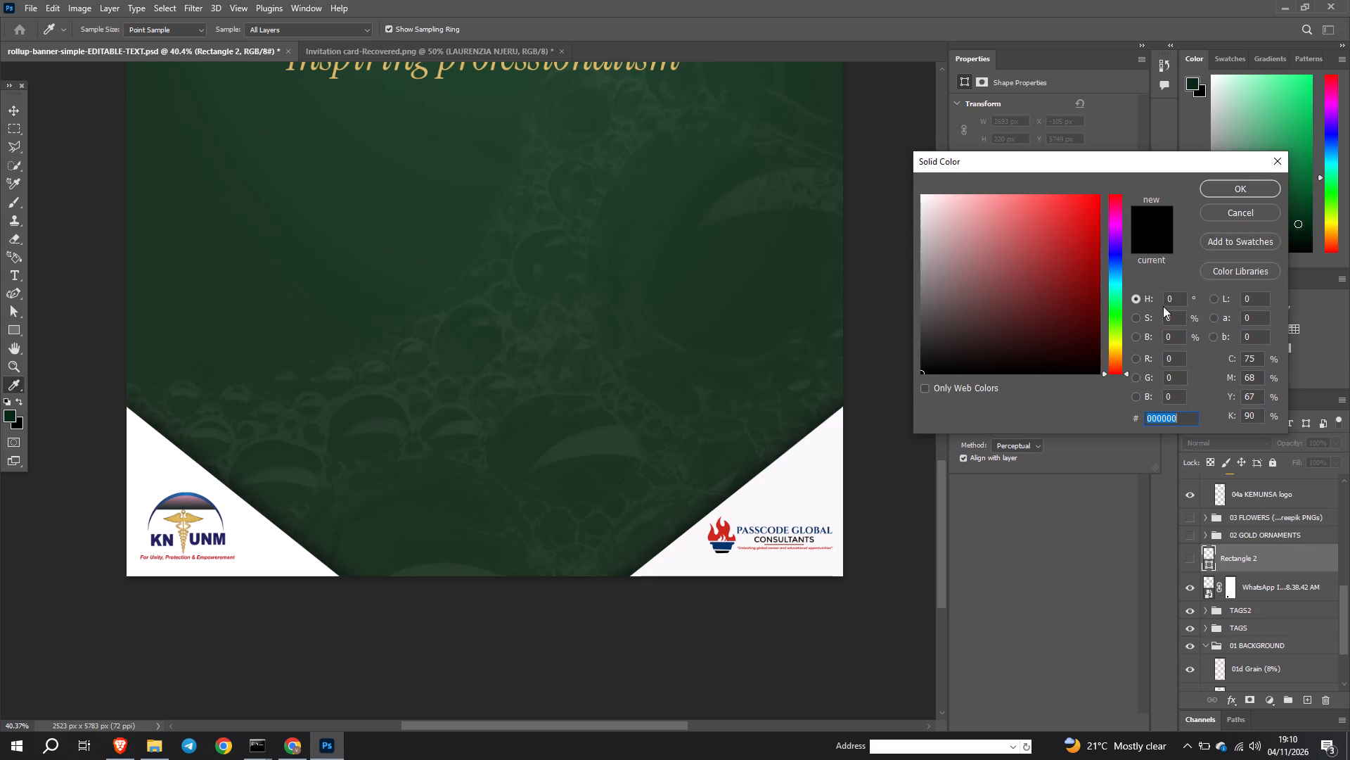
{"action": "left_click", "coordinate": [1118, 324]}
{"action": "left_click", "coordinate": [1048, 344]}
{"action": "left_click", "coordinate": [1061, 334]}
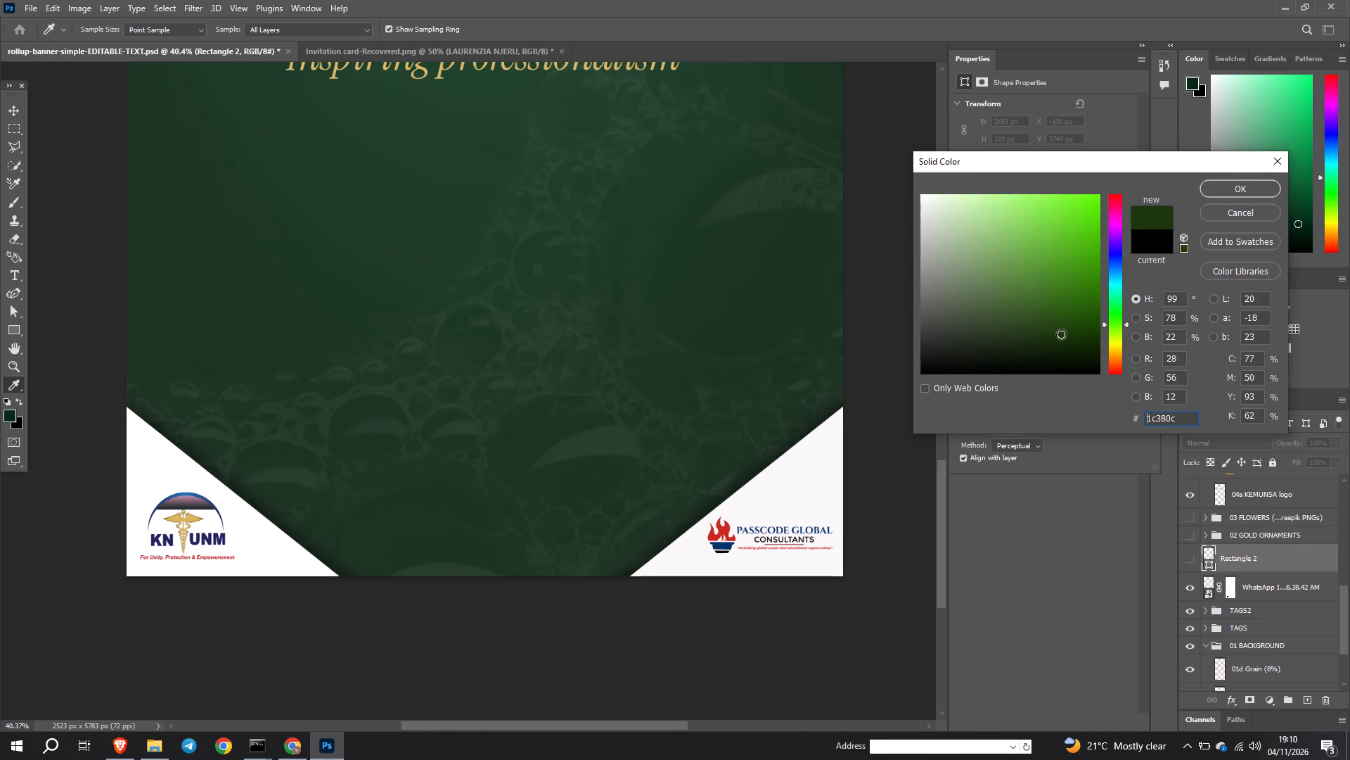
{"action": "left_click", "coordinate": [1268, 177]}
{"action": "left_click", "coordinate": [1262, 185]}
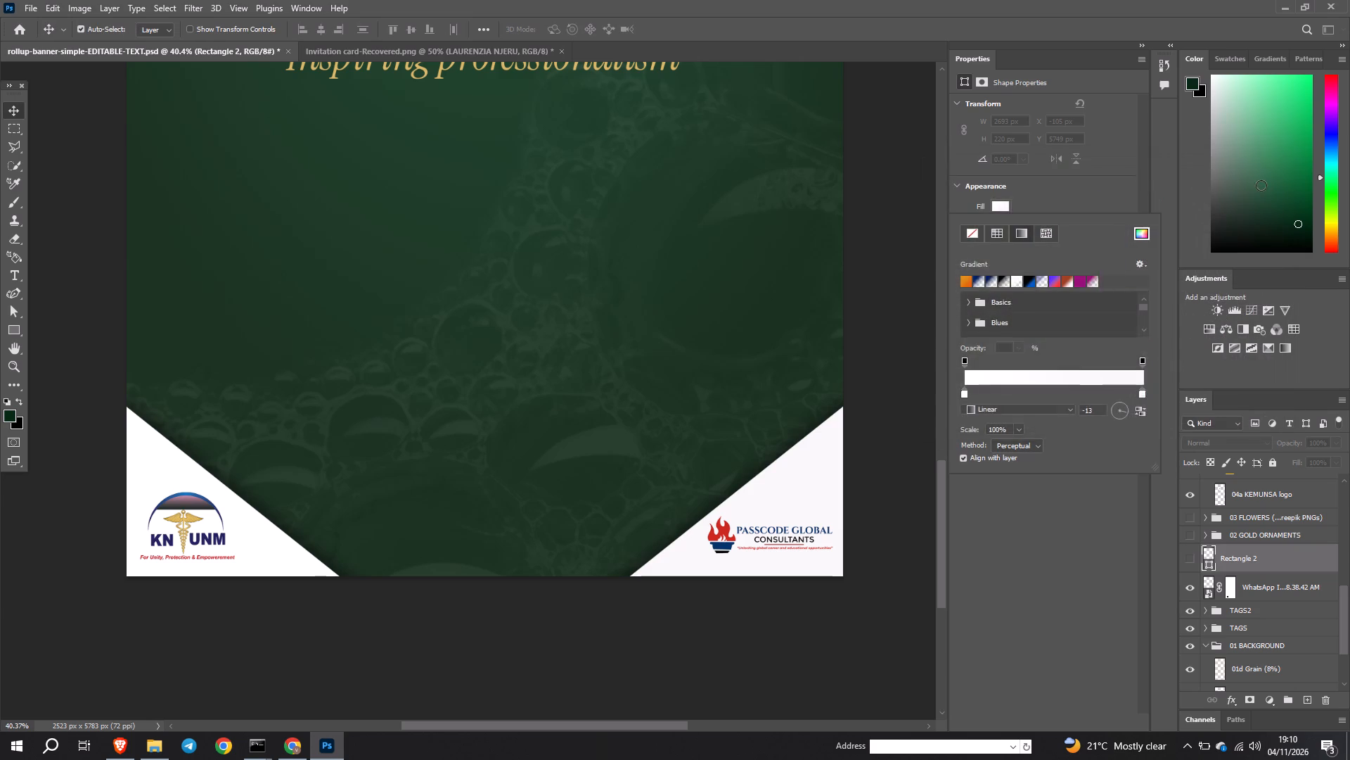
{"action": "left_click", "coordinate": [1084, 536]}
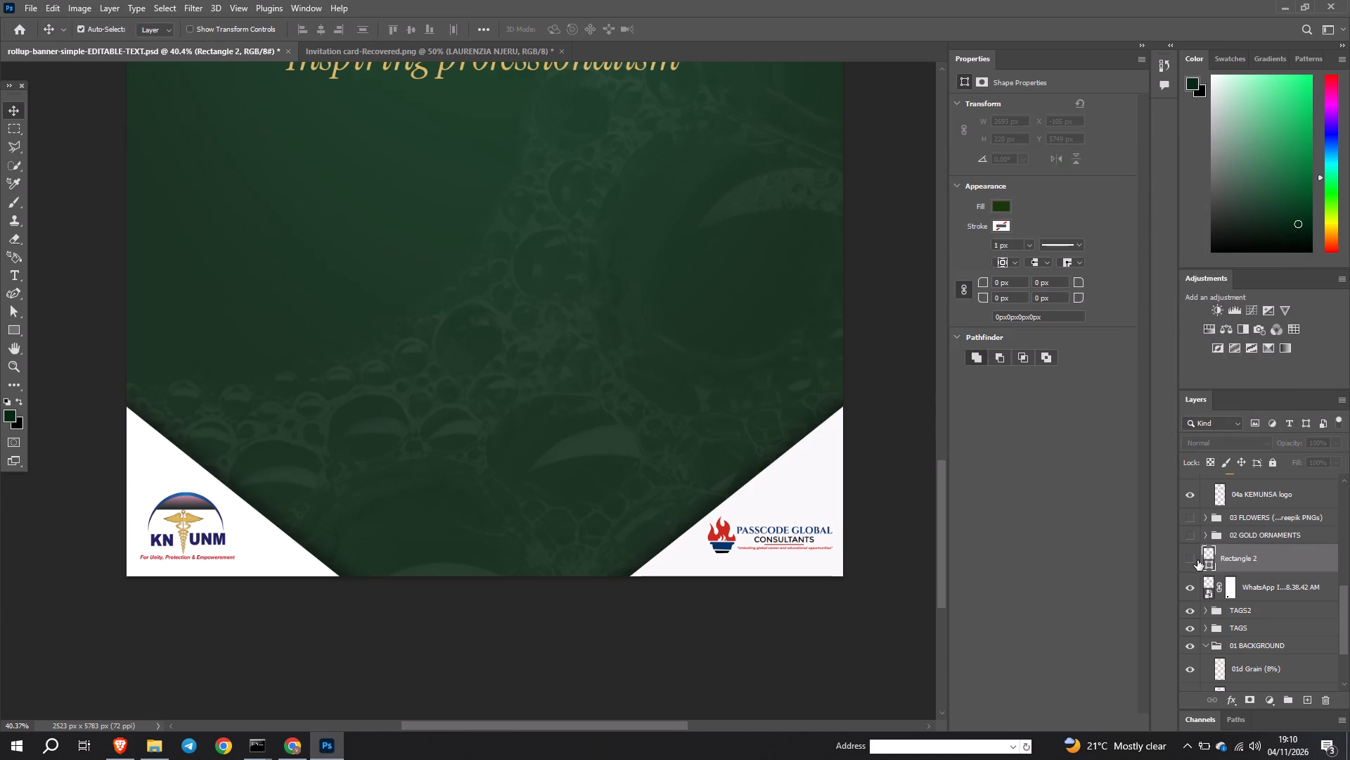
Show the bottom strip rectangle and fill it with solid green #203726 sampled from the banner background.
{"action": "left_click", "coordinate": [1190, 560]}
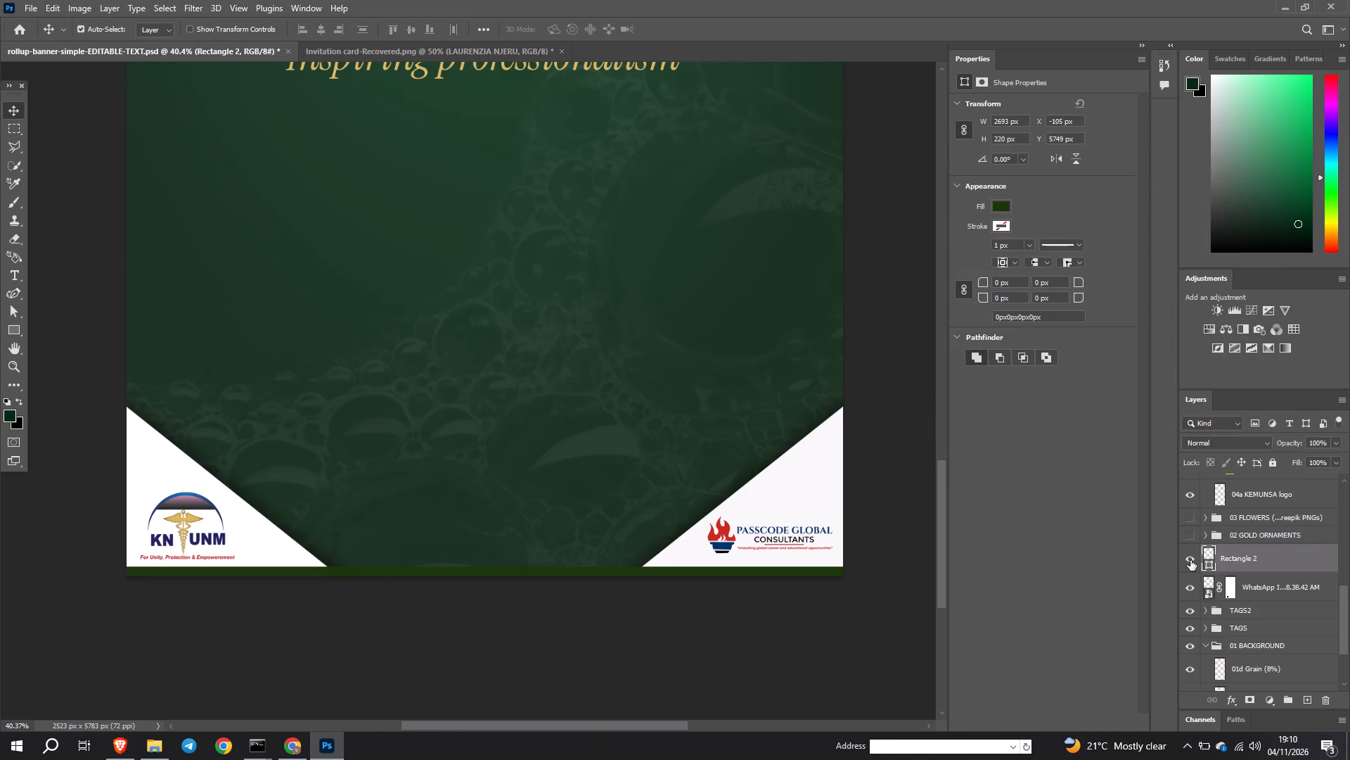
{"action": "left_click", "coordinate": [998, 205]}
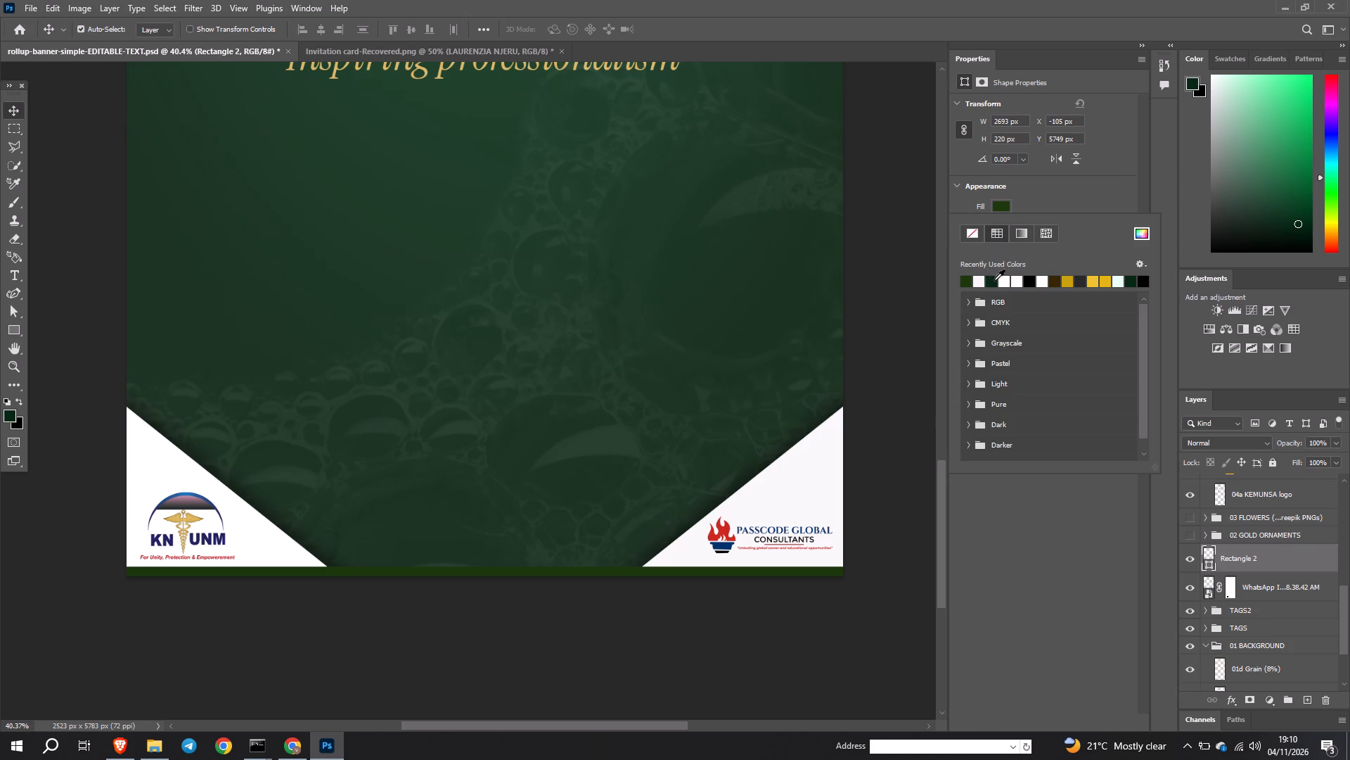
{"action": "left_click", "coordinate": [1148, 279]}
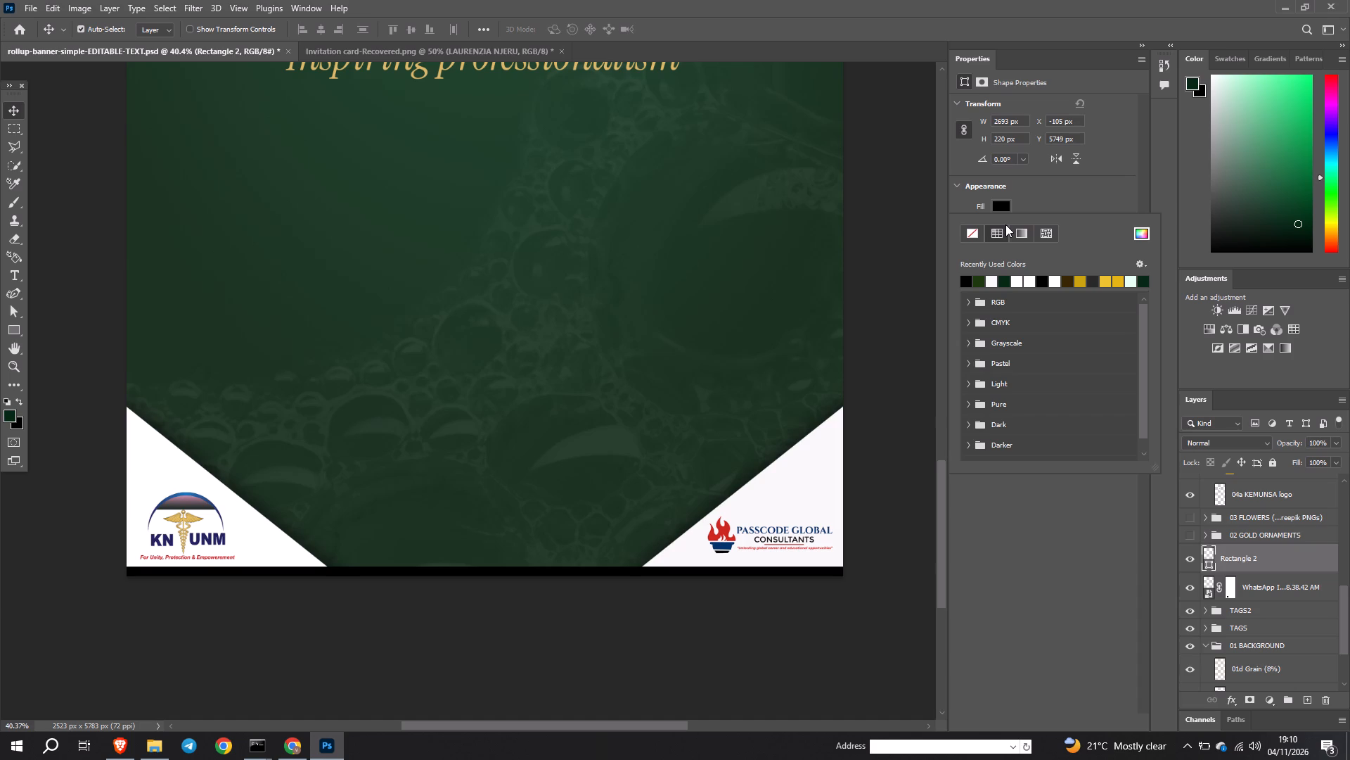
{"action": "left_click", "coordinate": [1140, 234]}
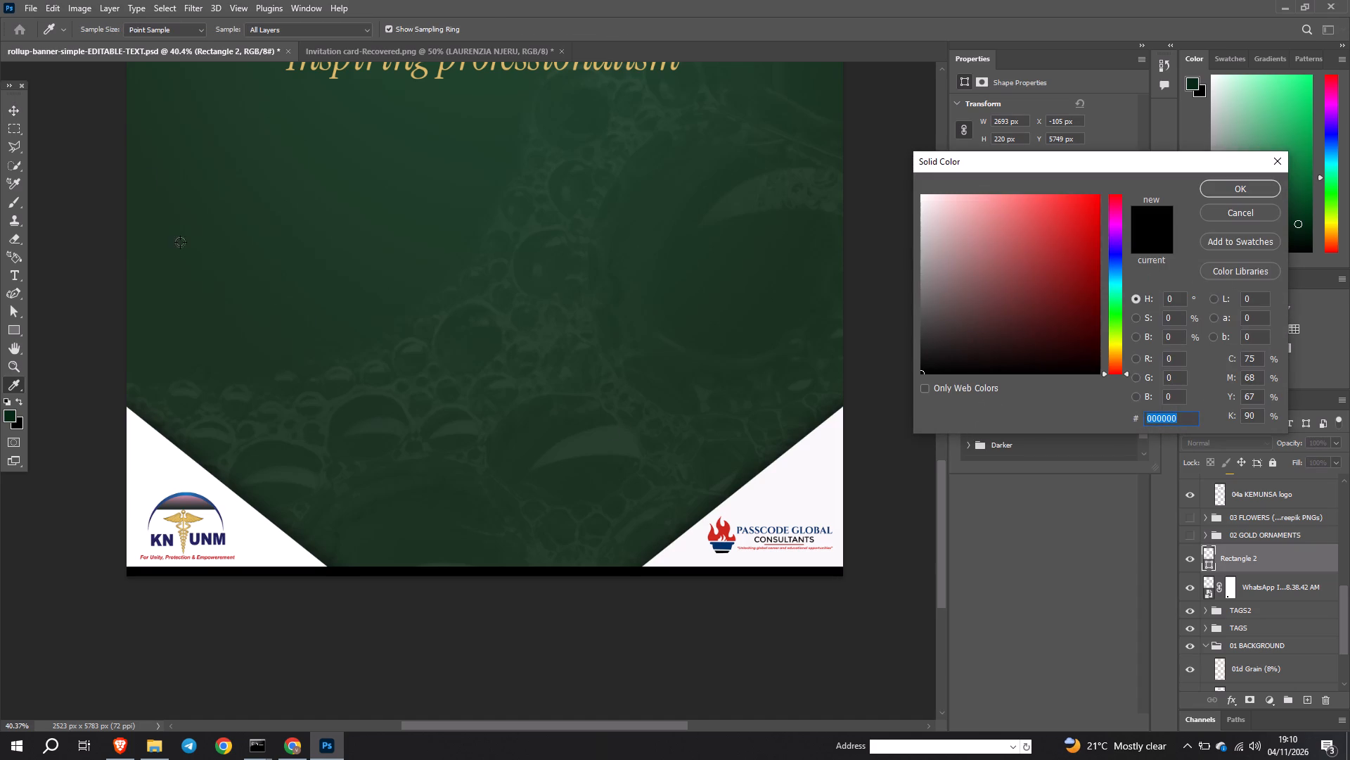
{"action": "left_click", "coordinate": [143, 151]}
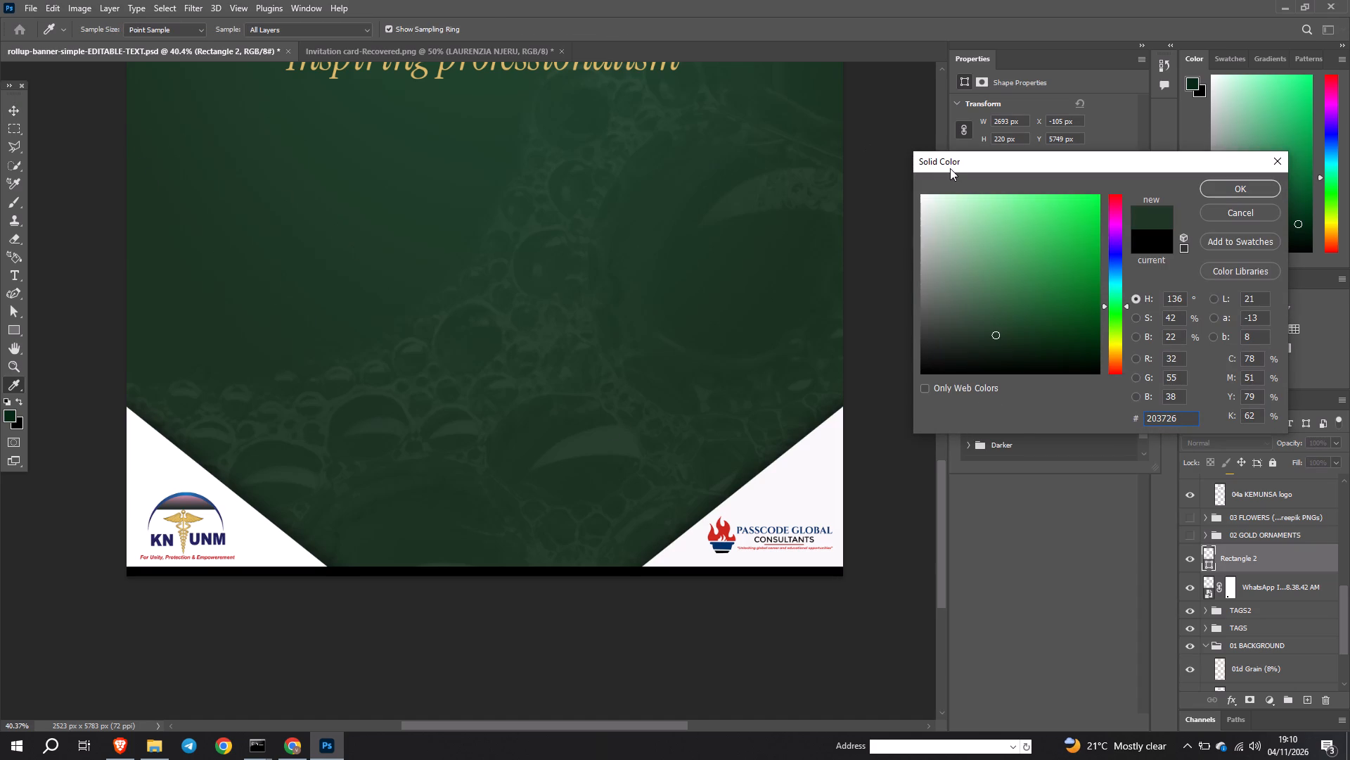
{"action": "left_click", "coordinate": [1217, 186]}
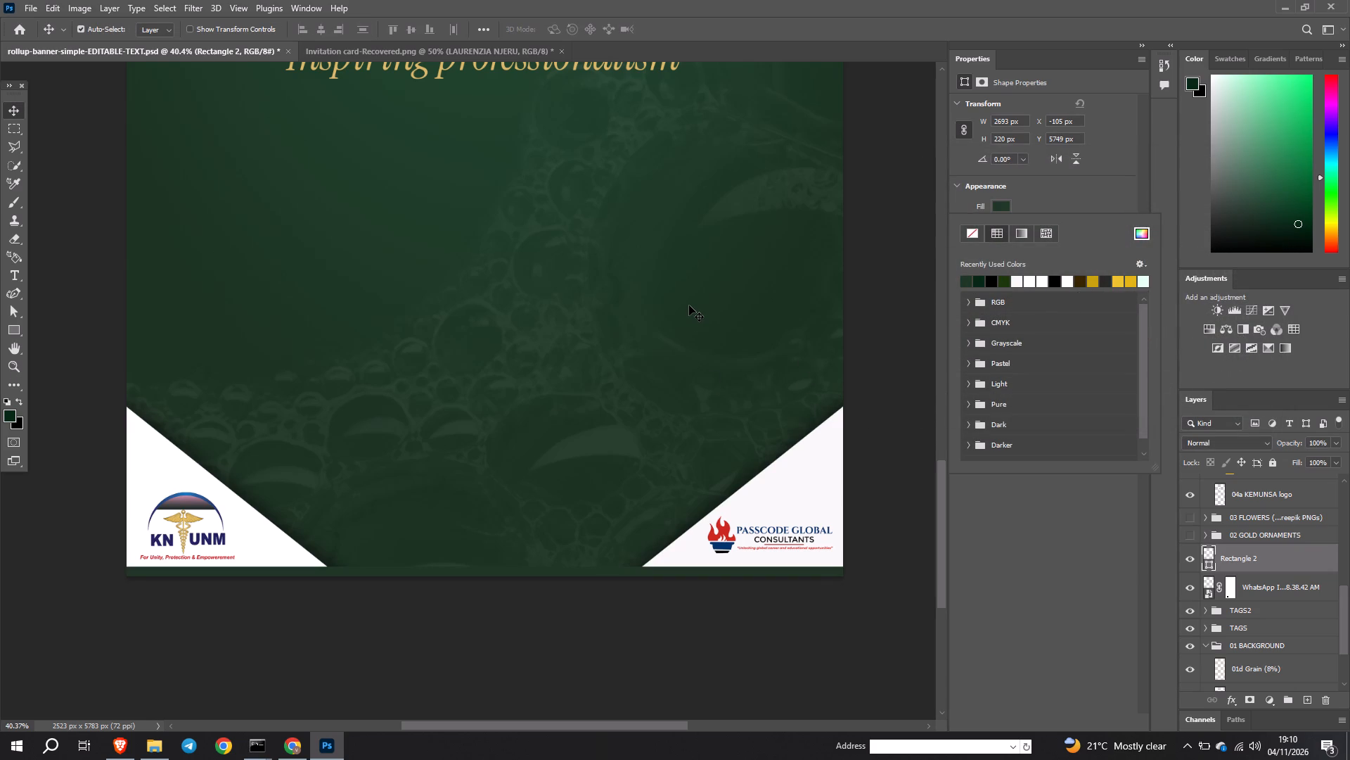
Nudge the KEMUNSA logo upward on the banner to a Y position of 1169 px.
{"action": "scroll", "coordinate": [689, 305], "scroll_direction": "up", "scroll_amount": 4}
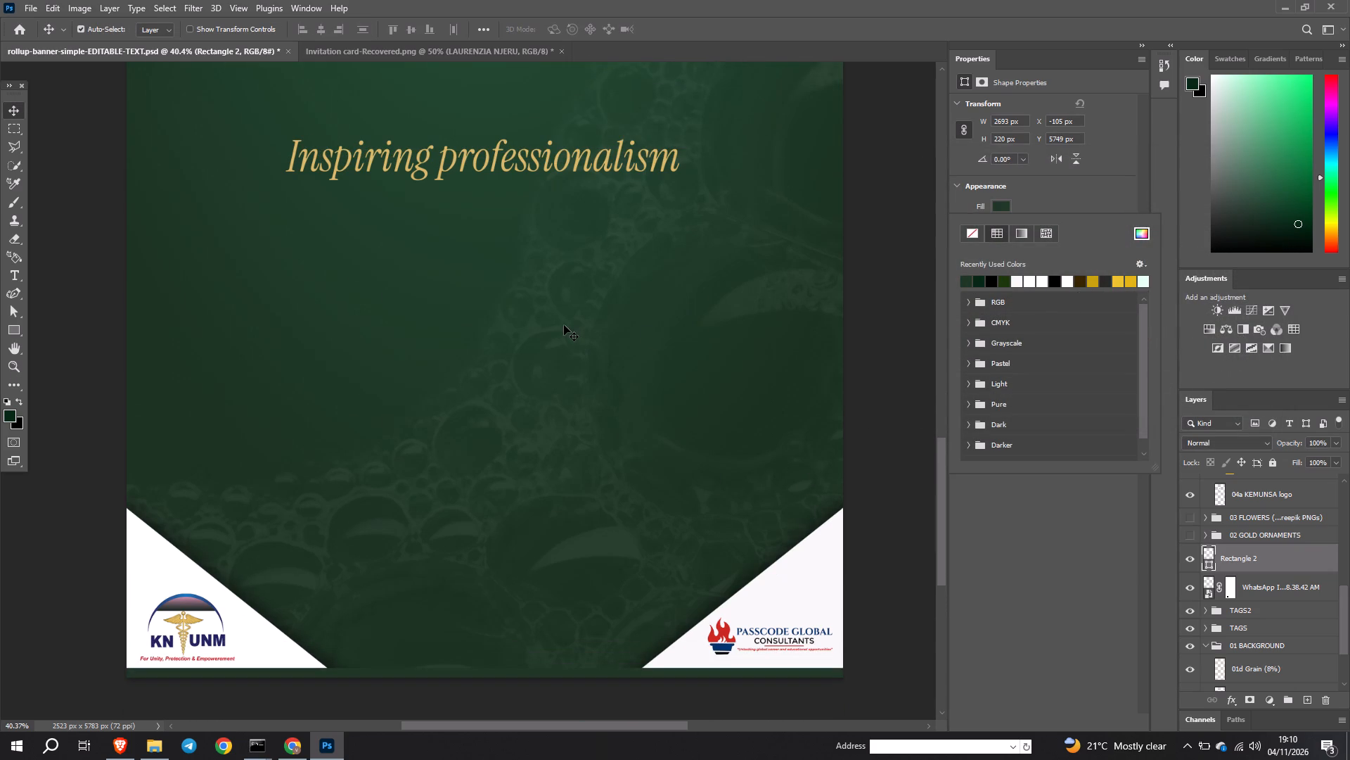
{"action": "key", "text": "z"}
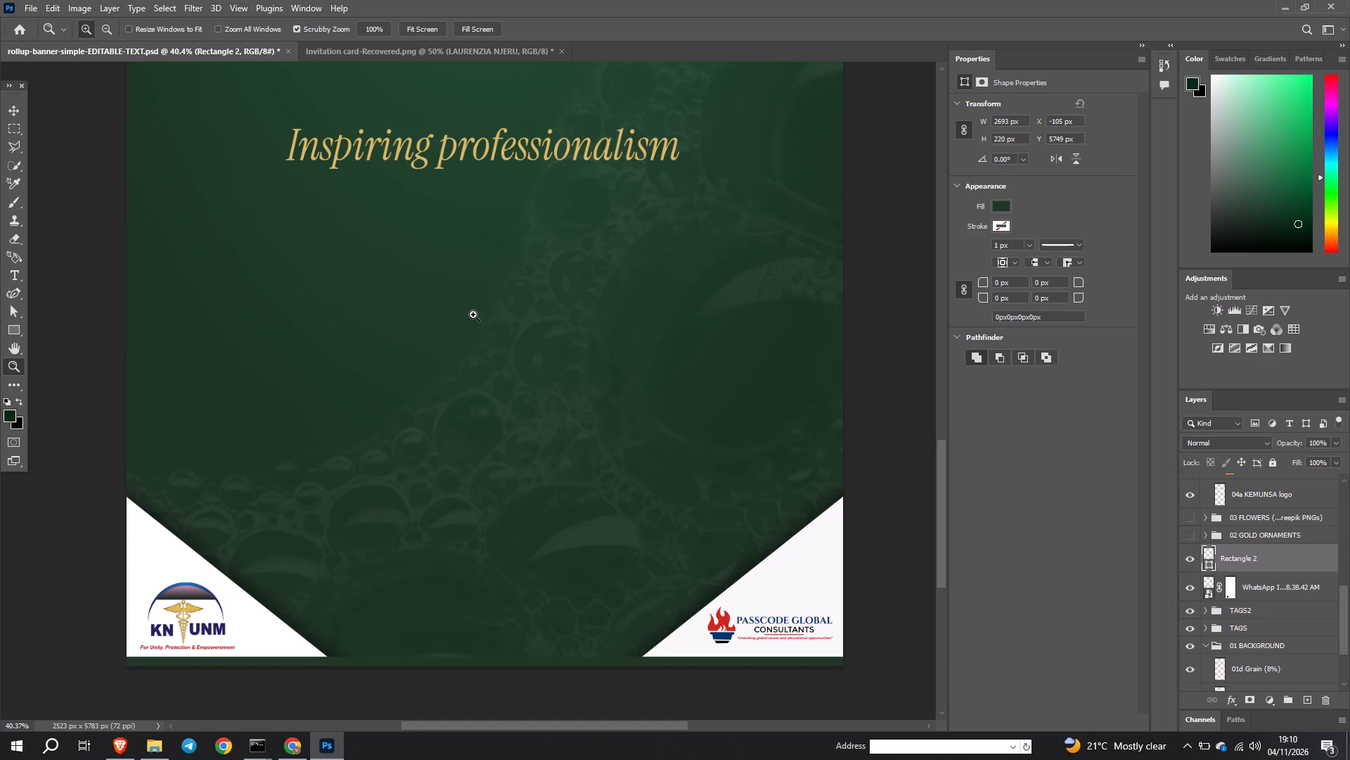
{"action": "left_click_drag", "start_coordinate": [473, 315], "coordinate": [427, 309]}
{"action": "scroll", "coordinate": [427, 309], "scroll_direction": "up", "scroll_amount": 3}
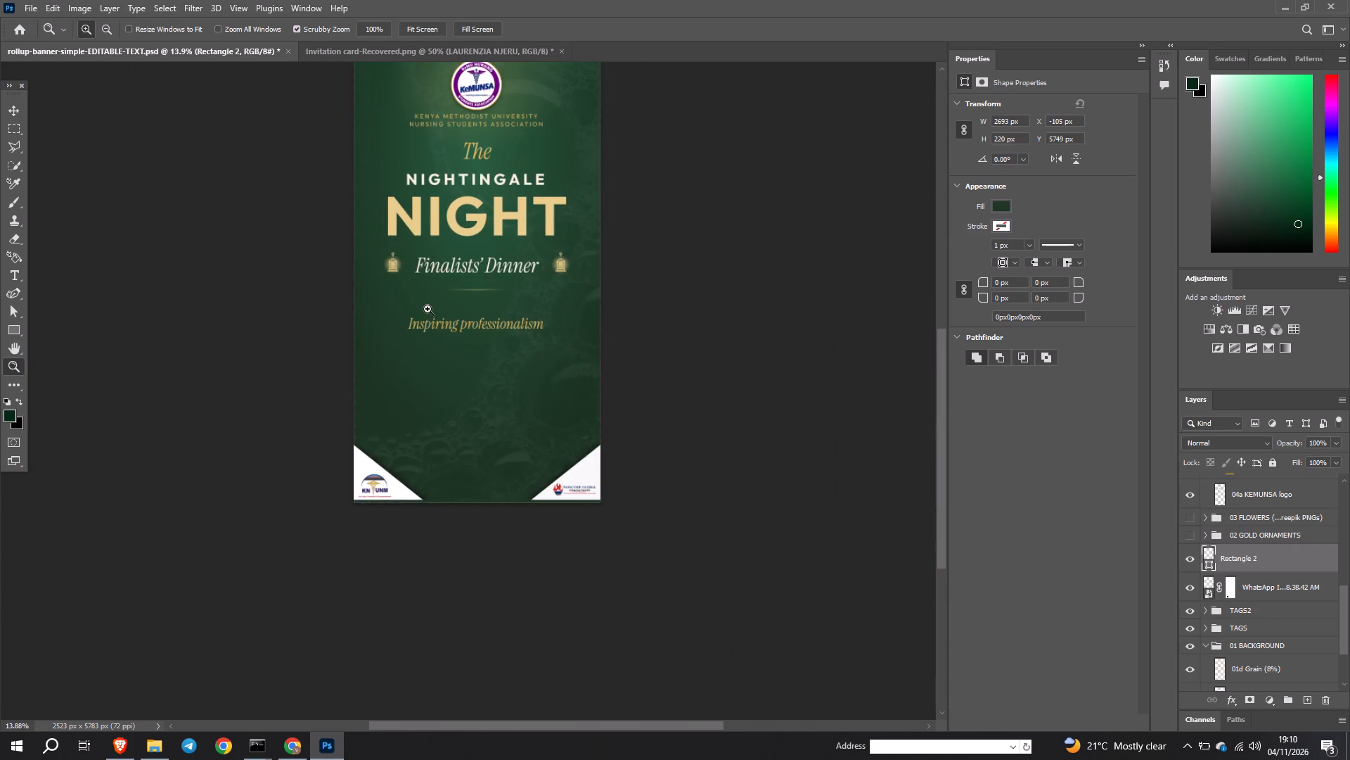
{"action": "scroll", "coordinate": [427, 309], "scroll_direction": "up", "scroll_amount": 6}
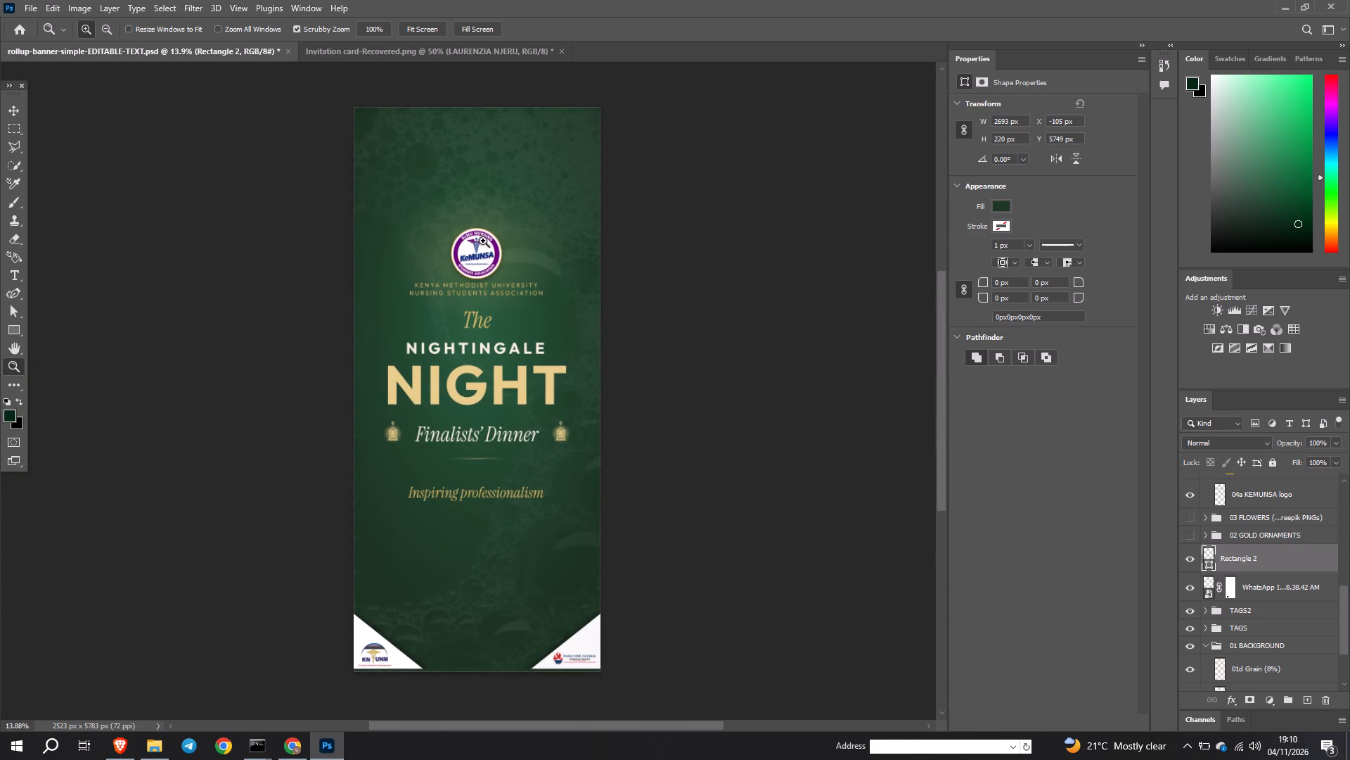
{"action": "key", "text": "v"}
{"action": "left_click", "coordinate": [471, 271]}
{"action": "key", "text": "Up"}
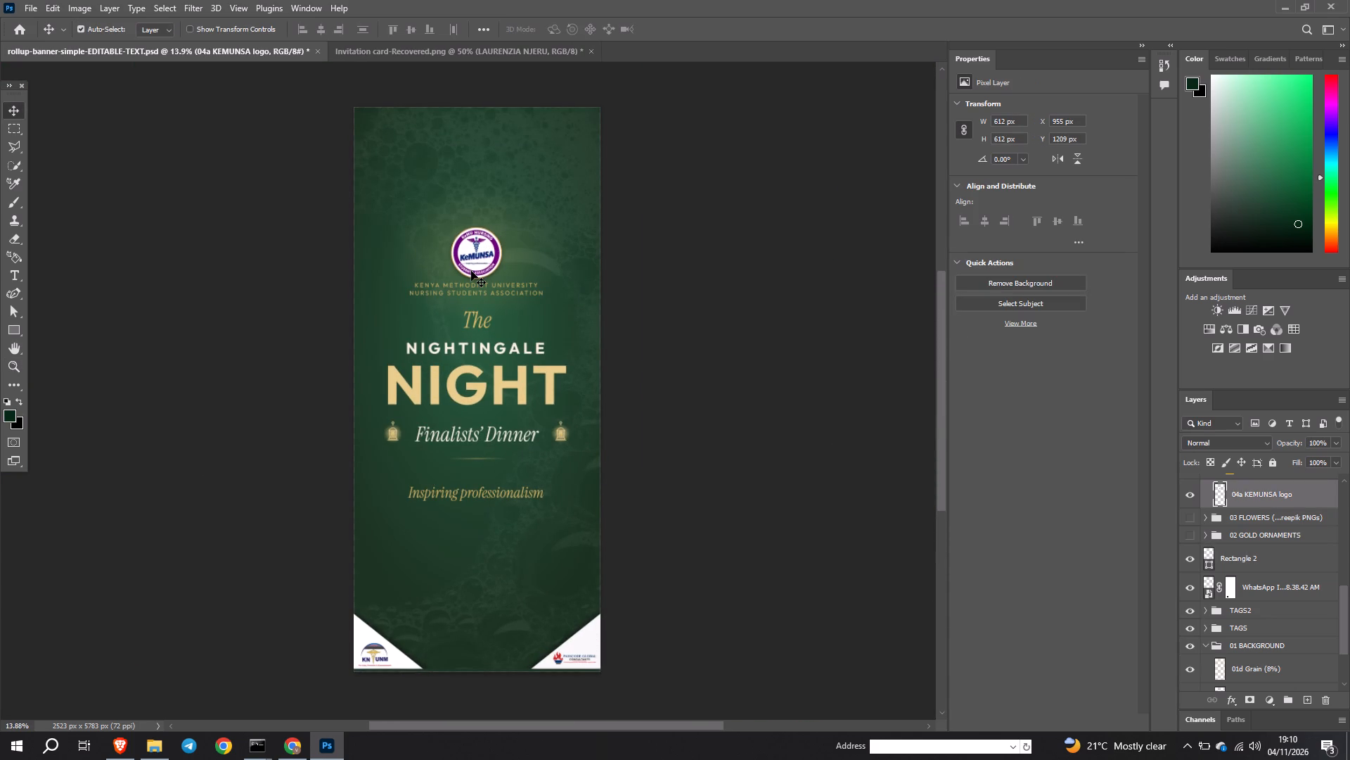
{"action": "key", "text": "Up"}
{"action": "key", "text": "Up"}
{"action": "key", "text": "Up"}
{"action": "key", "text": "Up"}
{"action": "key", "text": "Up"}
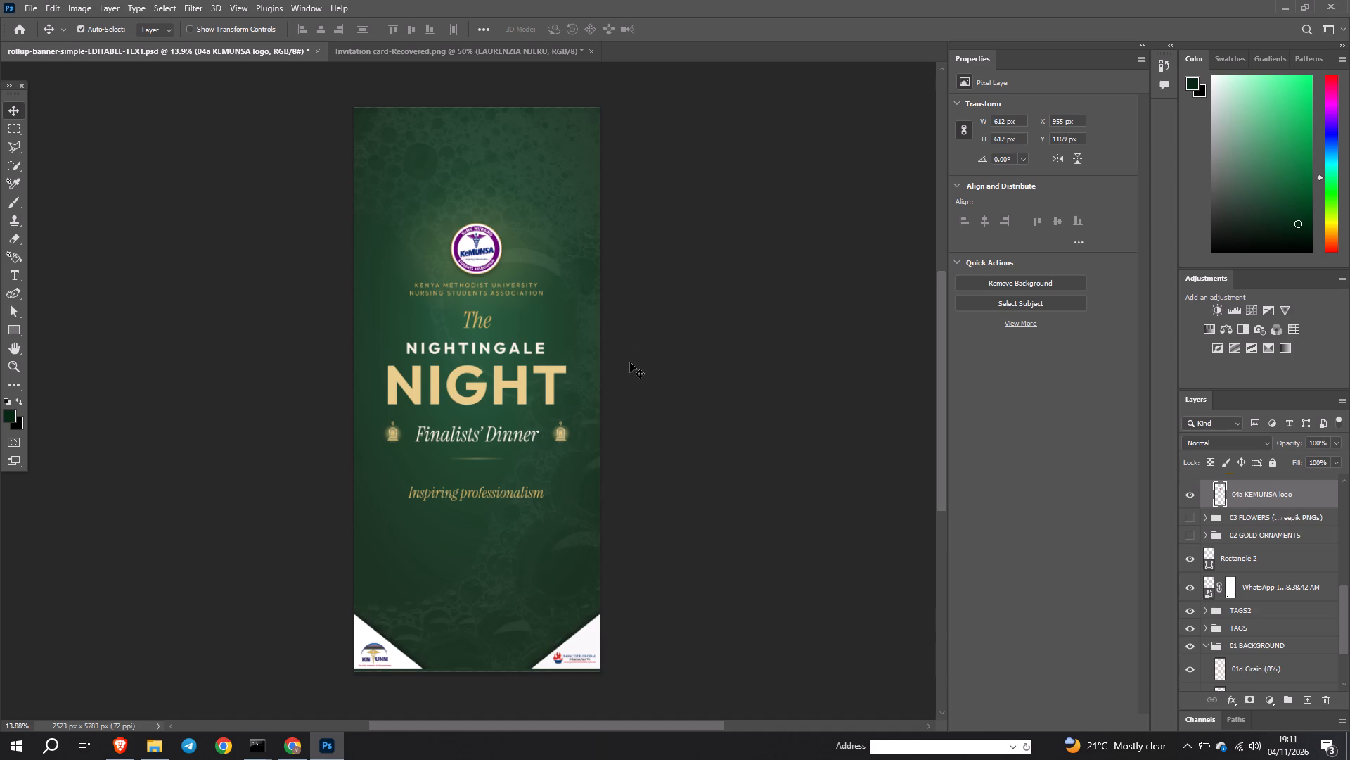
Hide the two association name text layers beneath the logo, 04b Association line 1 and 04c Association line 2.
{"action": "left_click", "coordinate": [503, 286]}
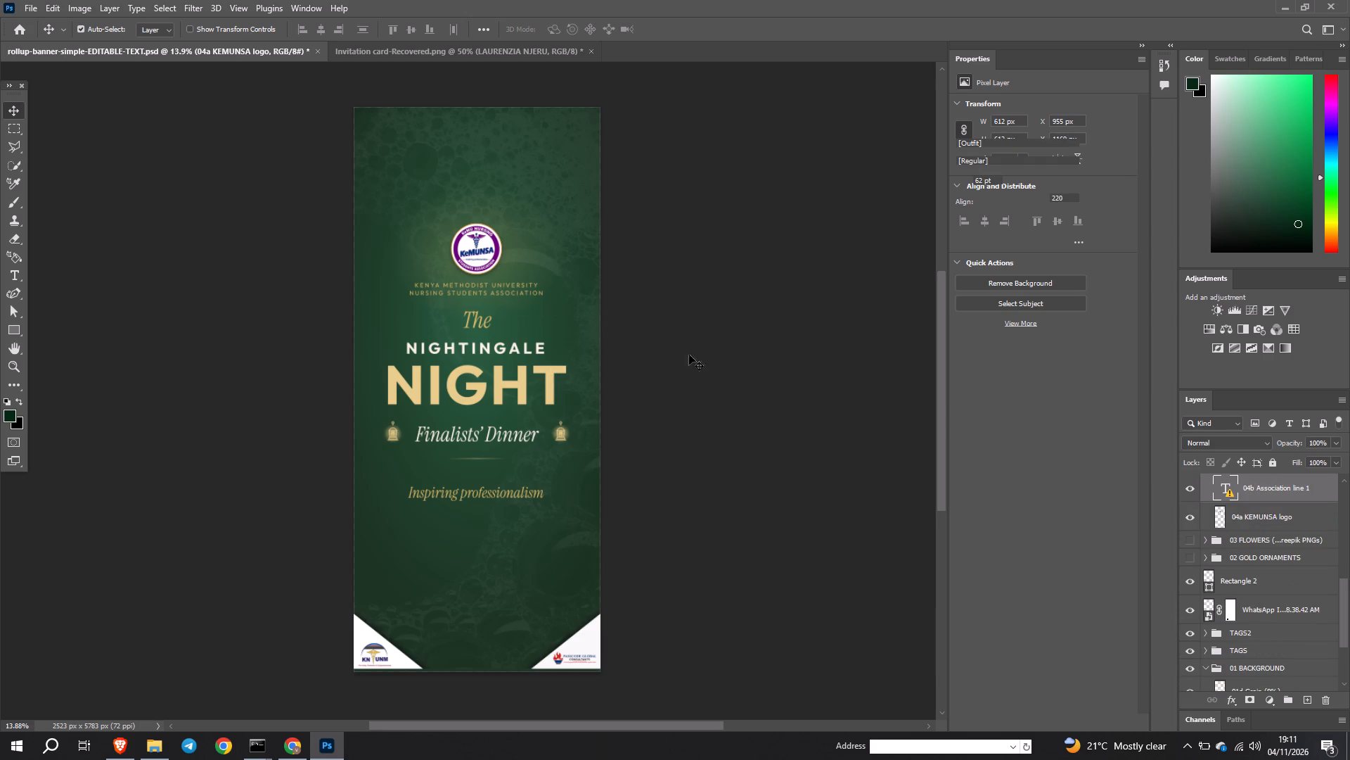
{"action": "left_click", "coordinate": [1191, 490]}
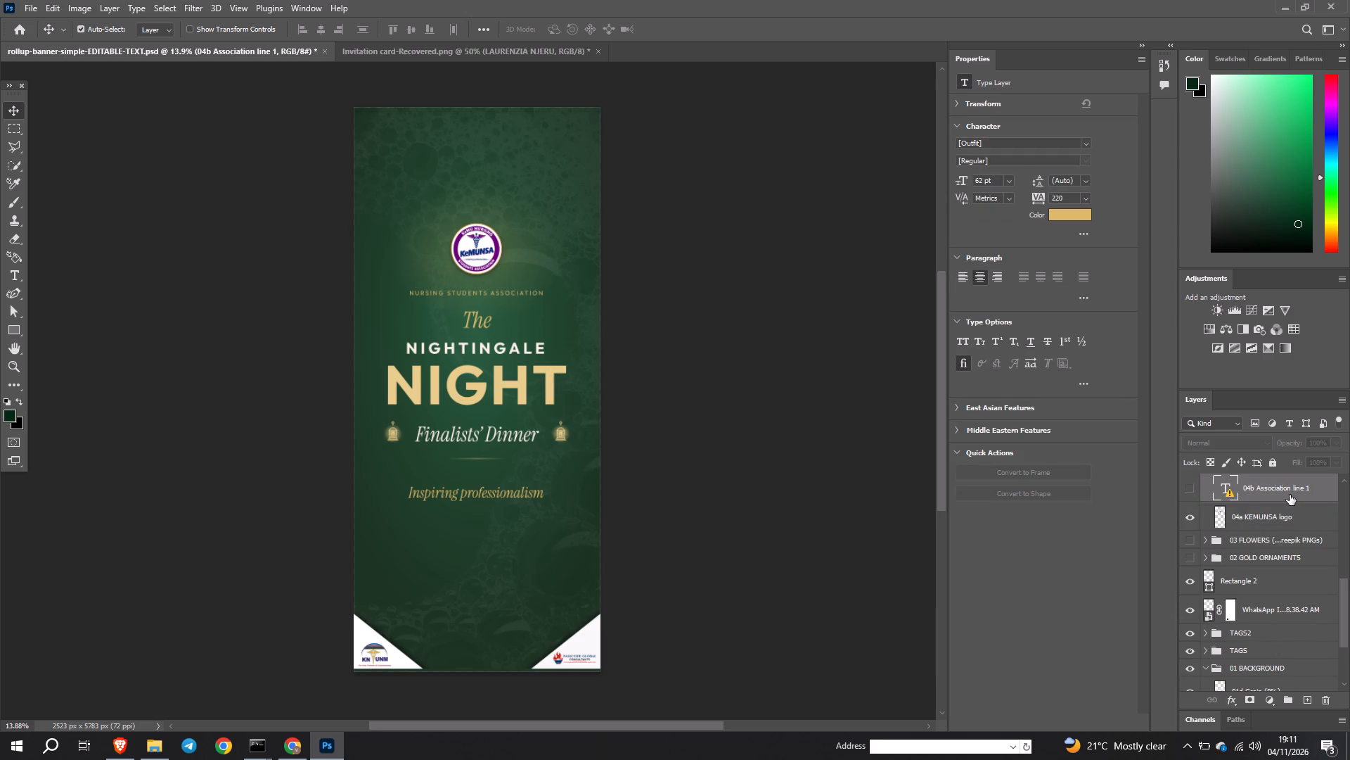
{"action": "scroll", "coordinate": [1290, 495], "scroll_direction": "up", "scroll_amount": 1}
{"action": "left_click", "coordinate": [1188, 491]}
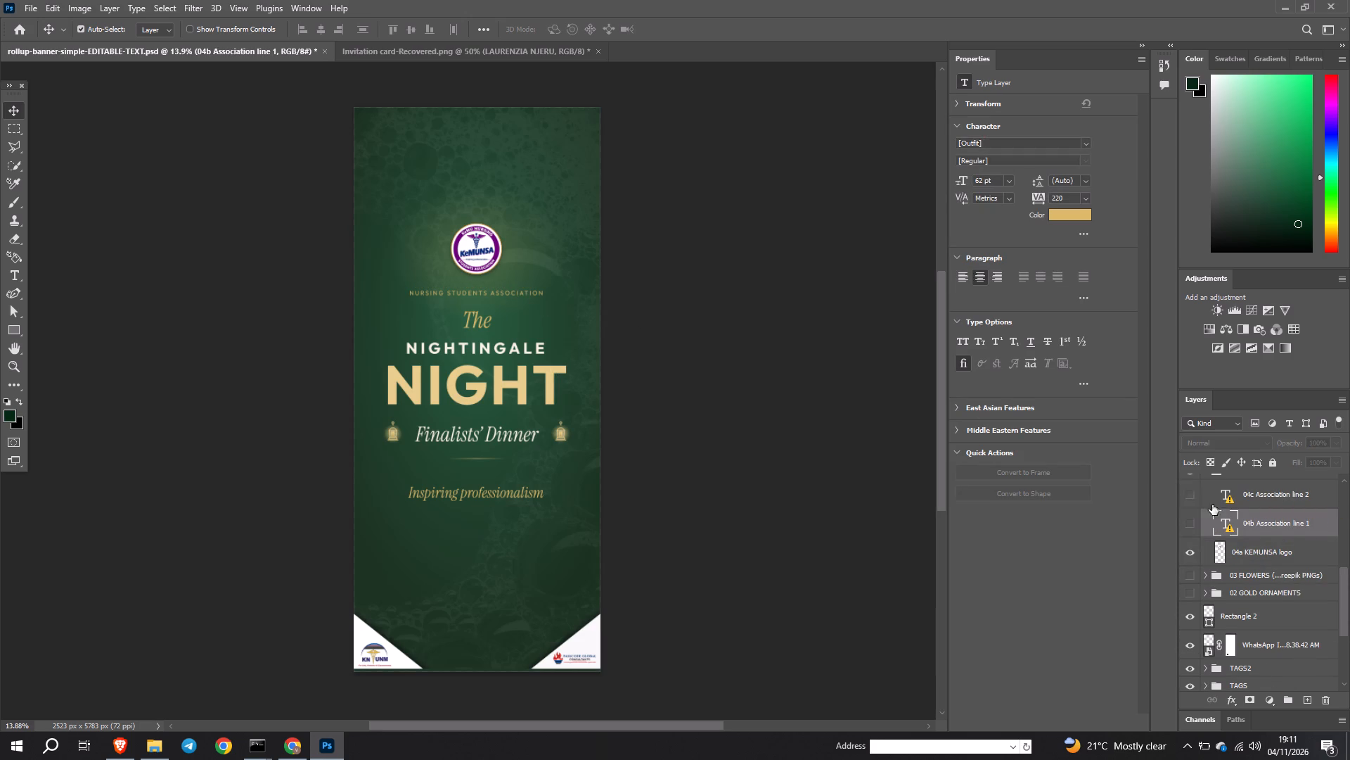
{"action": "left_click", "coordinate": [1292, 509], "text": "ctrl"}
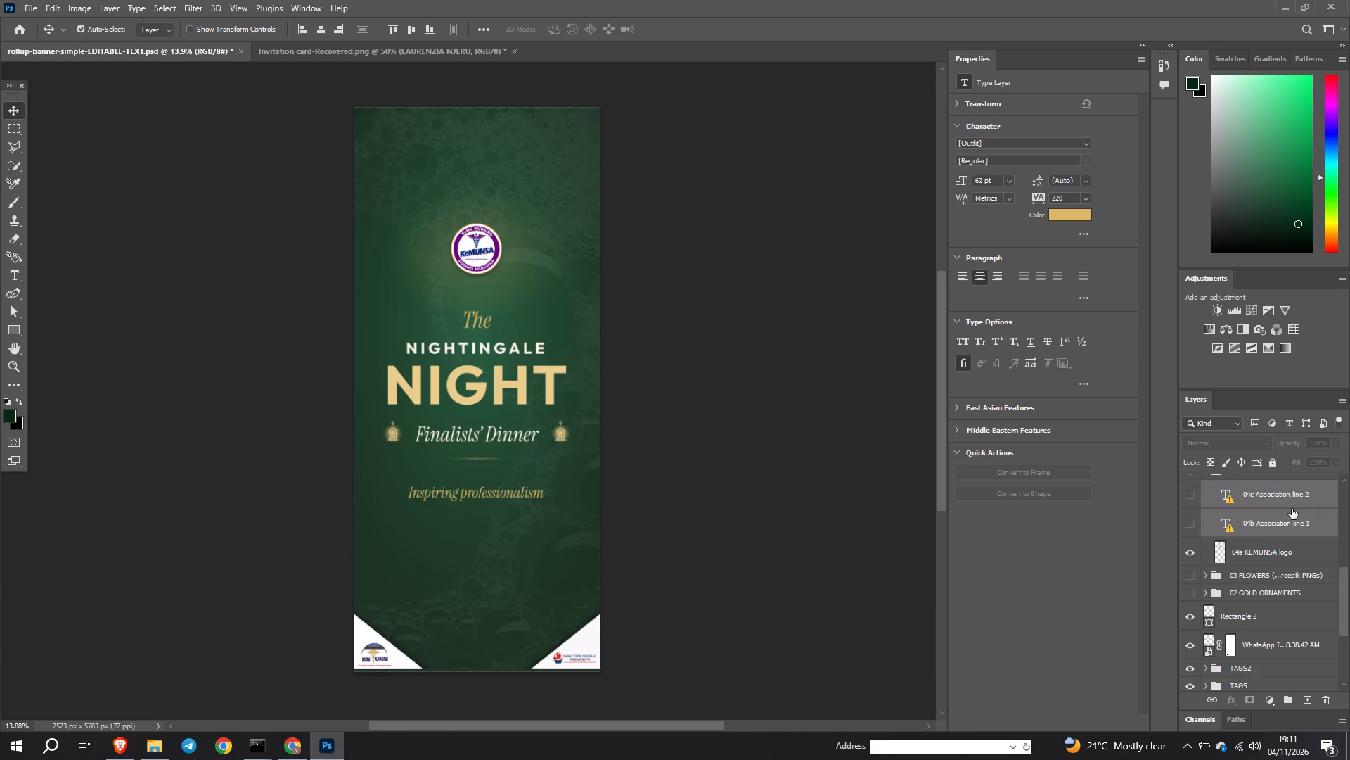
Nudge the word "The" straight up until it sits just beneath the KEMUNSA logo.
{"action": "left_click", "coordinate": [484, 324]}
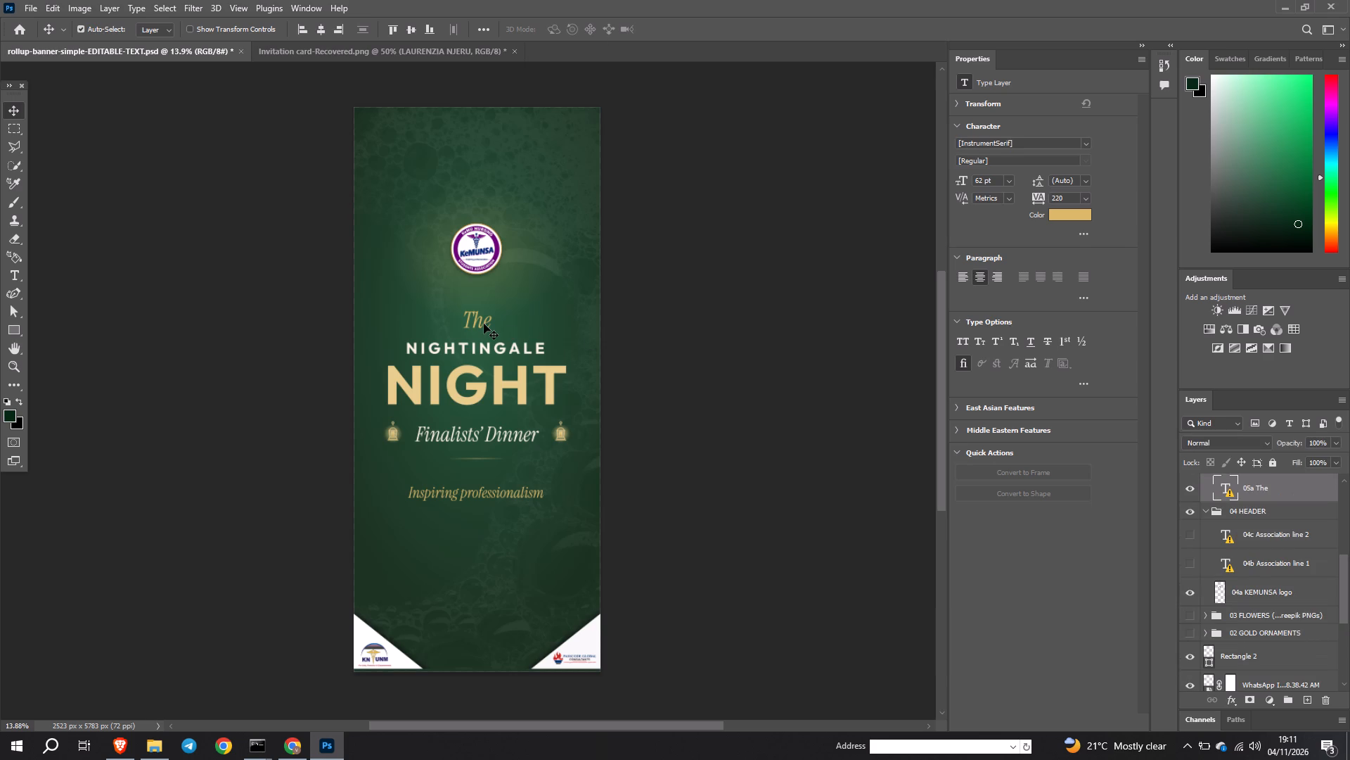
{"action": "key", "text": "Up"}
{"action": "key", "text": "Up"}
{"action": "key", "text": "Up"}
{"action": "key", "text": "Up"}
{"action": "key", "text": "Up"}
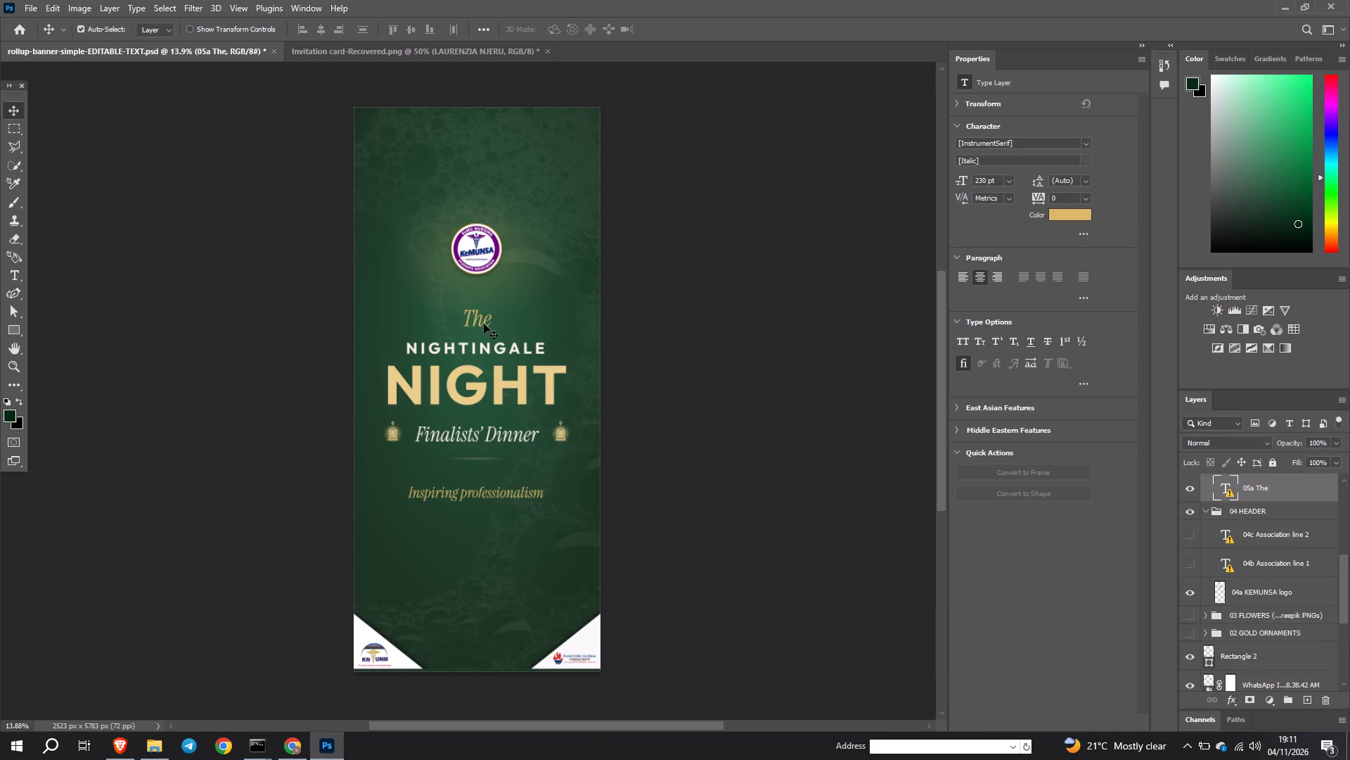
{"action": "key", "text": "Up"}
{"action": "key", "text": "Up"}
{"action": "key", "text": "Up"}
{"action": "key", "text": "Up"}
{"action": "key", "text": "Up"}
{"action": "key", "text": "Up"}
{"action": "key", "text": "Up"}
{"action": "key", "text": "Up"}
{"action": "key", "text": "Up"}
{"action": "key", "text": "Up"}
{"action": "key", "text": "Up"}
{"action": "key", "text": "Up"}
{"action": "key", "text": "Up"}
{"action": "key", "text": "Up"}
{"action": "key", "text": "Up"}
{"action": "key", "text": "Up"}
{"action": "key", "text": "Up"}
{"action": "key", "text": "Up"}
{"action": "key", "text": "Up"}
{"action": "key", "text": "Up"}
{"action": "key", "text": "Up"}
{"action": "key", "text": "Up"}
{"action": "key", "text": "Up"}
{"action": "key", "text": "Up"}
{"action": "key", "text": "Up"}
{"action": "key", "text": "Up"}
{"action": "key", "text": "Up"}
{"action": "key", "text": "Up"}
{"action": "key", "text": "Up"}
{"action": "key", "text": "Up"}
{"action": "key", "text": "Up"}
{"action": "key", "text": "Up"}
{"action": "key", "text": "Up"}
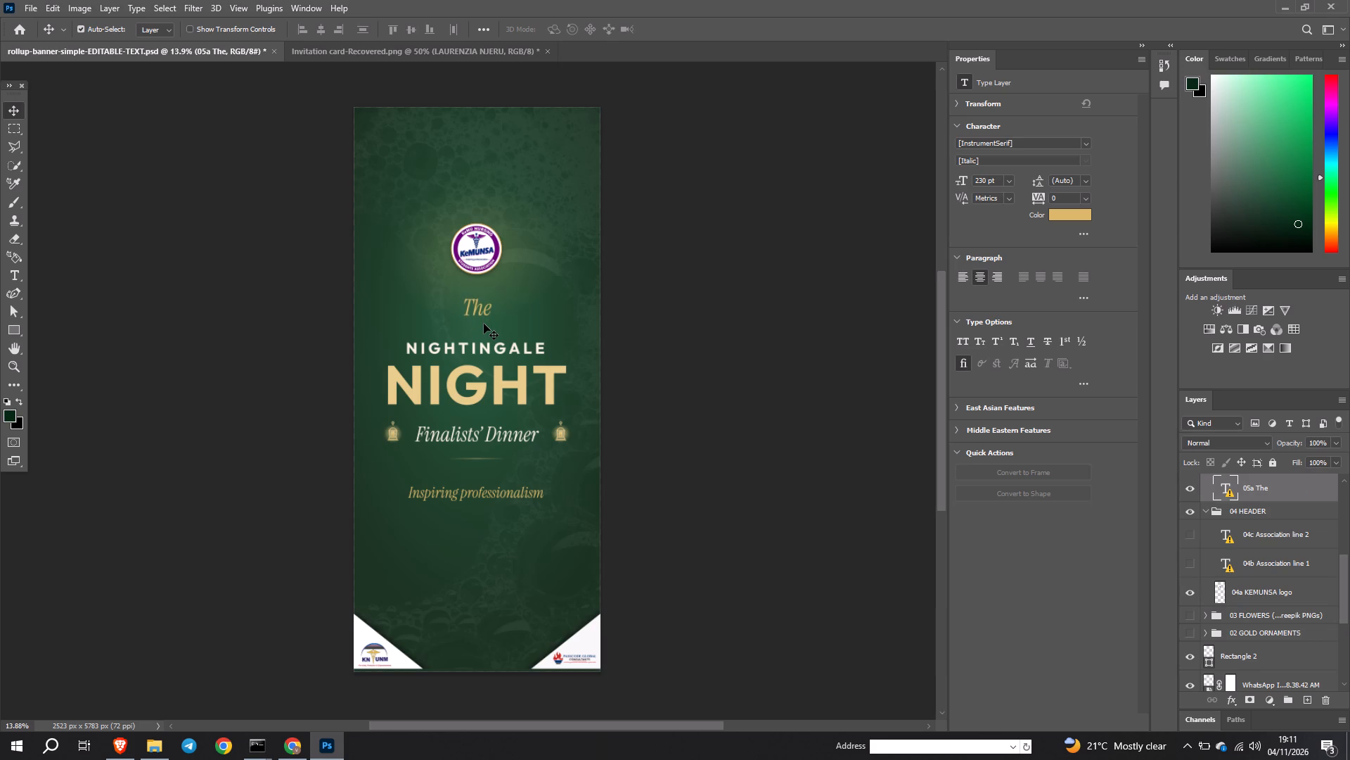
{"action": "key", "text": "Up"}
{"action": "key", "text": "Up"}
{"action": "key", "text": "Up"}
{"action": "key", "text": "Up"}
{"action": "key", "text": "Up"}
{"action": "key", "text": "Up"}
{"action": "key", "text": "Up"}
{"action": "key", "text": "Up"}
{"action": "key", "text": "Up"}
{"action": "key", "text": "Up"}
{"action": "key", "text": "Up"}
{"action": "key", "text": "Up"}
{"action": "key", "text": "Up"}
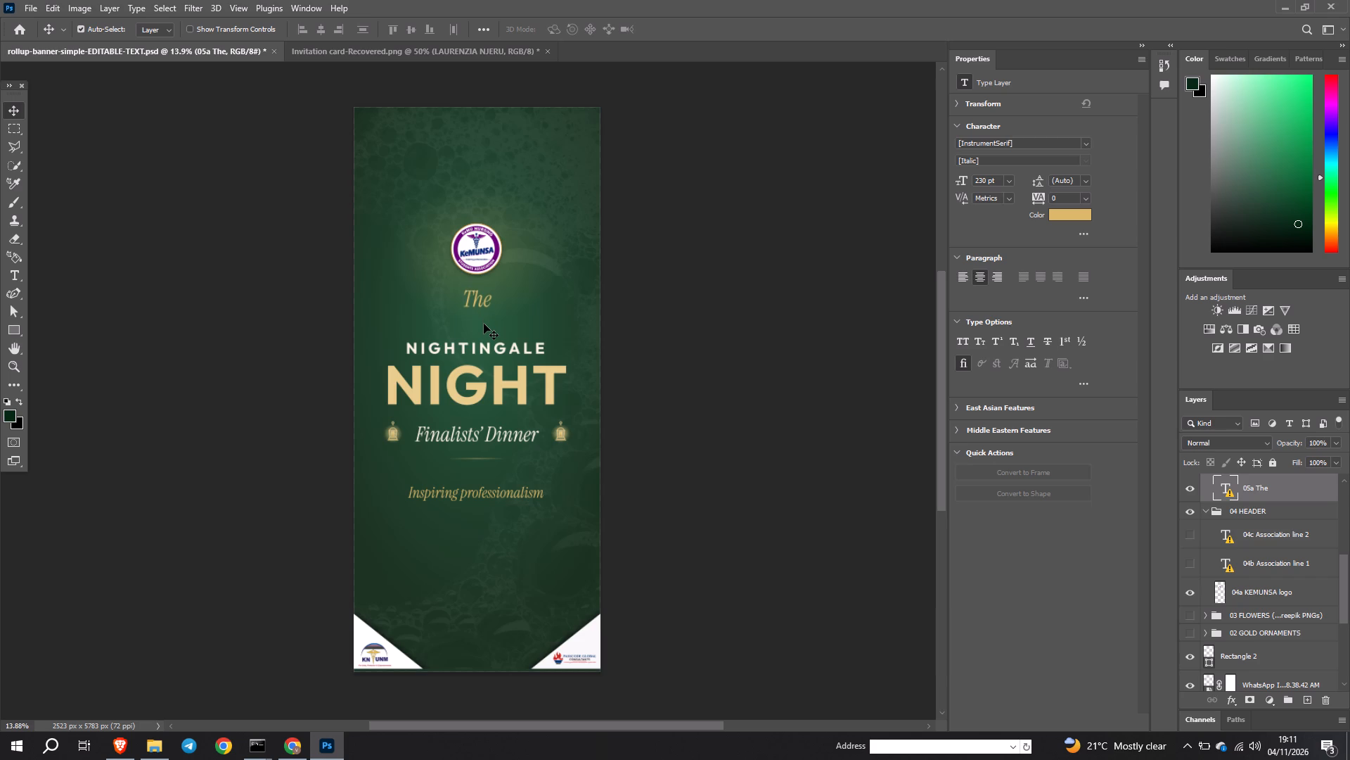
{"action": "key", "text": "Up"}
{"action": "key", "text": "Up"}
{"action": "key", "text": "Up"}
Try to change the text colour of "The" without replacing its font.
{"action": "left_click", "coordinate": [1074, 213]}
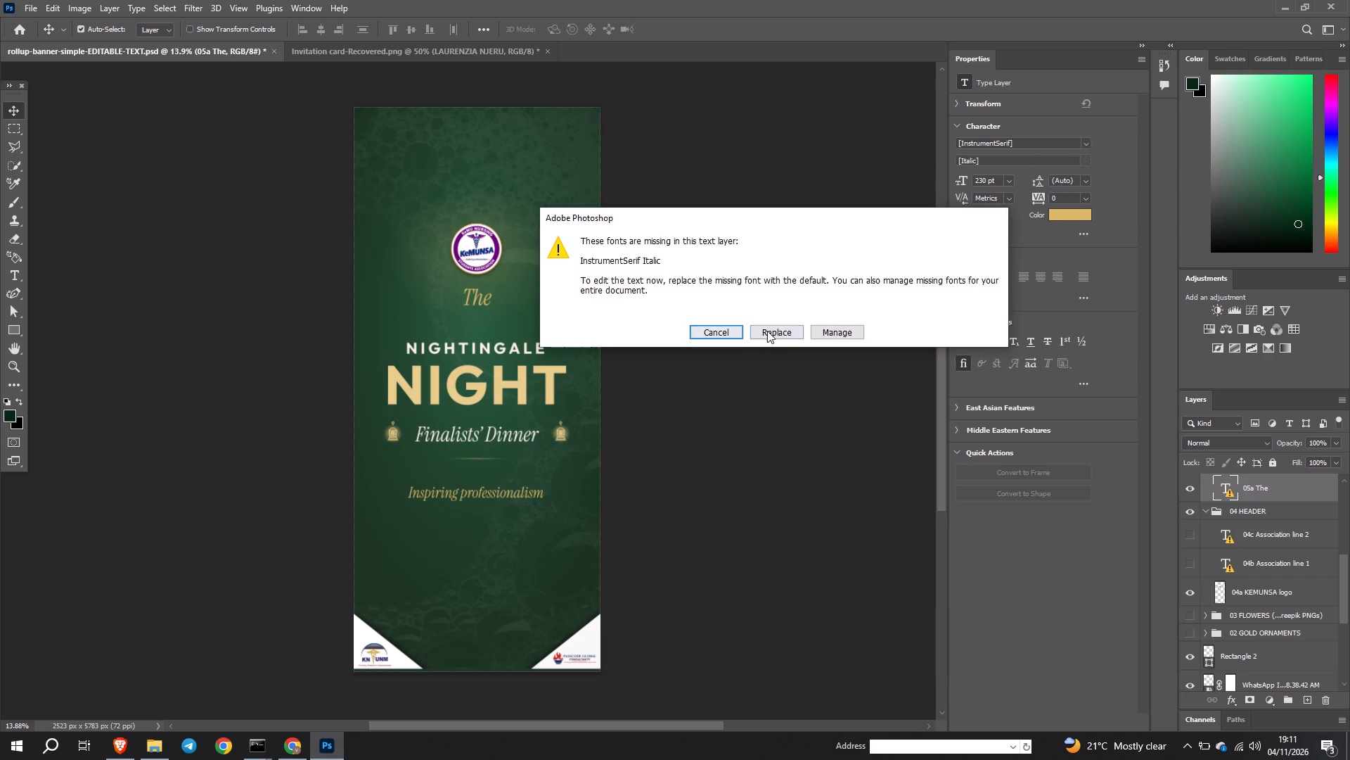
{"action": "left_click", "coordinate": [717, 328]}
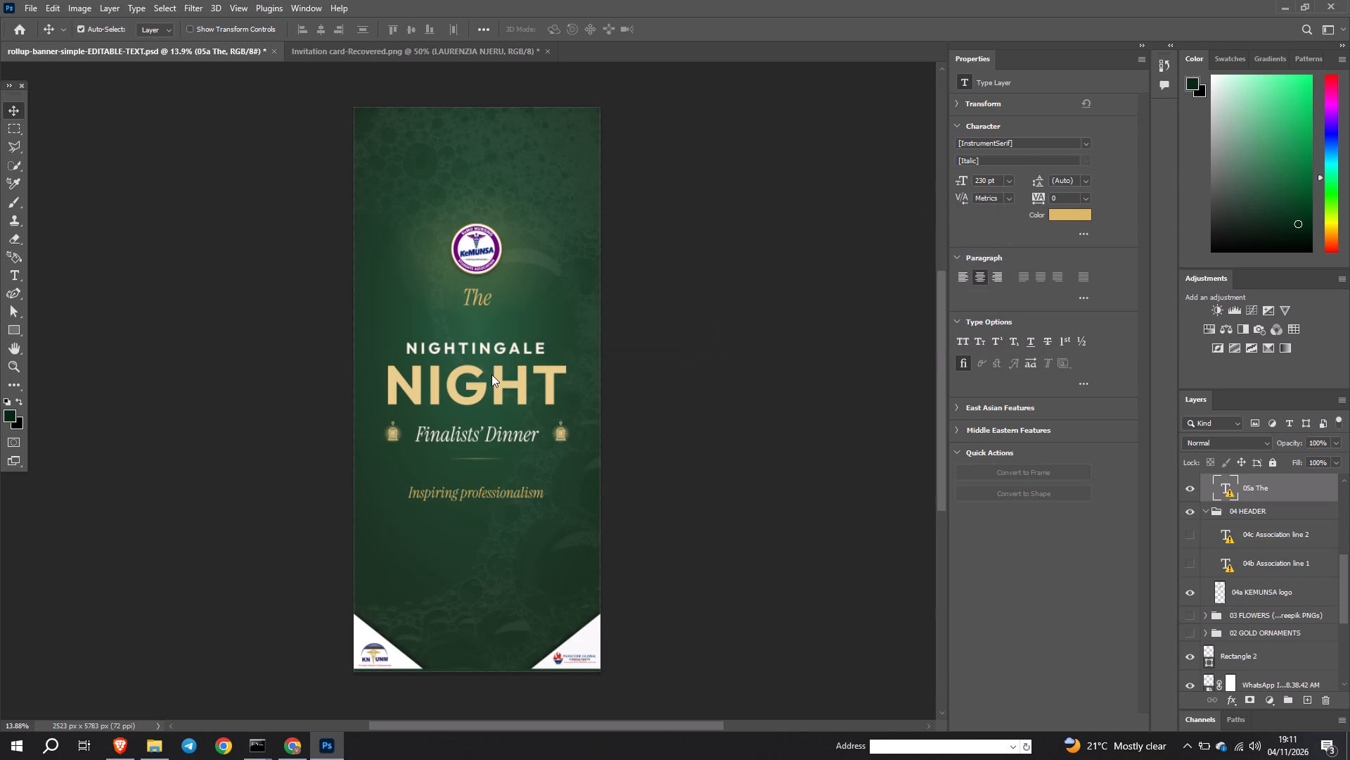
Nudge the NIGHTINGALE text slightly upward, widening its gap above the word NIGHT.
{"action": "left_click", "coordinate": [465, 350]}
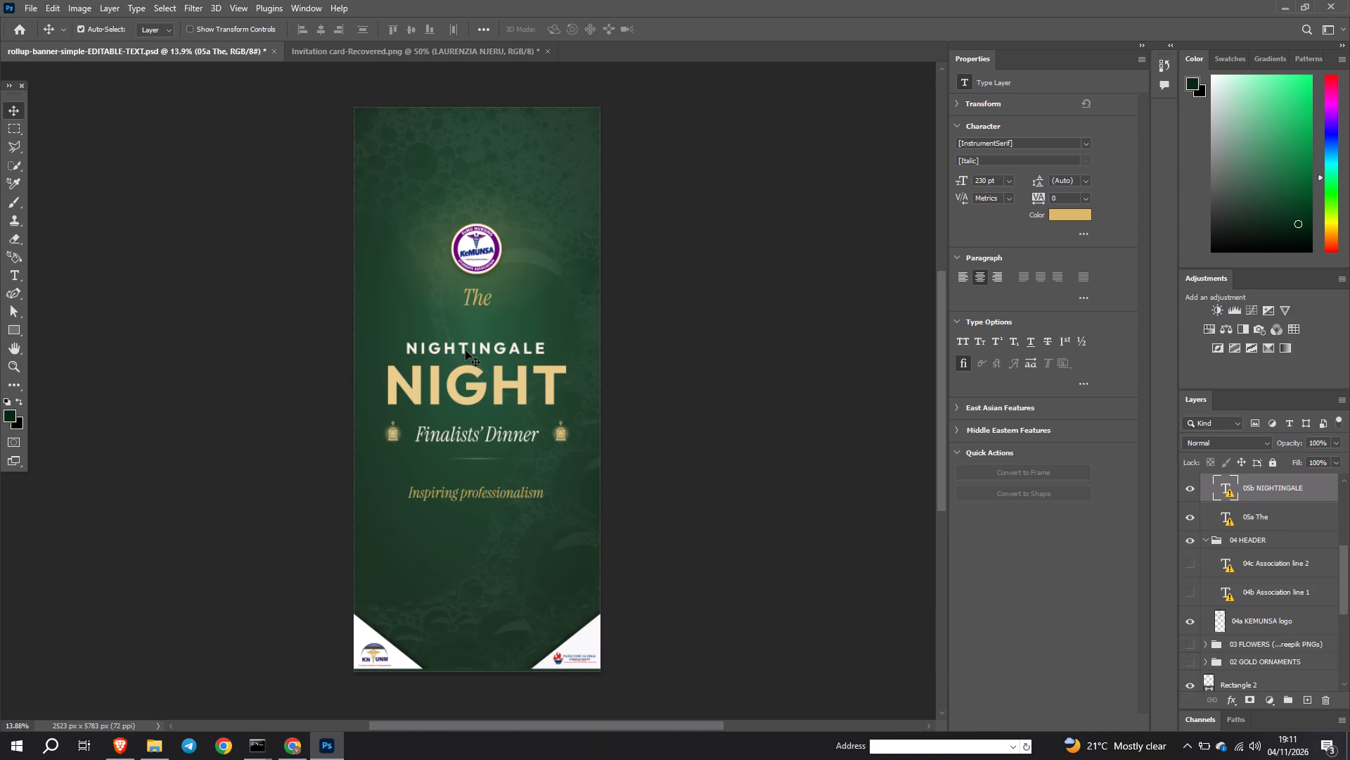
{"action": "key", "text": "Up"}
{"action": "key", "text": "Up"}
{"action": "key", "text": "Up"}
{"action": "key", "text": "Up"}
{"action": "key", "text": "Up"}
{"action": "key", "text": "Up"}
{"action": "key", "text": "Up"}
{"action": "key", "text": "Up"}
{"action": "key", "text": "Up"}
{"action": "key", "text": "Up"}
{"action": "key", "text": "Up"}
{"action": "key", "text": "Up"}
{"action": "key", "text": "Up"}
{"action": "key", "text": "Up"}
{"action": "key", "text": "Up"}
{"action": "key", "text": "Up"}
{"action": "key", "text": "Up"}
{"action": "key", "text": "Up"}
{"action": "key", "text": "Up"}
{"action": "key", "text": "Up"}
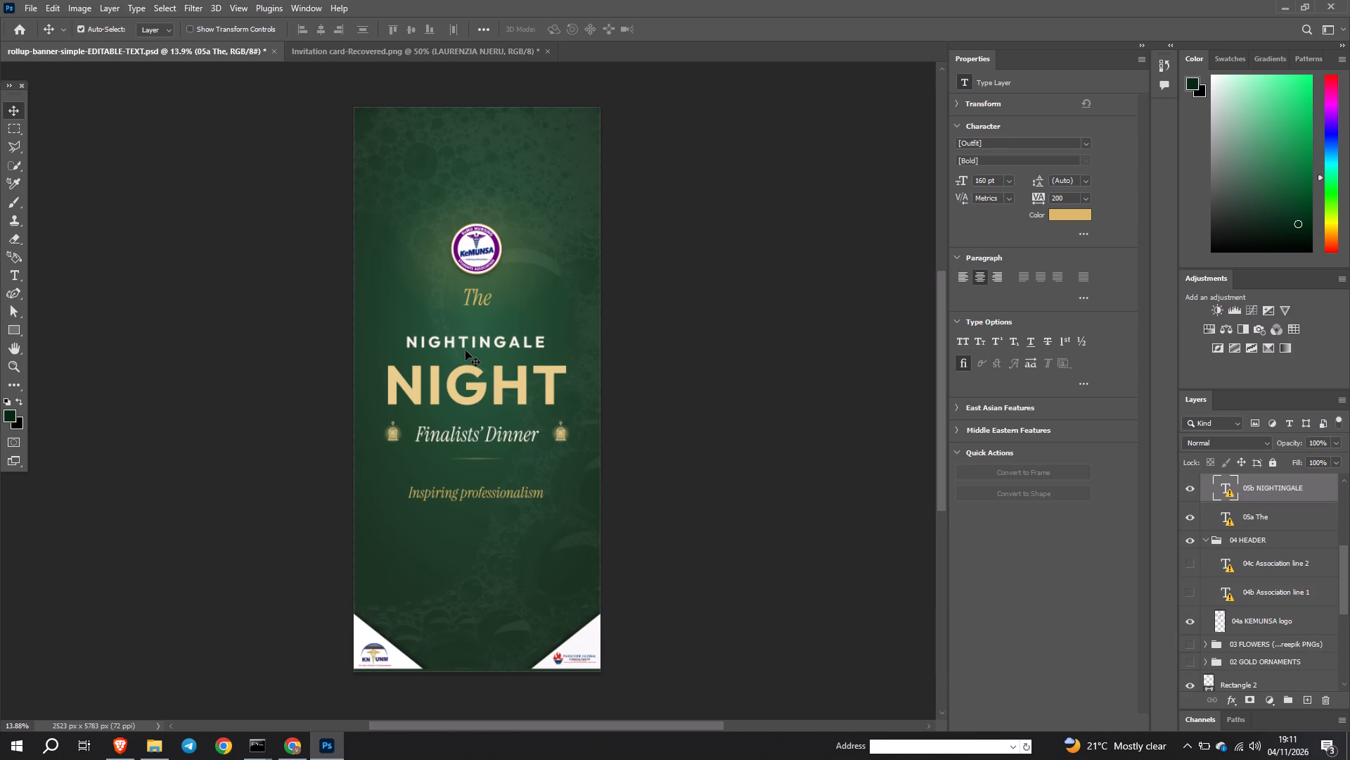
Move the NIGHTINGALE text straight up about 137 px so it sits just beneath the word "The".
{"action": "key", "text": "ctrl+t"}
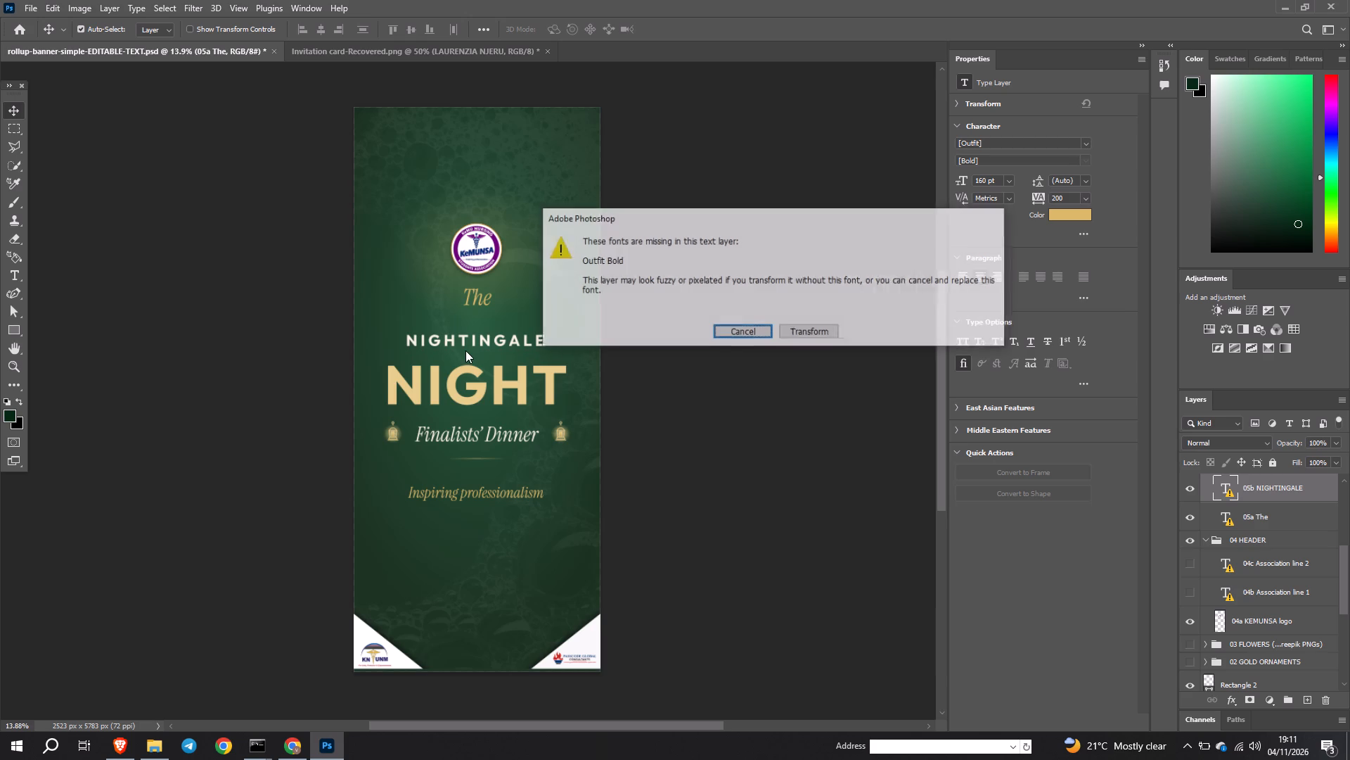
{"action": "left_click", "coordinate": [785, 329]}
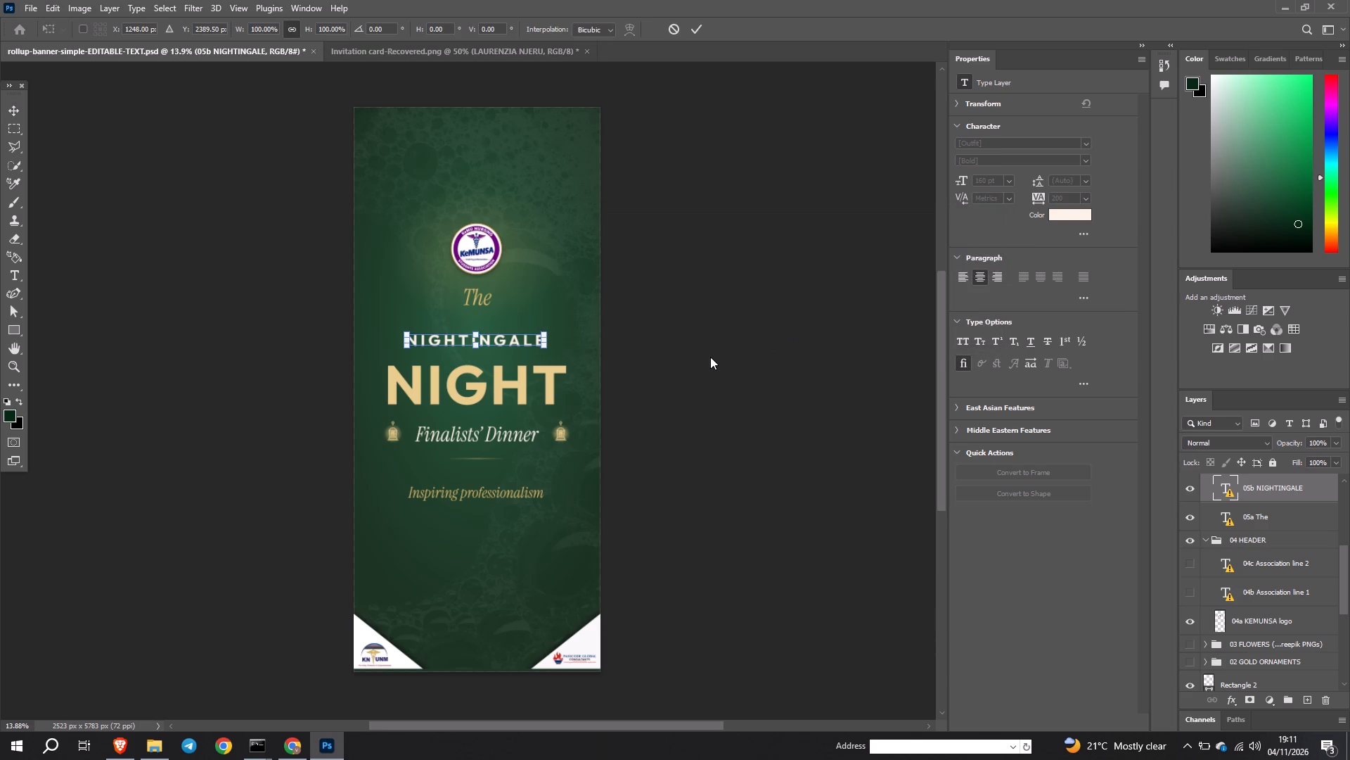
{"action": "key", "text": "Up"}
{"action": "key", "text": "Up"}
{"action": "key", "text": "Up"}
{"action": "key", "text": "Up"}
{"action": "key", "text": "Up"}
{"action": "key", "text": "Up"}
{"action": "key", "text": "Up"}
{"action": "key", "text": "Up"}
{"action": "key", "text": "Up"}
{"action": "key", "text": "Up"}
{"action": "key", "text": "Up"}
{"action": "key", "text": "Up"}
{"action": "key", "text": "Up"}
{"action": "key", "text": "Up"}
{"action": "key", "text": "Up"}
{"action": "key", "text": "Up"}
{"action": "key", "text": "Up"}
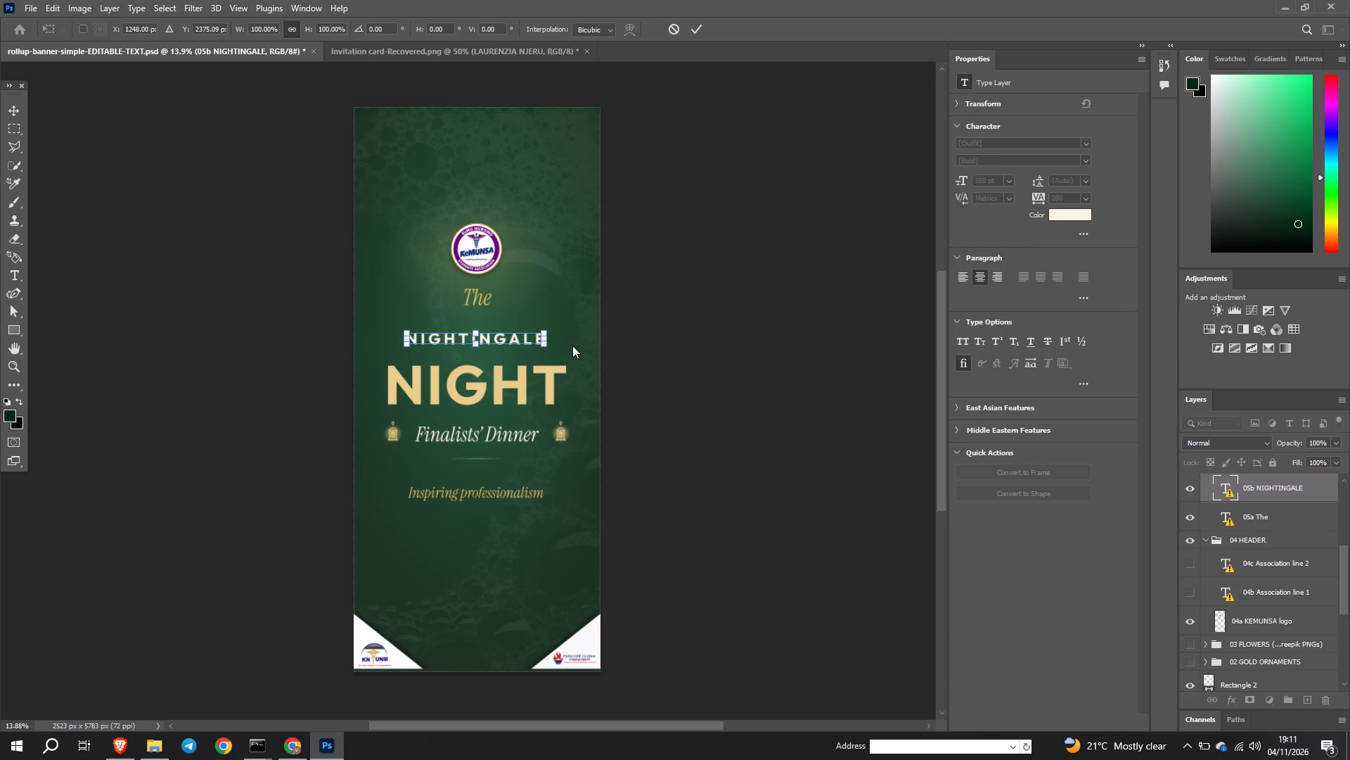
{"action": "left_click_drag", "start_coordinate": [502, 336], "coordinate": [501, 329], "text": "shift"}
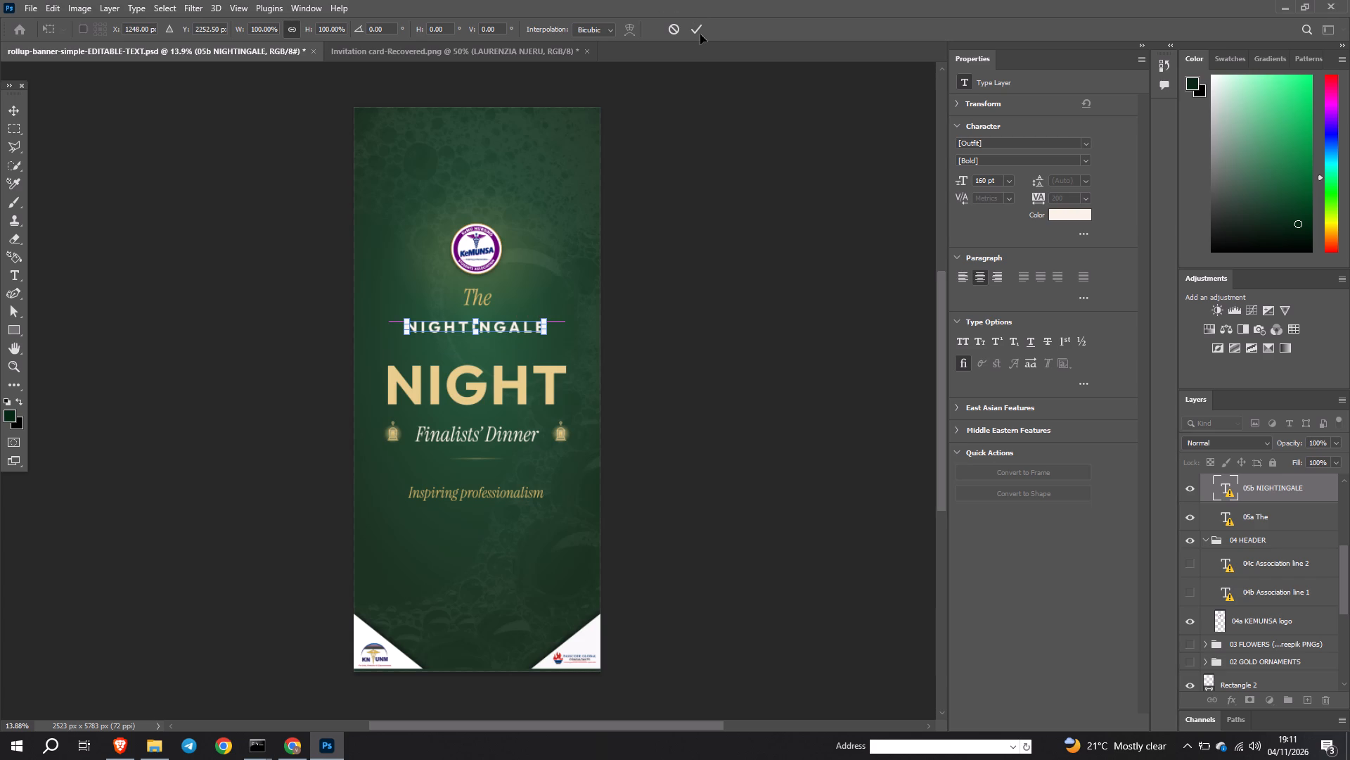
{"action": "left_click", "coordinate": [700, 34]}
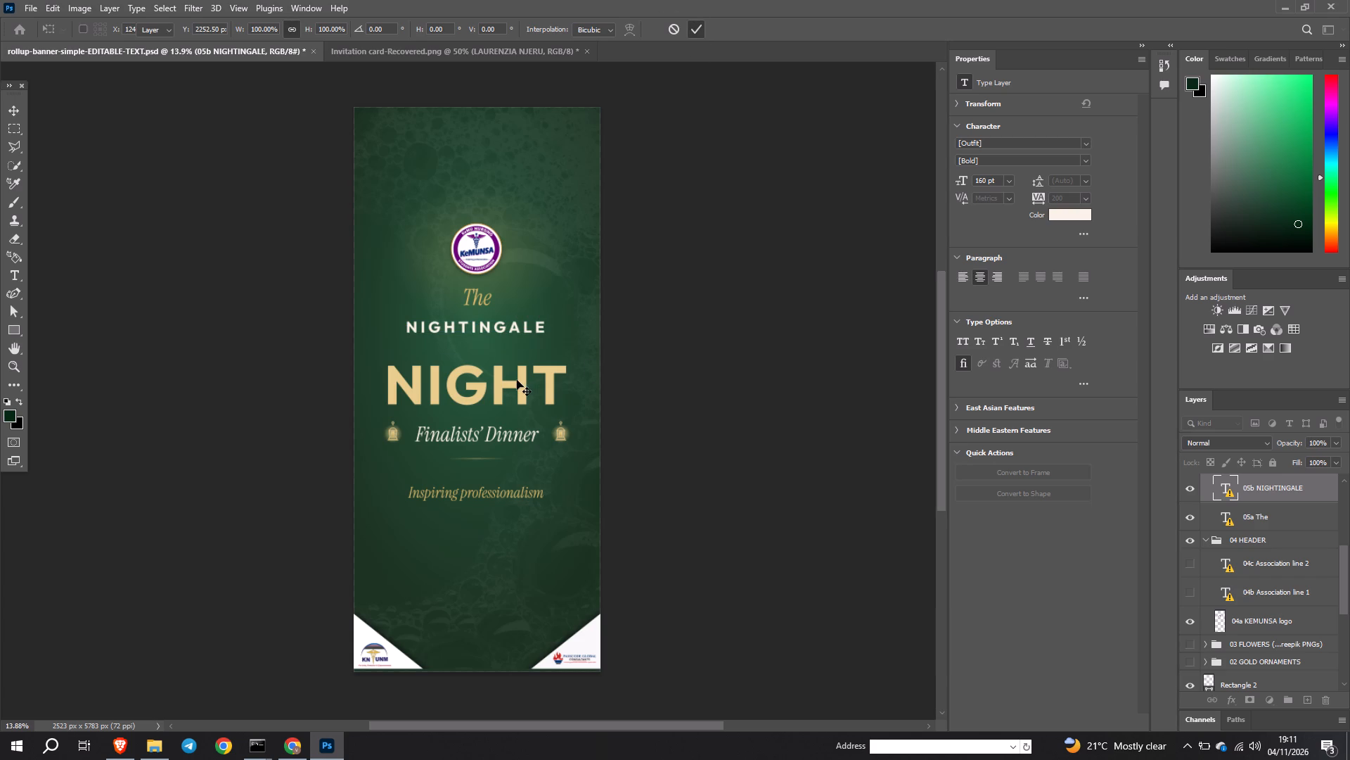
Move the large NIGHT text straight up about 159 px, close beneath NIGHTINGALE.
{"action": "left_click", "coordinate": [519, 381]}
{"action": "key", "text": "ctrl+t"}
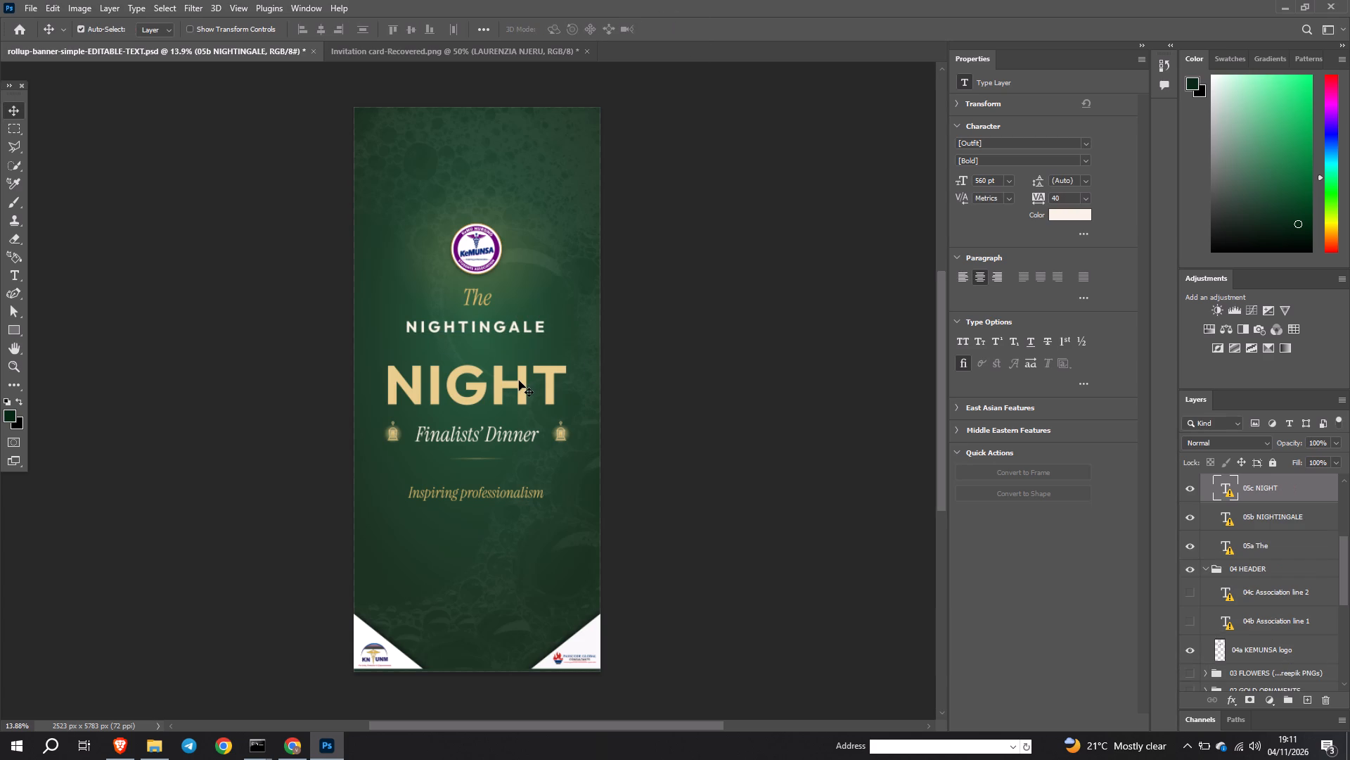
{"action": "left_click", "coordinate": [804, 329]}
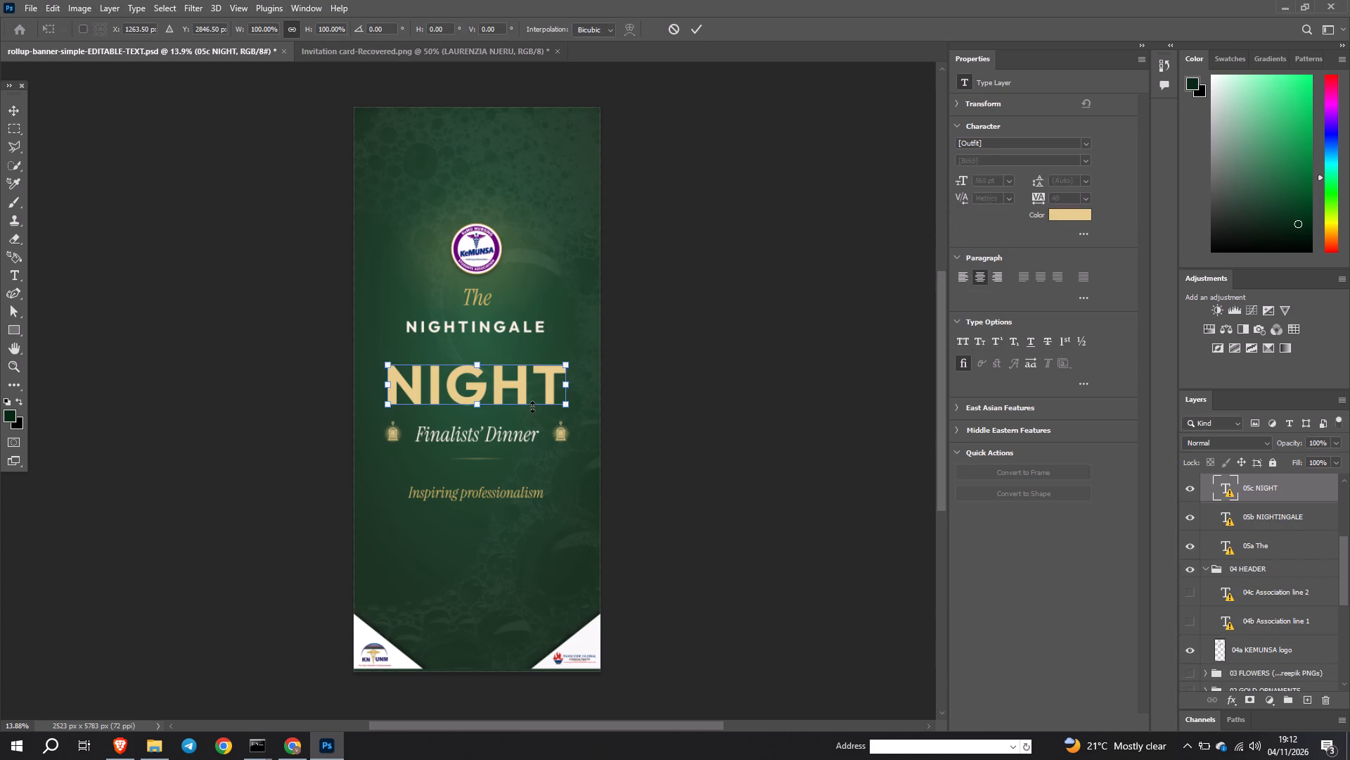
{"action": "left_click_drag", "start_coordinate": [522, 392], "coordinate": [522, 374], "text": "shift"}
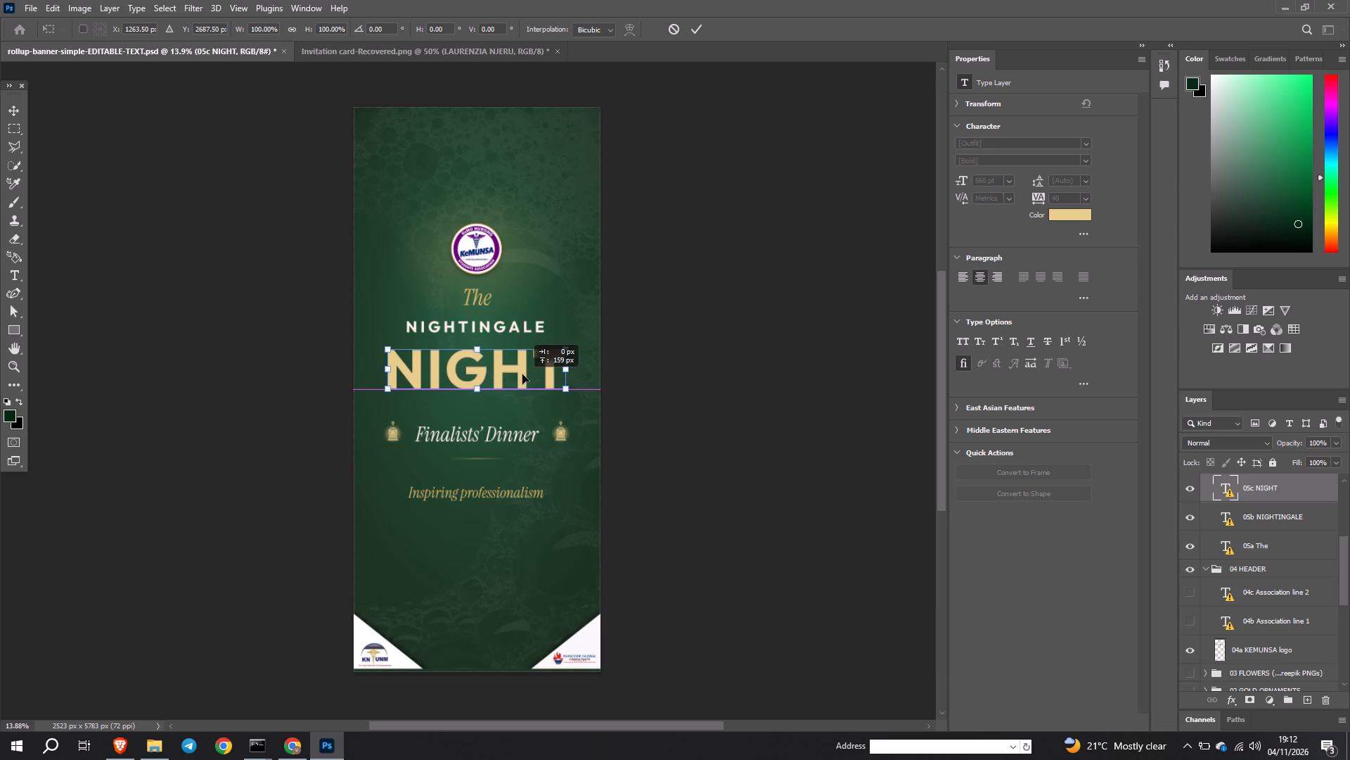
{"action": "left_click_drag", "start_coordinate": [522, 374], "coordinate": [521, 372], "text": "shift"}
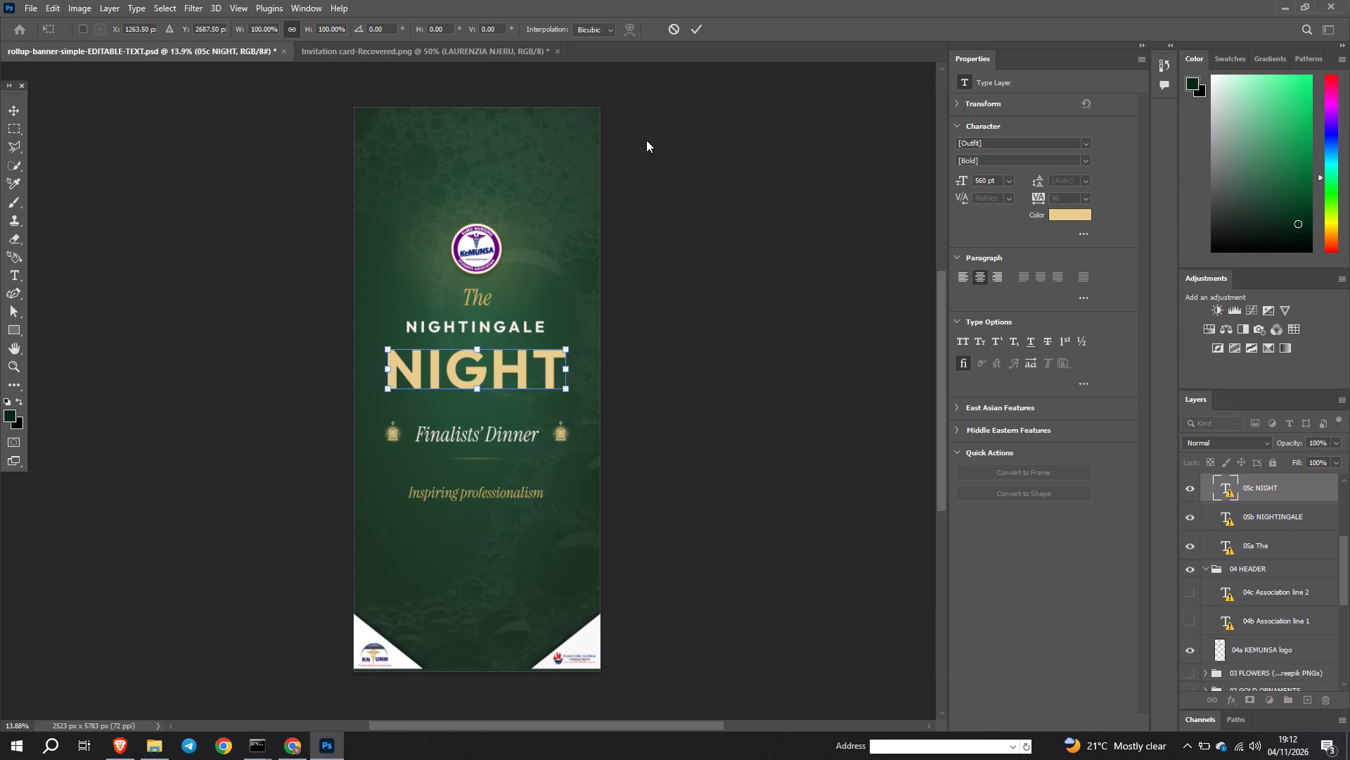
{"action": "left_click", "coordinate": [693, 26]}
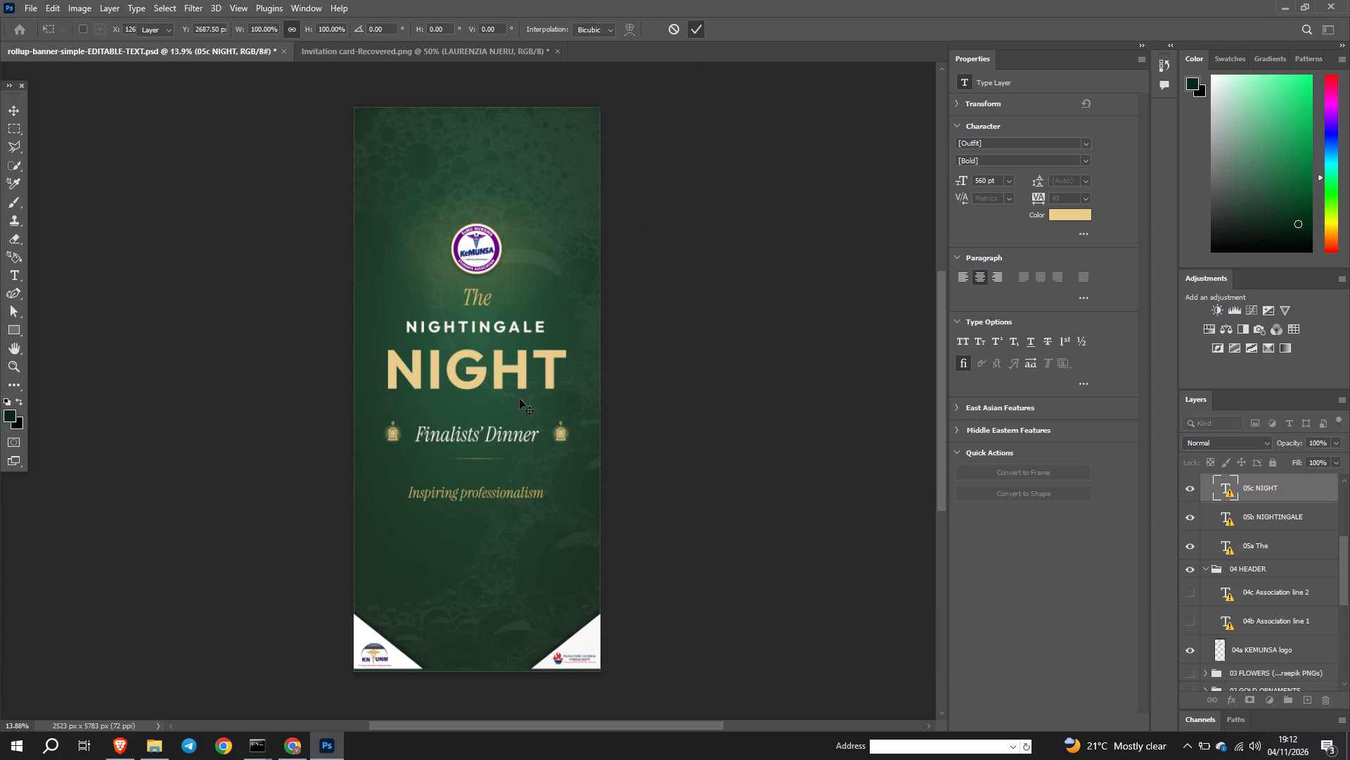
Move the Finalists' Dinner text straight up about 207 px, just beneath NIGHT and kept horizontally centred.
{"action": "left_click", "coordinate": [494, 426]}
{"action": "key", "text": "ctrl+t"}
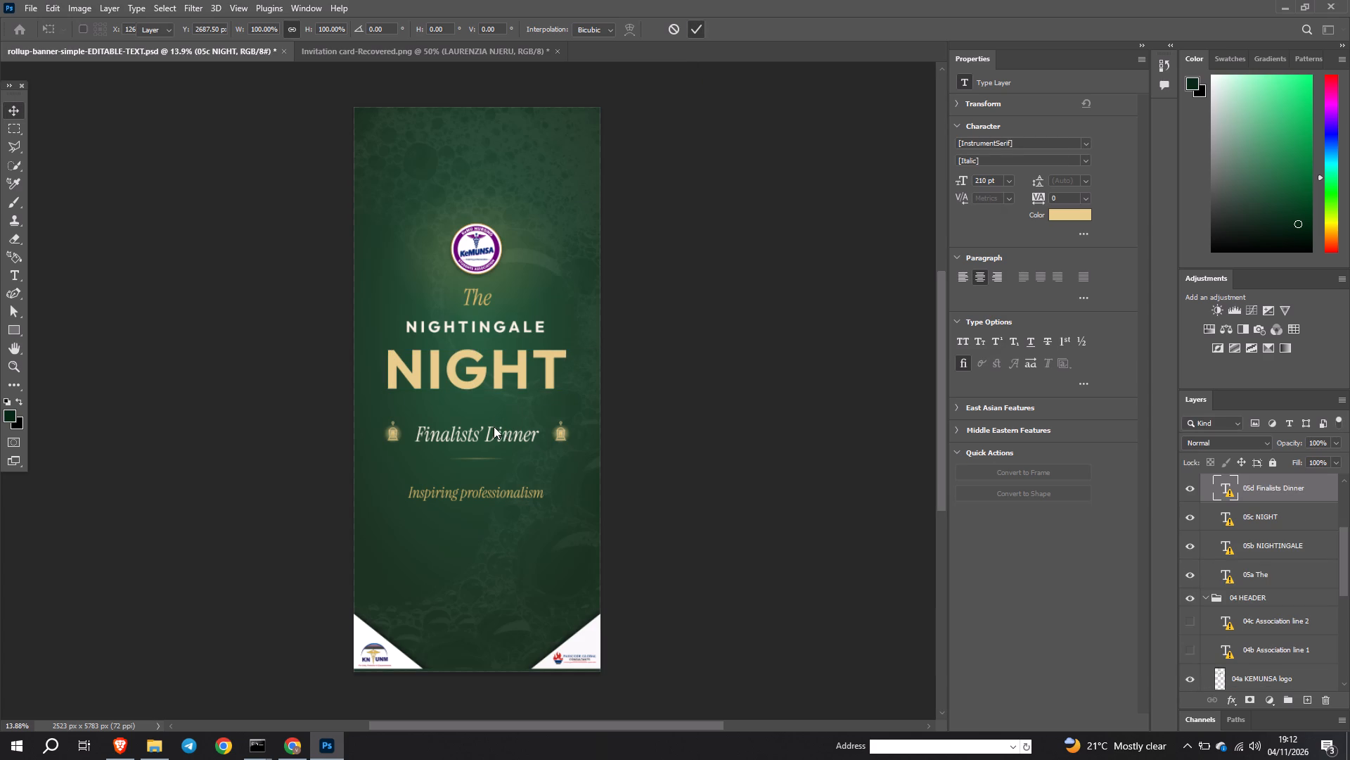
{"action": "left_click", "coordinate": [815, 324]}
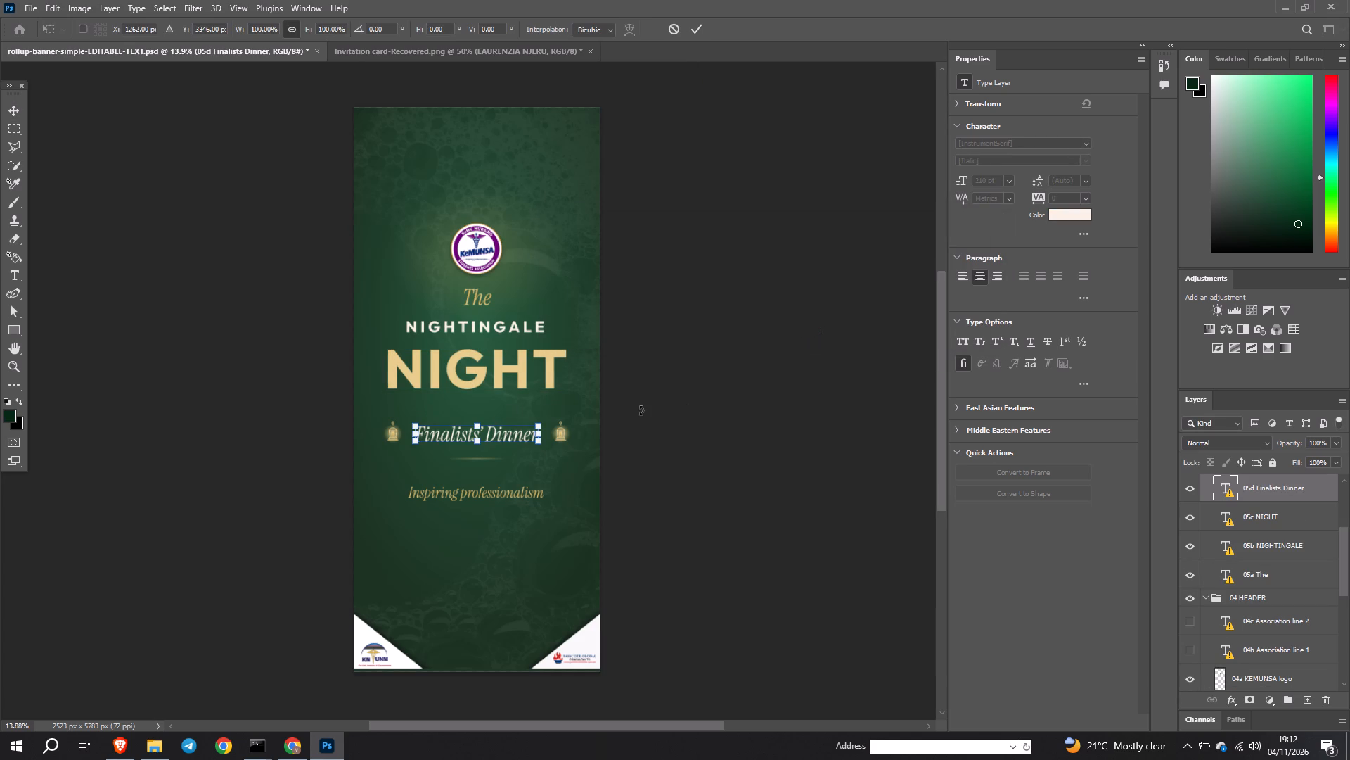
{"action": "left_click_drag", "start_coordinate": [510, 438], "coordinate": [509, 425], "text": "shift"}
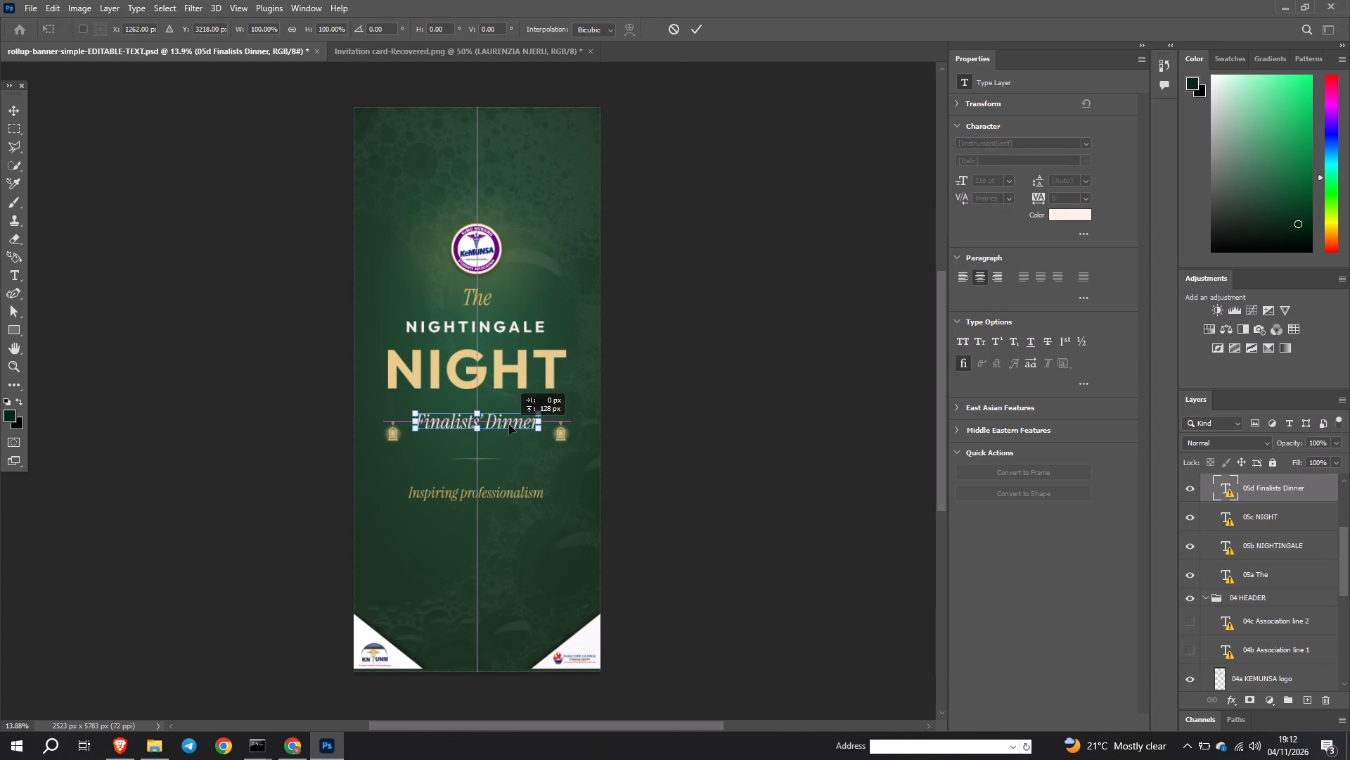
{"action": "left_click_drag", "start_coordinate": [509, 425], "coordinate": [509, 411], "text": "shift"}
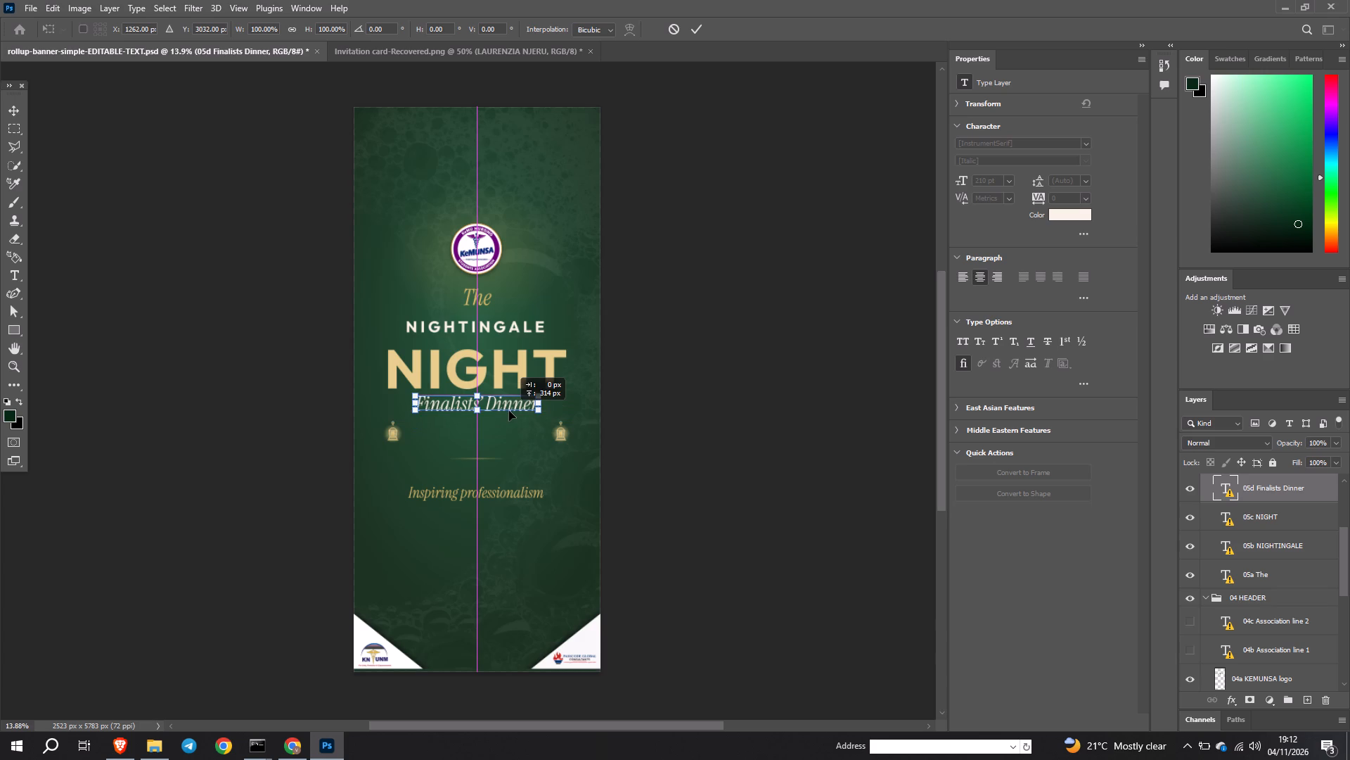
{"action": "left_click_drag", "start_coordinate": [509, 411], "coordinate": [509, 414], "text": "shift"}
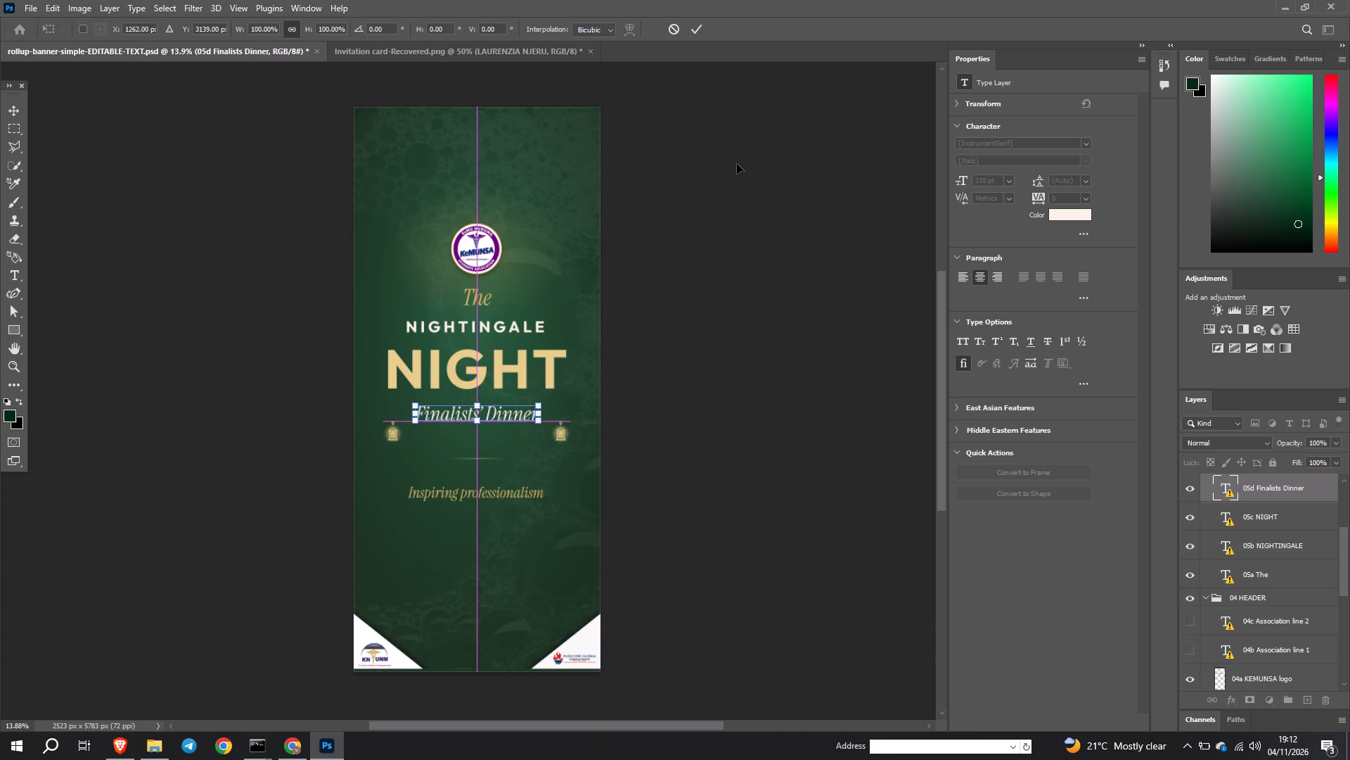
{"action": "left_click", "coordinate": [703, 34]}
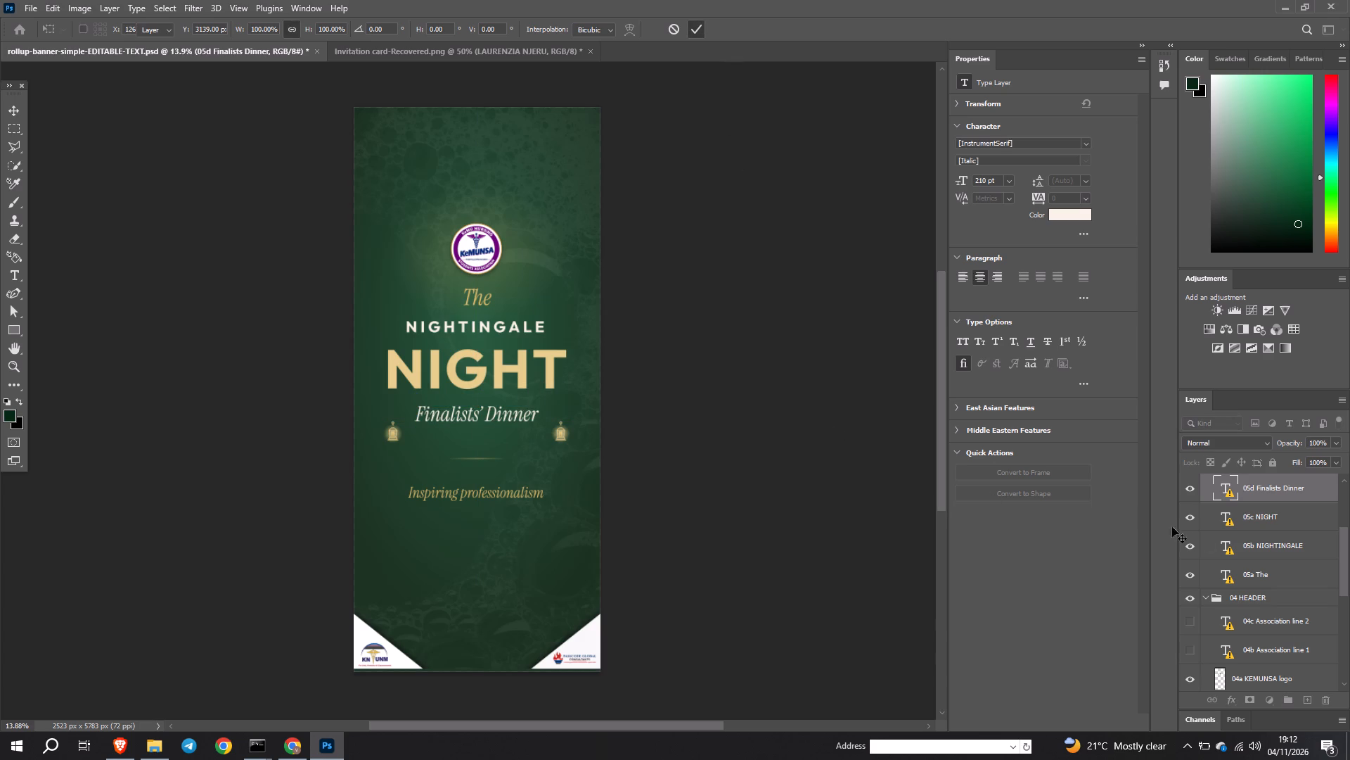
Move both lamps, the gold rule and the tagline up together so the lamps flank Finalists' Dinner.
{"action": "scroll", "coordinate": [1278, 555], "scroll_direction": "up", "scroll_amount": 2}
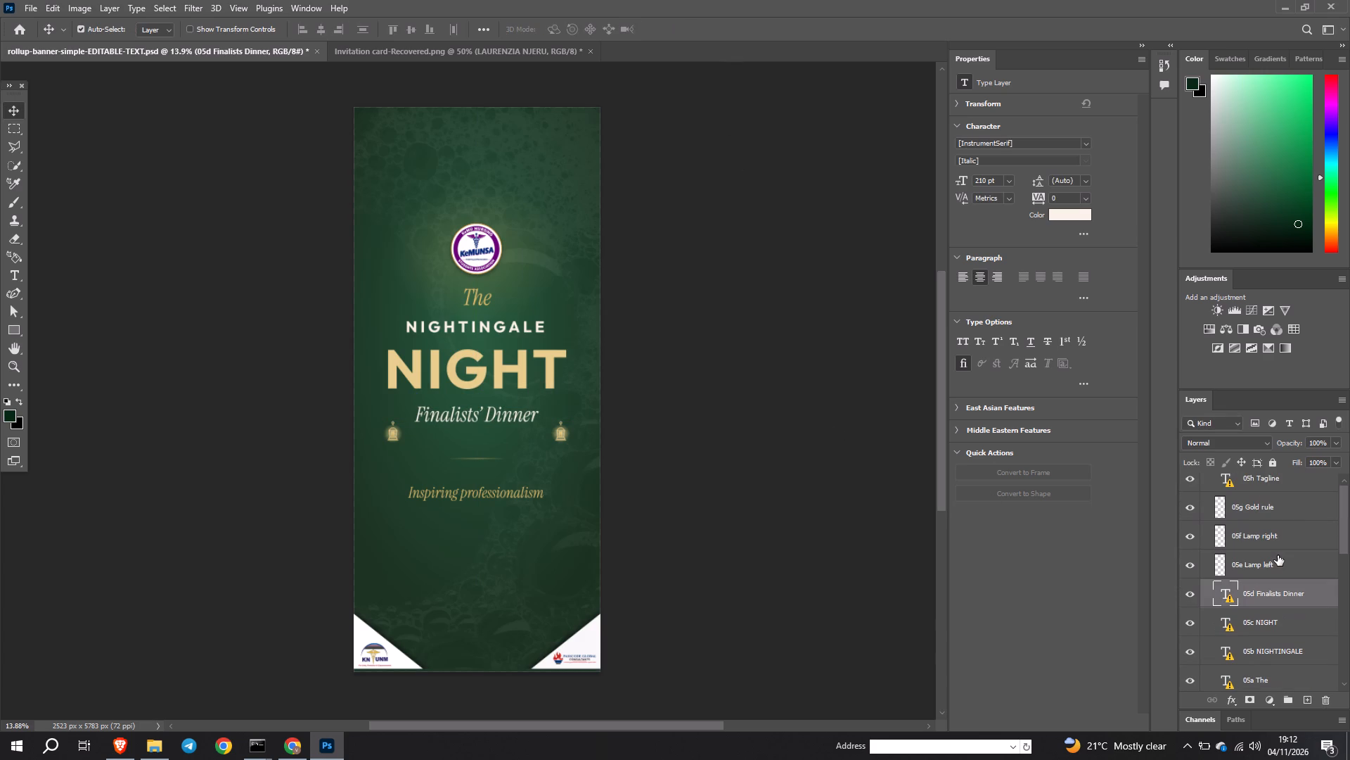
{"action": "left_click", "coordinate": [1278, 583]}
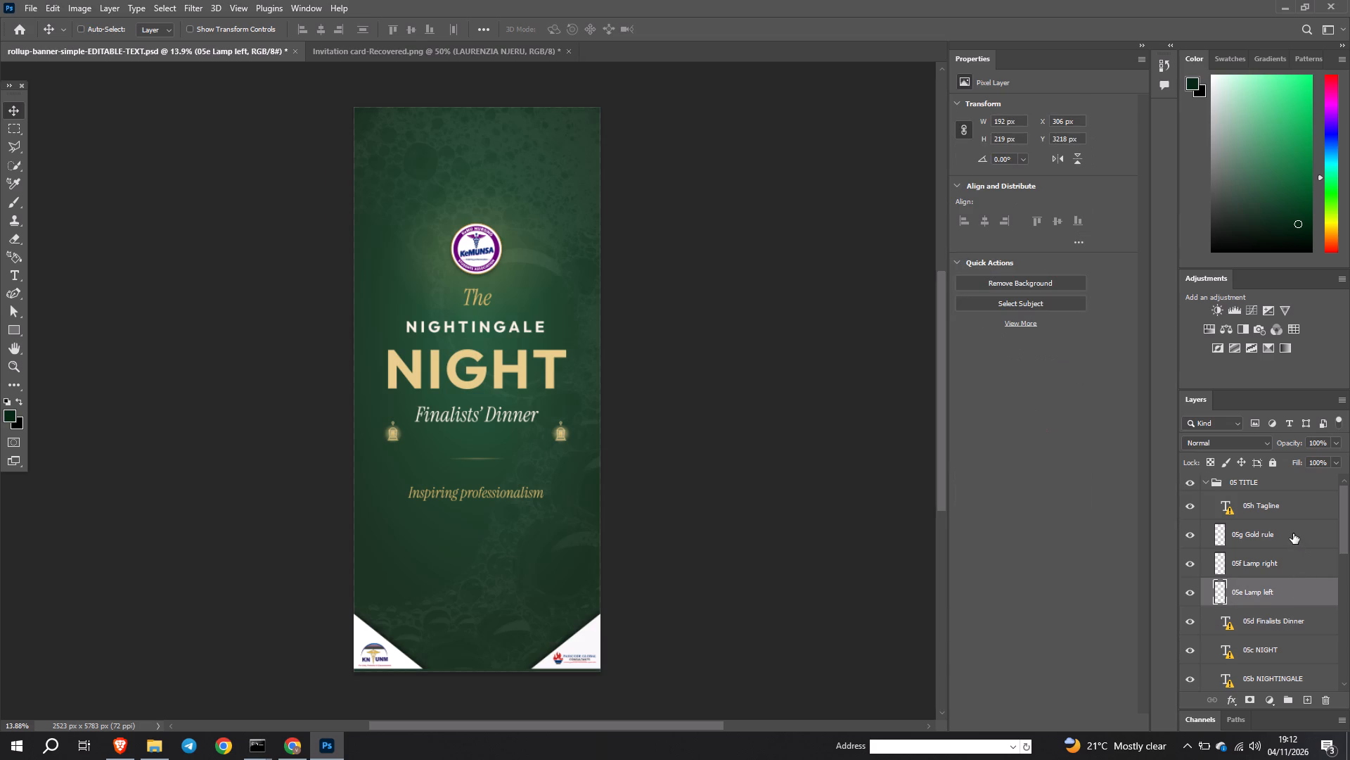
{"action": "left_click", "coordinate": [1286, 514], "text": "ctrl+shift"}
{"action": "key", "text": "ctrl+t"}
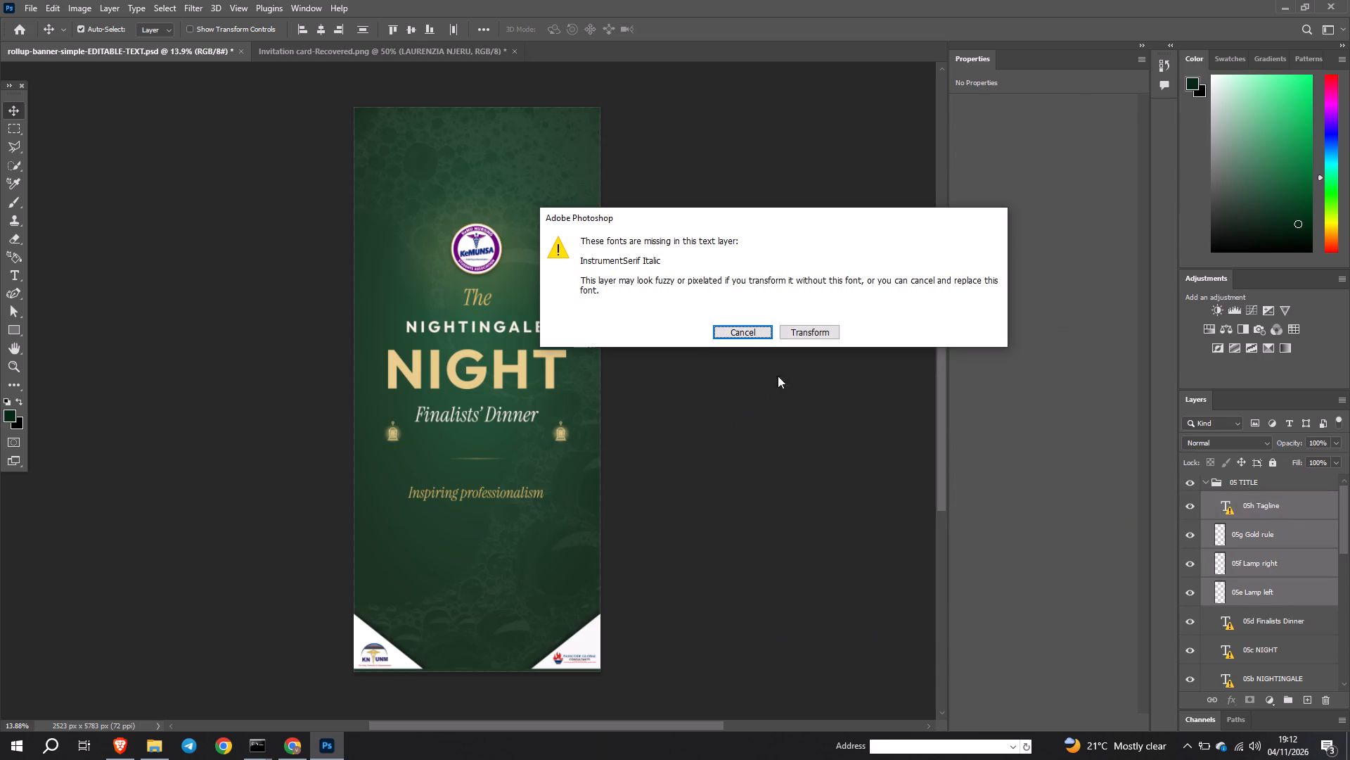
{"action": "left_click", "coordinate": [800, 339]}
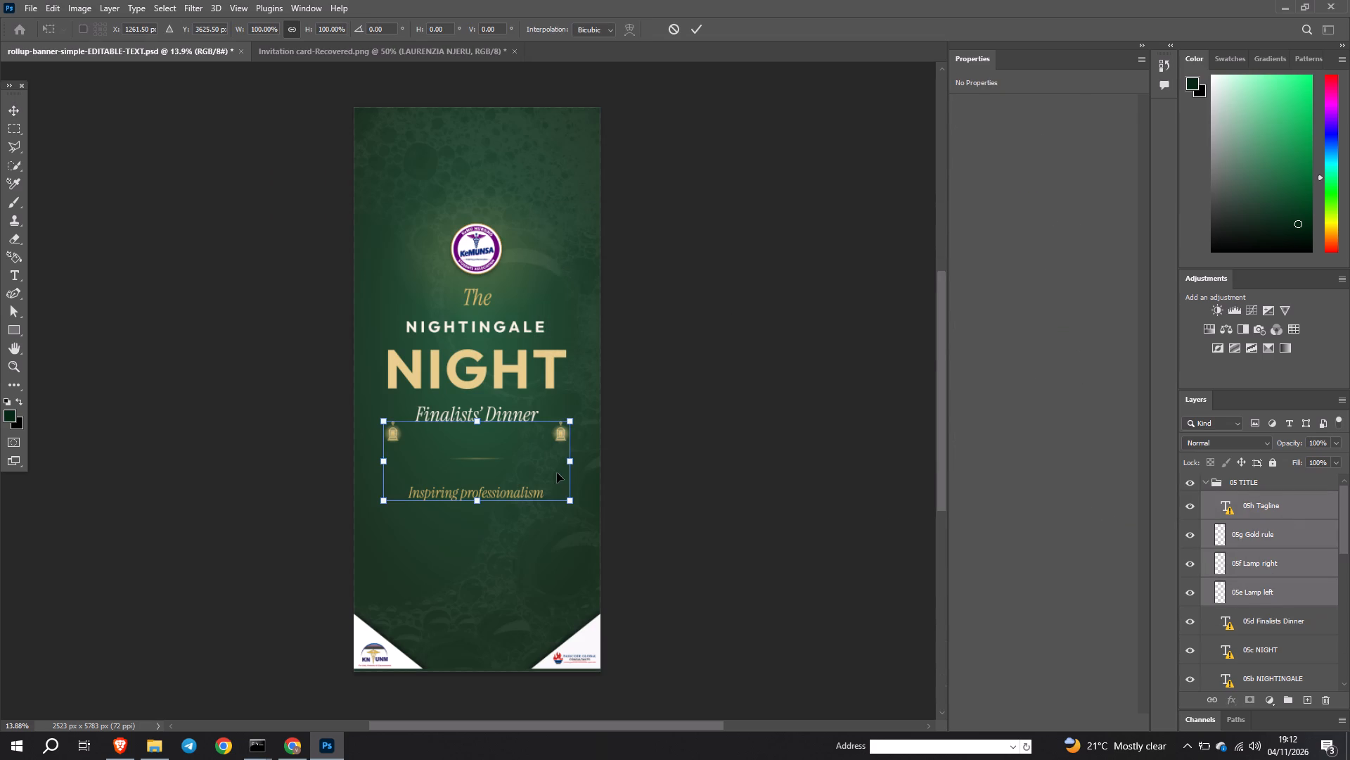
{"action": "left_click_drag", "start_coordinate": [503, 474], "coordinate": [500, 462]}
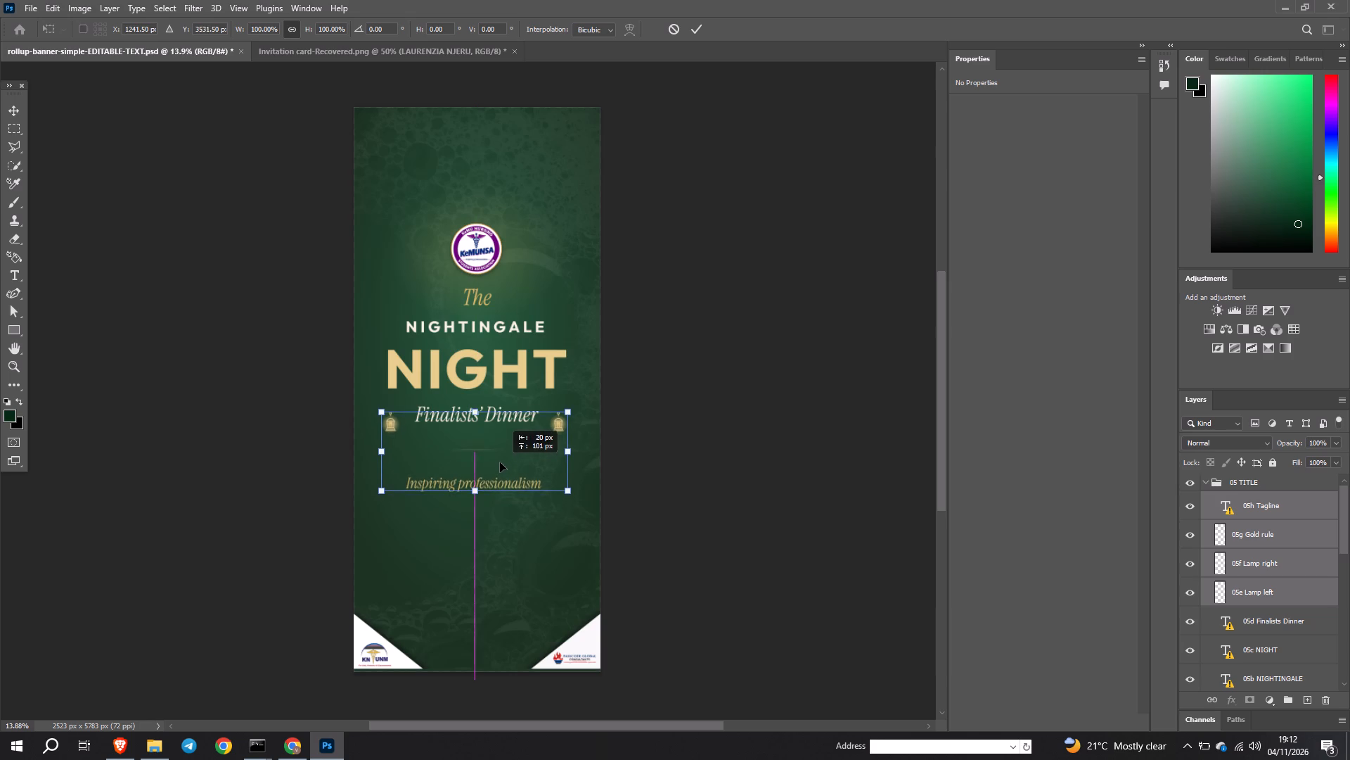
{"action": "left_click_drag", "start_coordinate": [500, 462], "coordinate": [499, 454]}
{"action": "left_click", "coordinate": [690, 29]}
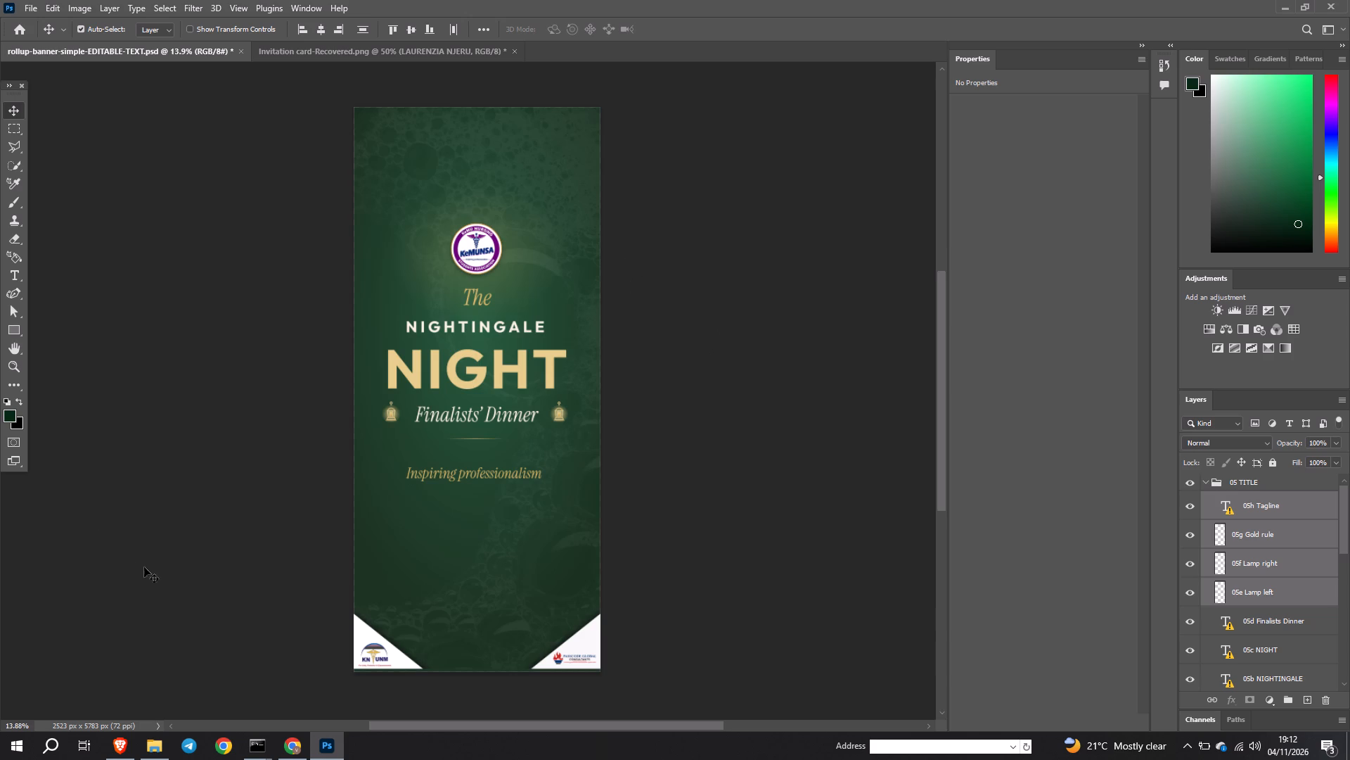
Collapse the 05 TITLE, 04 HEADER and 01 BACKGROUND layer groups and clear the layer selection.
{"action": "left_click", "coordinate": [1206, 482]}
{"action": "left_click", "coordinate": [1209, 502]}
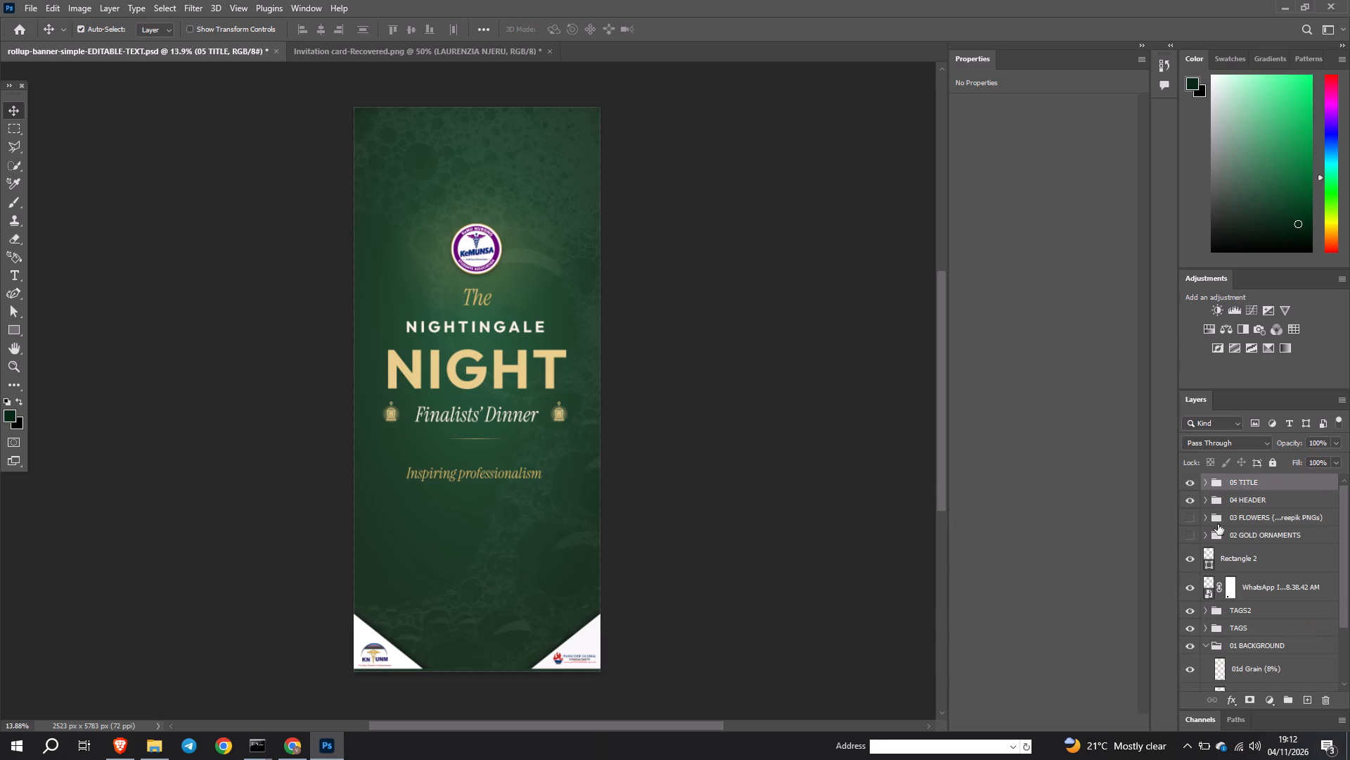
{"action": "scroll", "coordinate": [1211, 589], "scroll_direction": "down", "scroll_amount": 1}
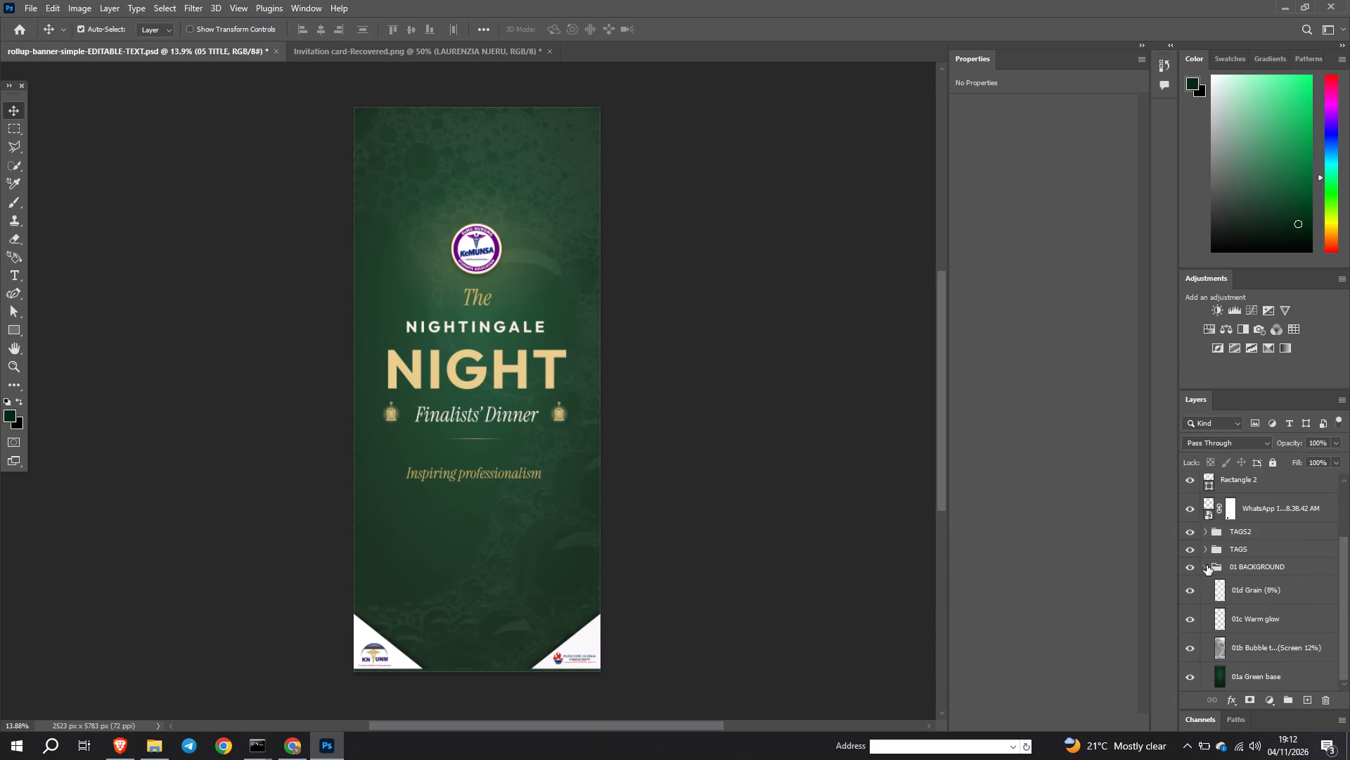
{"action": "left_click", "coordinate": [1207, 565]}
{"action": "left_click", "coordinate": [735, 513]}
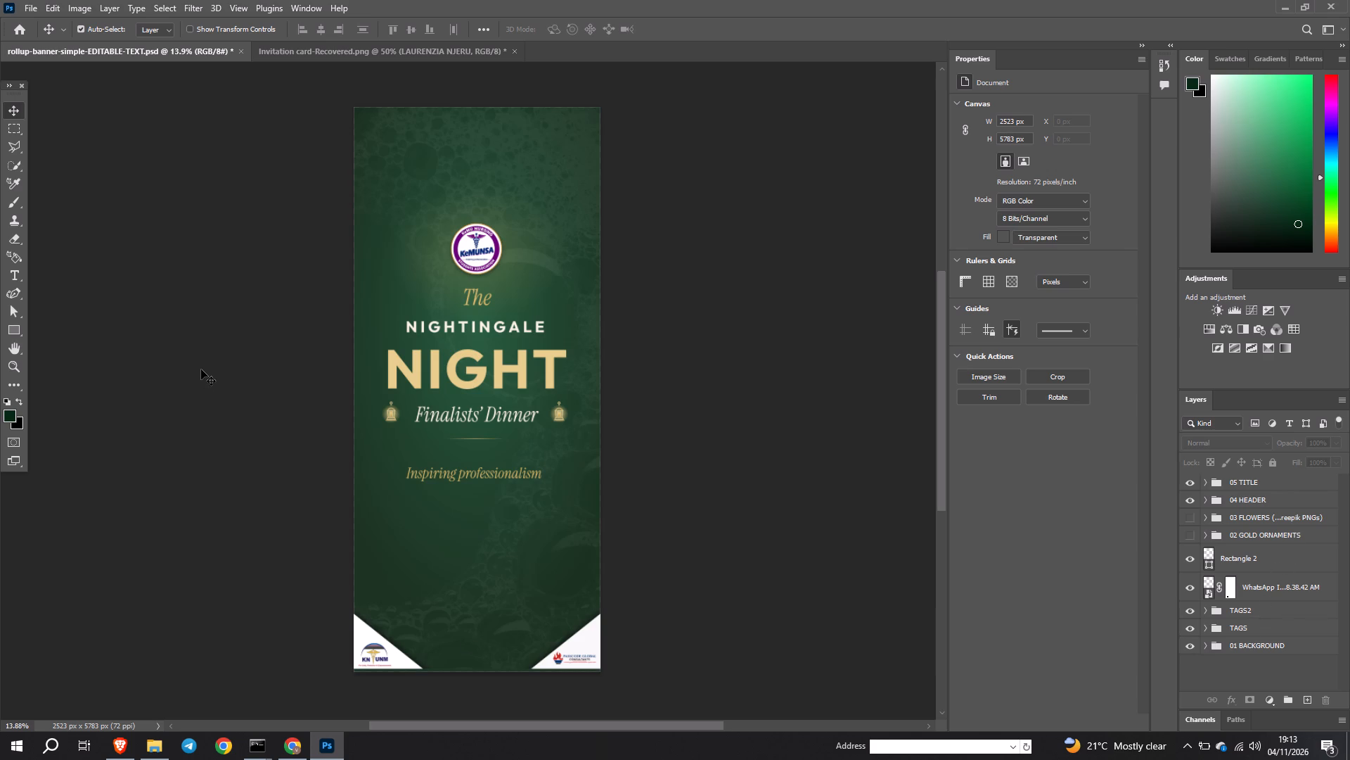
Add a new empty layer and place it directly above the TAGS2 group.
{"action": "left_click", "coordinate": [20, 330]}
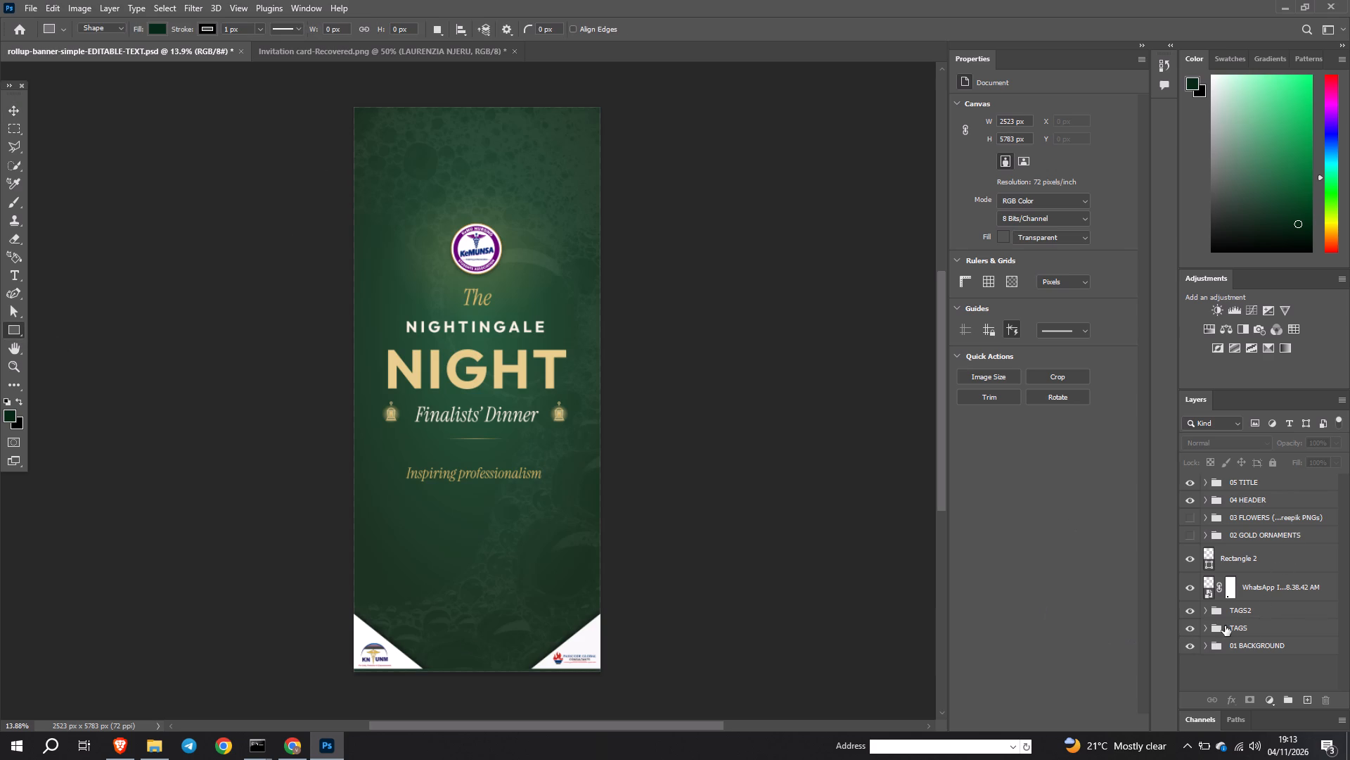
{"action": "left_click", "coordinate": [1304, 697]}
{"action": "left_click_drag", "start_coordinate": [1260, 489], "coordinate": [1243, 704]}
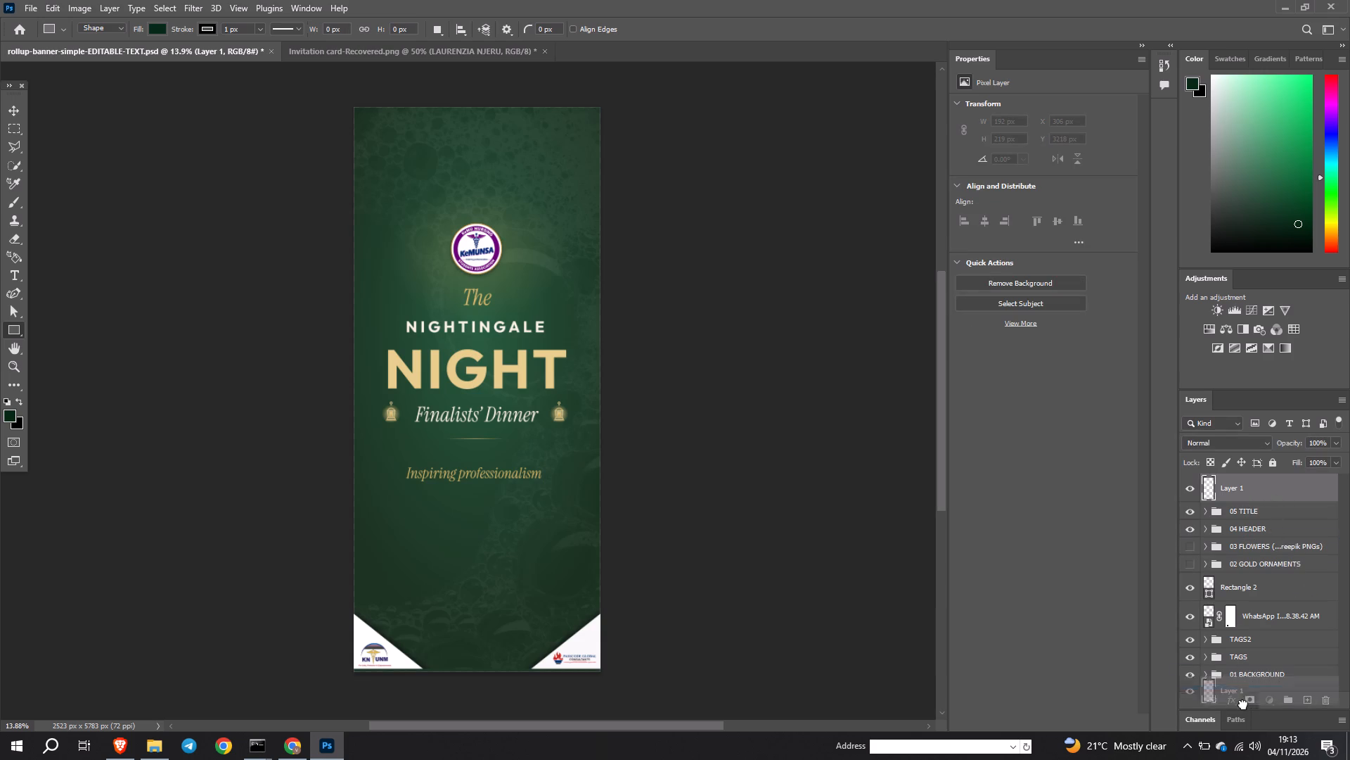
{"action": "left_click_drag", "start_coordinate": [1243, 704], "coordinate": [1273, 628]}
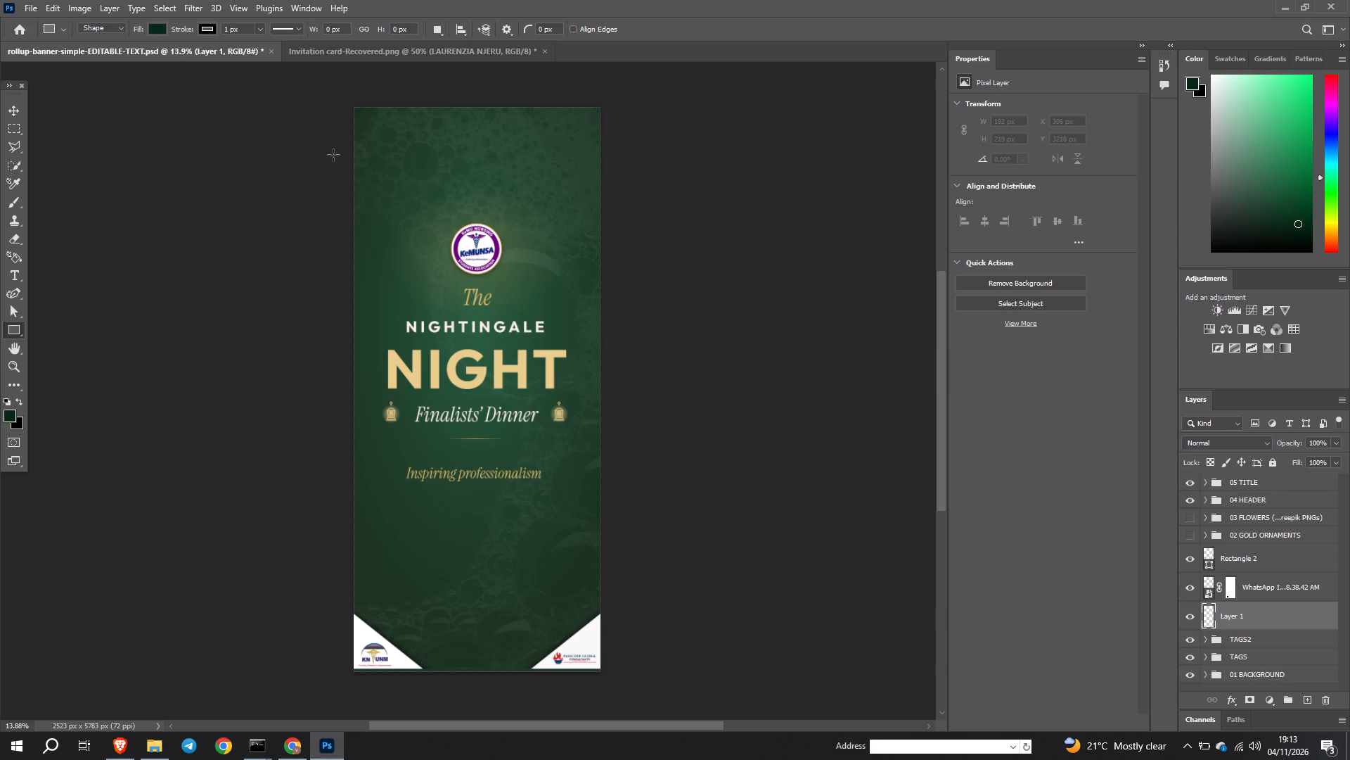
Draw a dark green rectangle about 3180 by 571 px across the banner's full width, above the KEMUNSA logo.
{"action": "left_click_drag", "start_coordinate": [333, 154], "coordinate": [645, 208]}
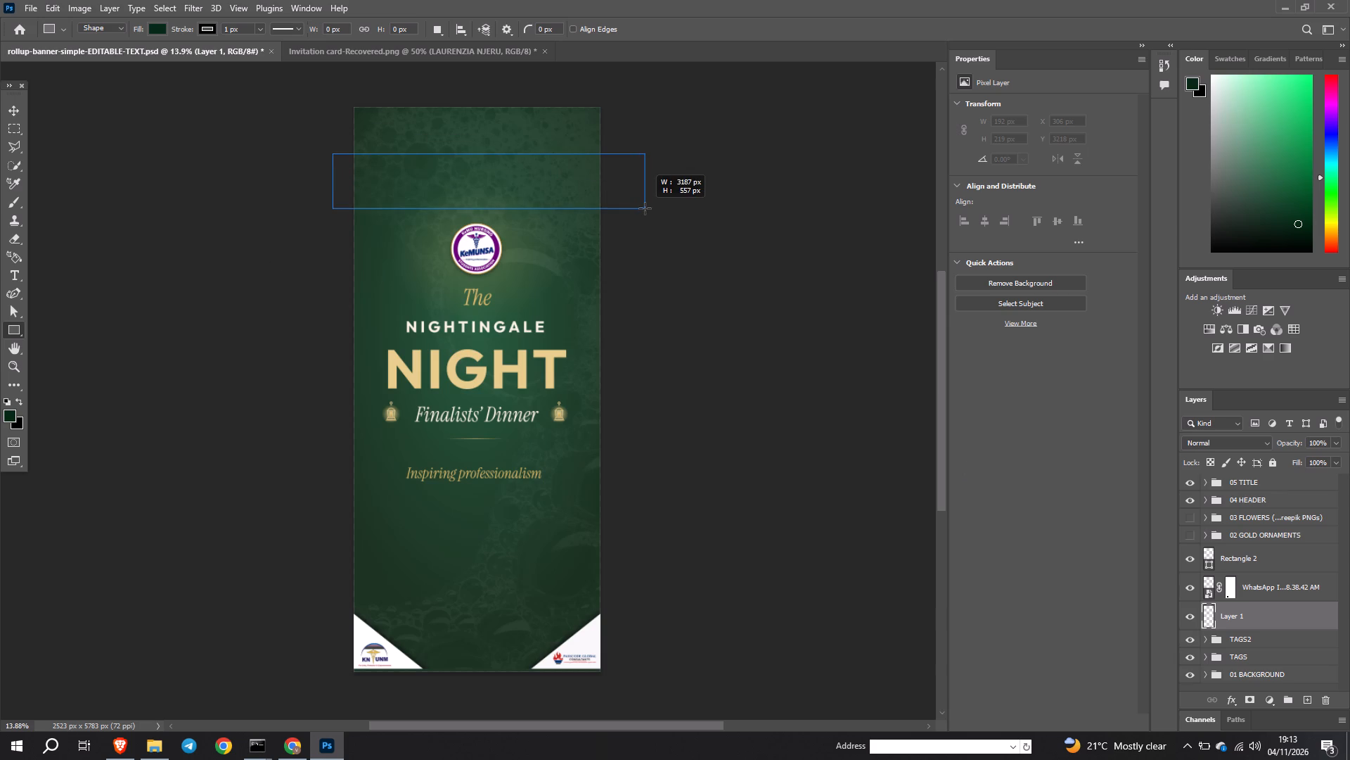
{"action": "left_click_drag", "start_coordinate": [645, 208], "coordinate": [644, 210]}
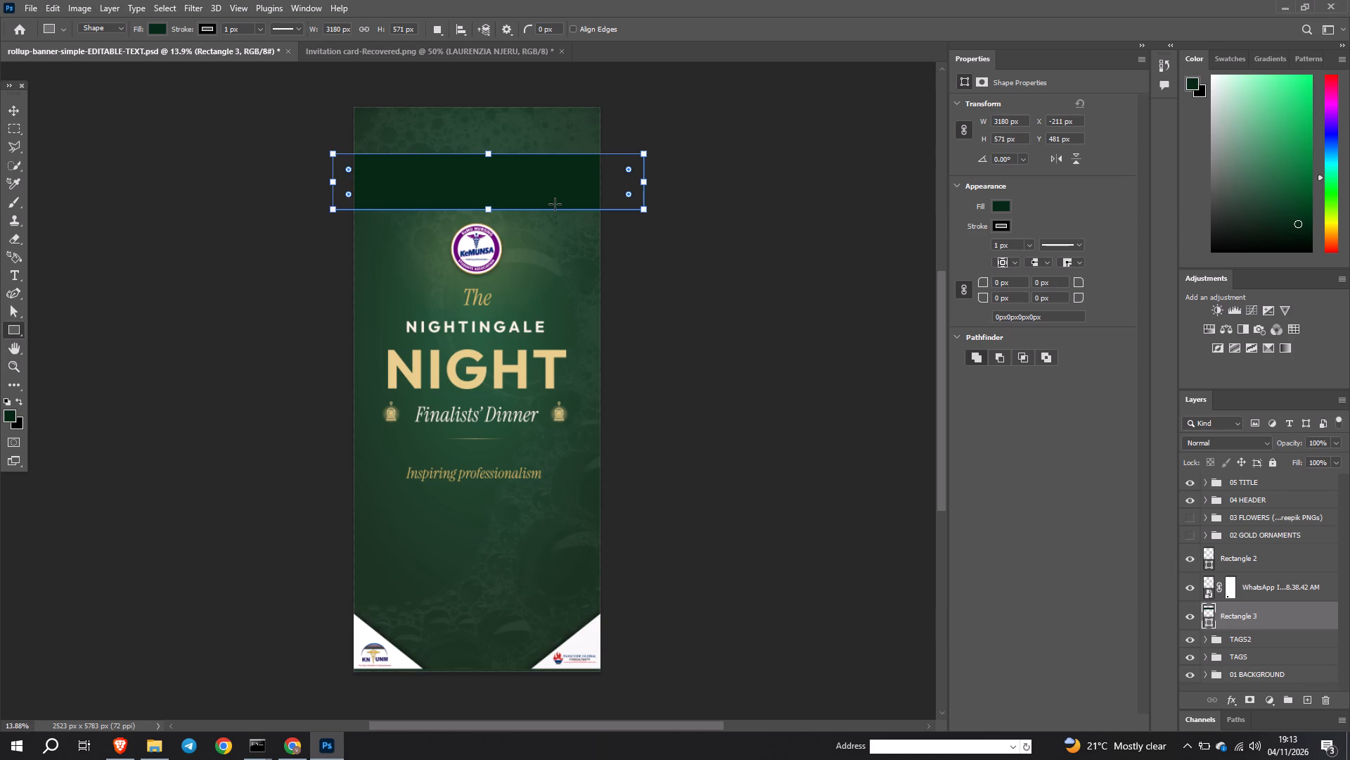
{"action": "left_click", "coordinate": [22, 113]}
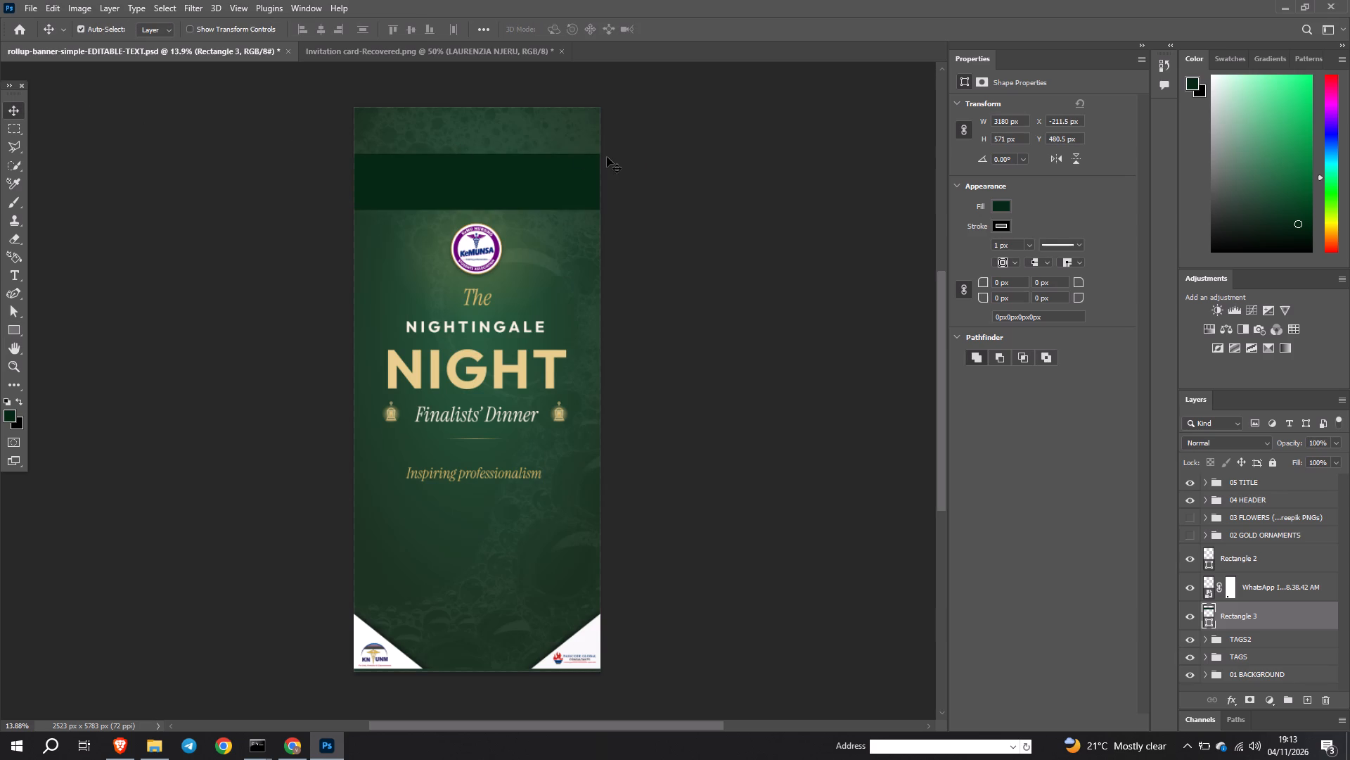
{"action": "key", "text": "ctrl+t"}
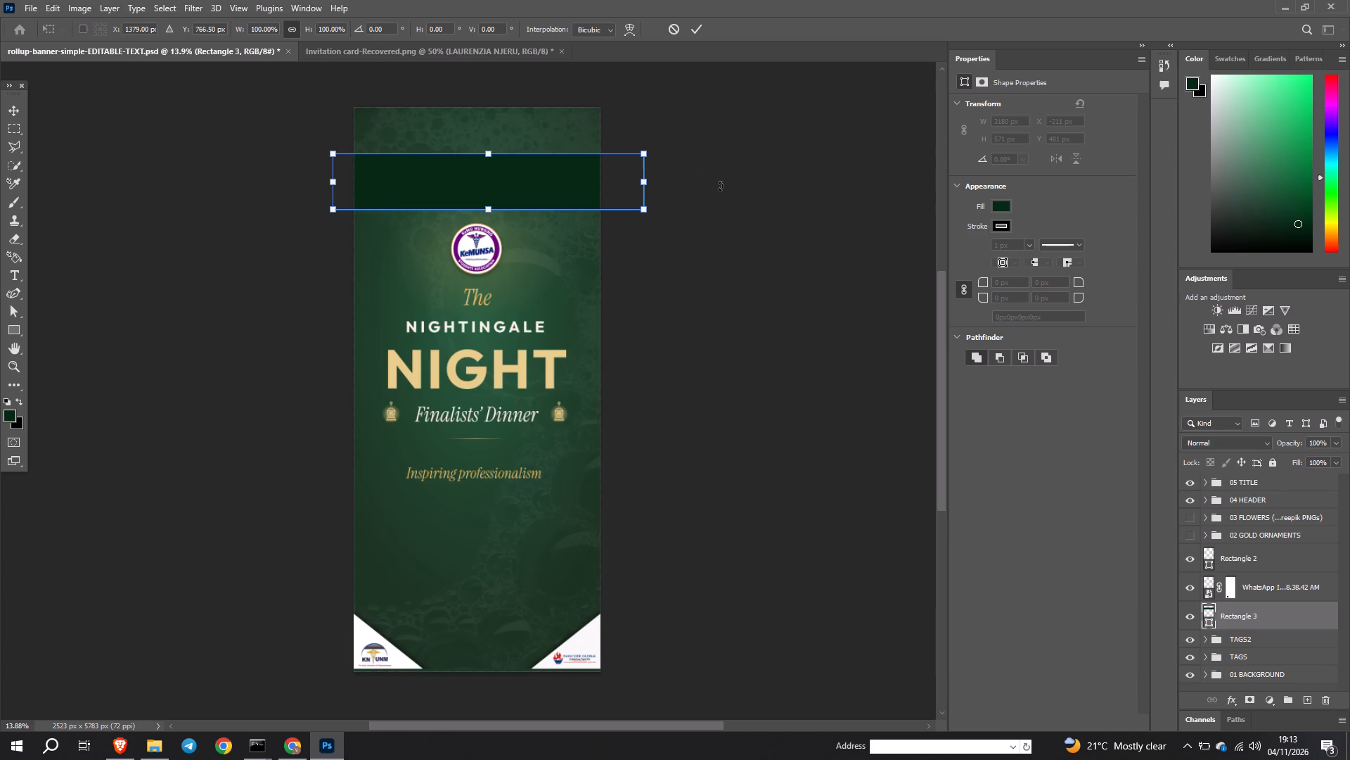
{"action": "left_click", "coordinate": [697, 29]}
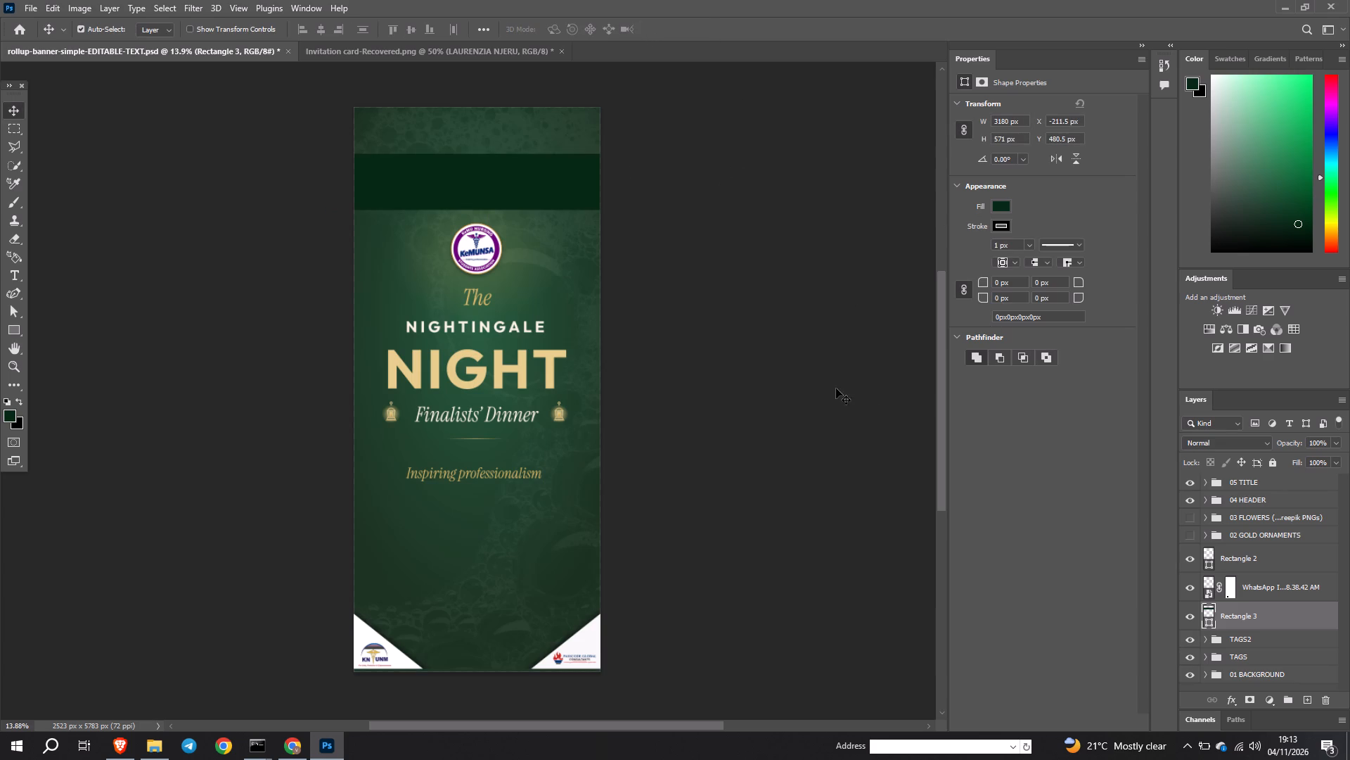
Remove the stroke from the dark green rectangle above the logo.
{"action": "left_click", "coordinate": [1002, 232]}
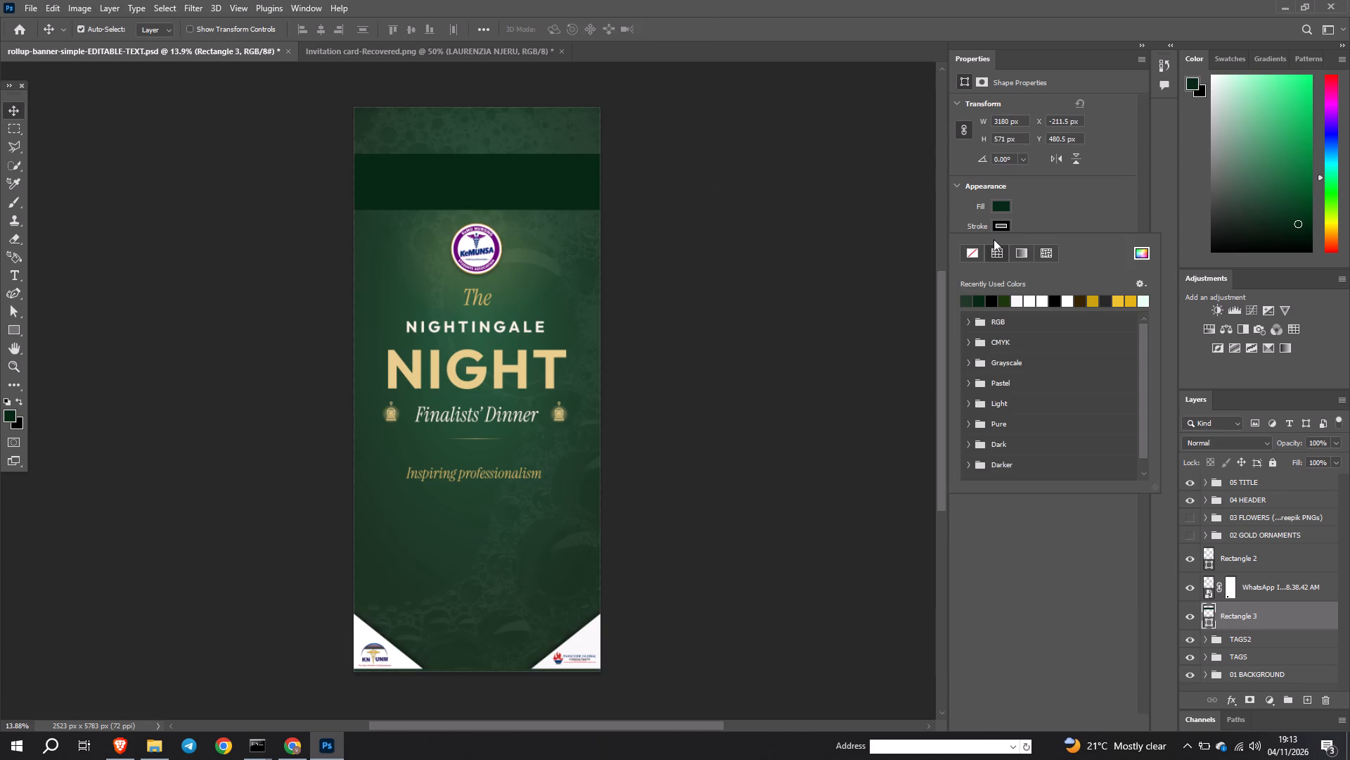
{"action": "left_click", "coordinate": [972, 248]}
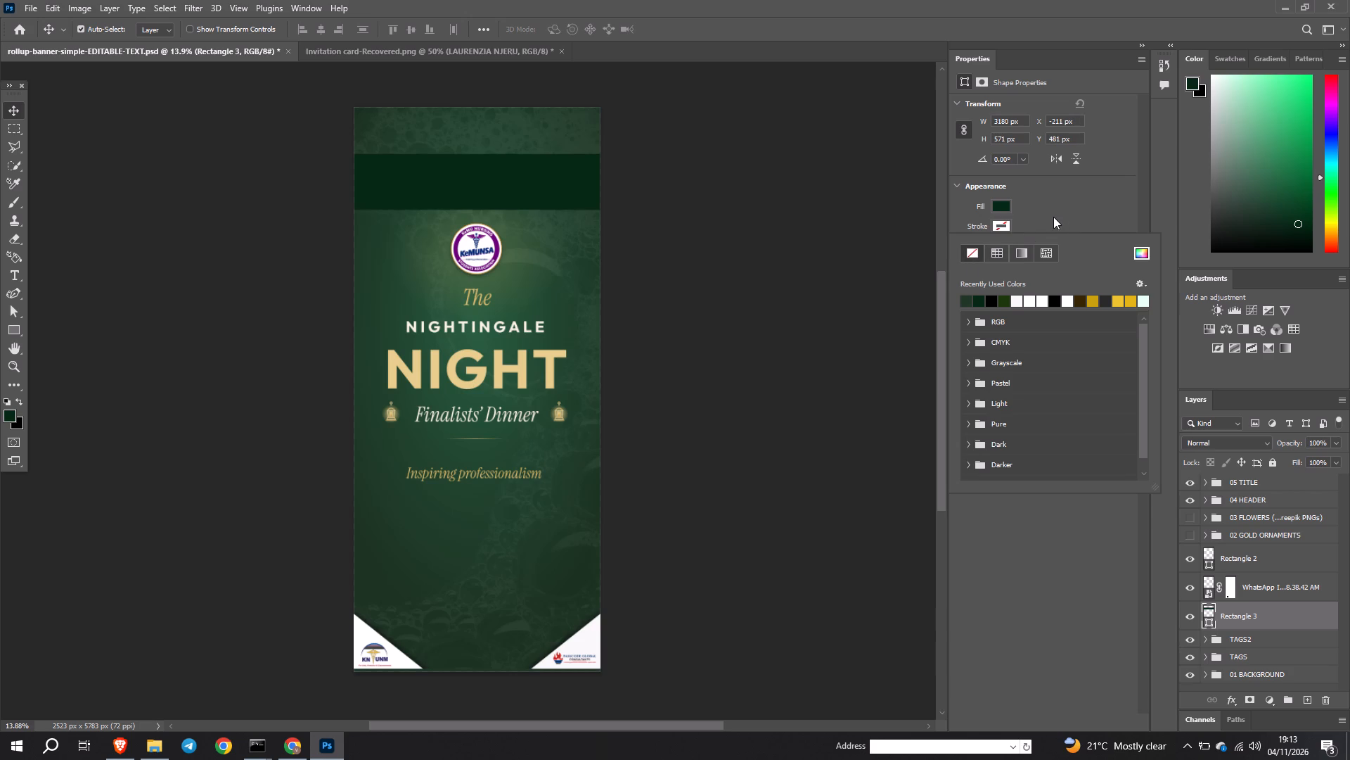
{"action": "left_click", "coordinate": [969, 248]}
{"action": "left_click", "coordinate": [1047, 221]}
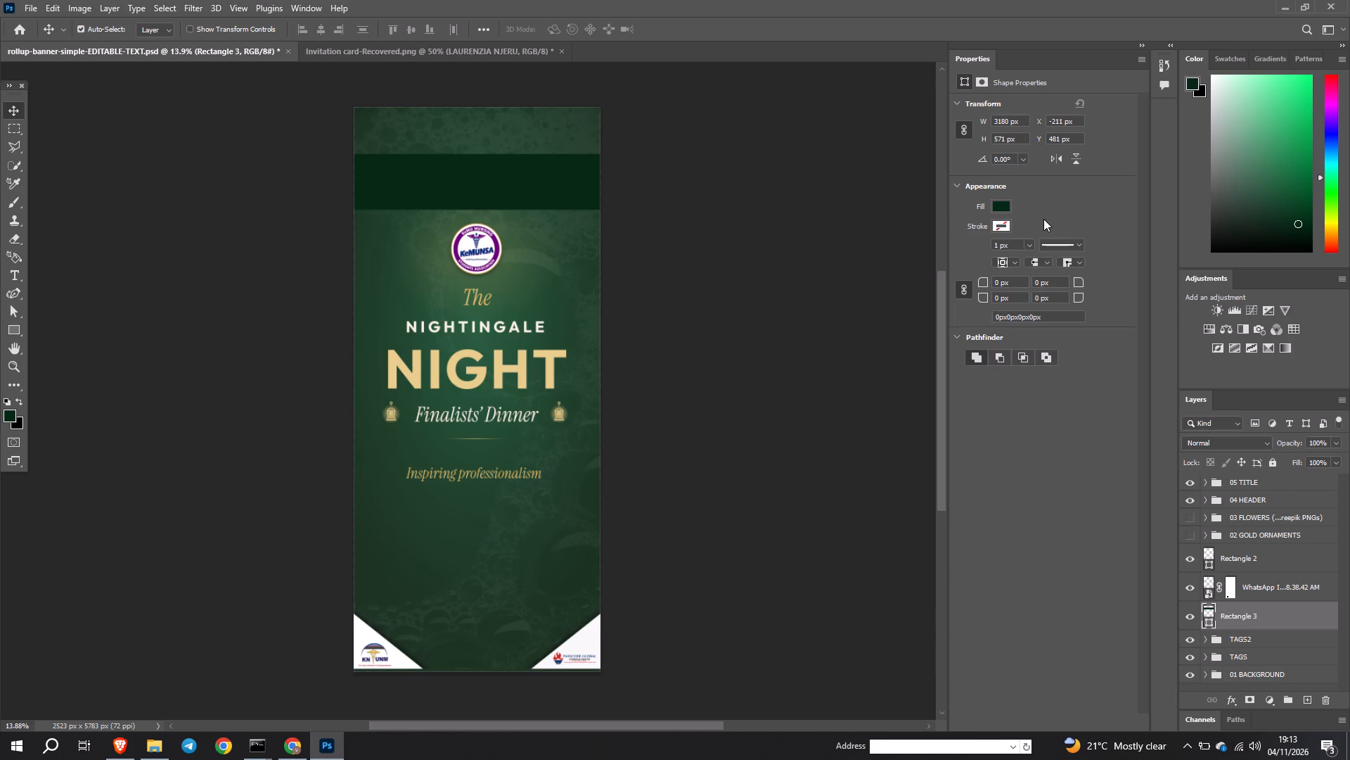
Duplicate the 01 BACKGROUND group and hide the original, leaving only the copy visible.
{"action": "left_click", "coordinate": [1252, 674]}
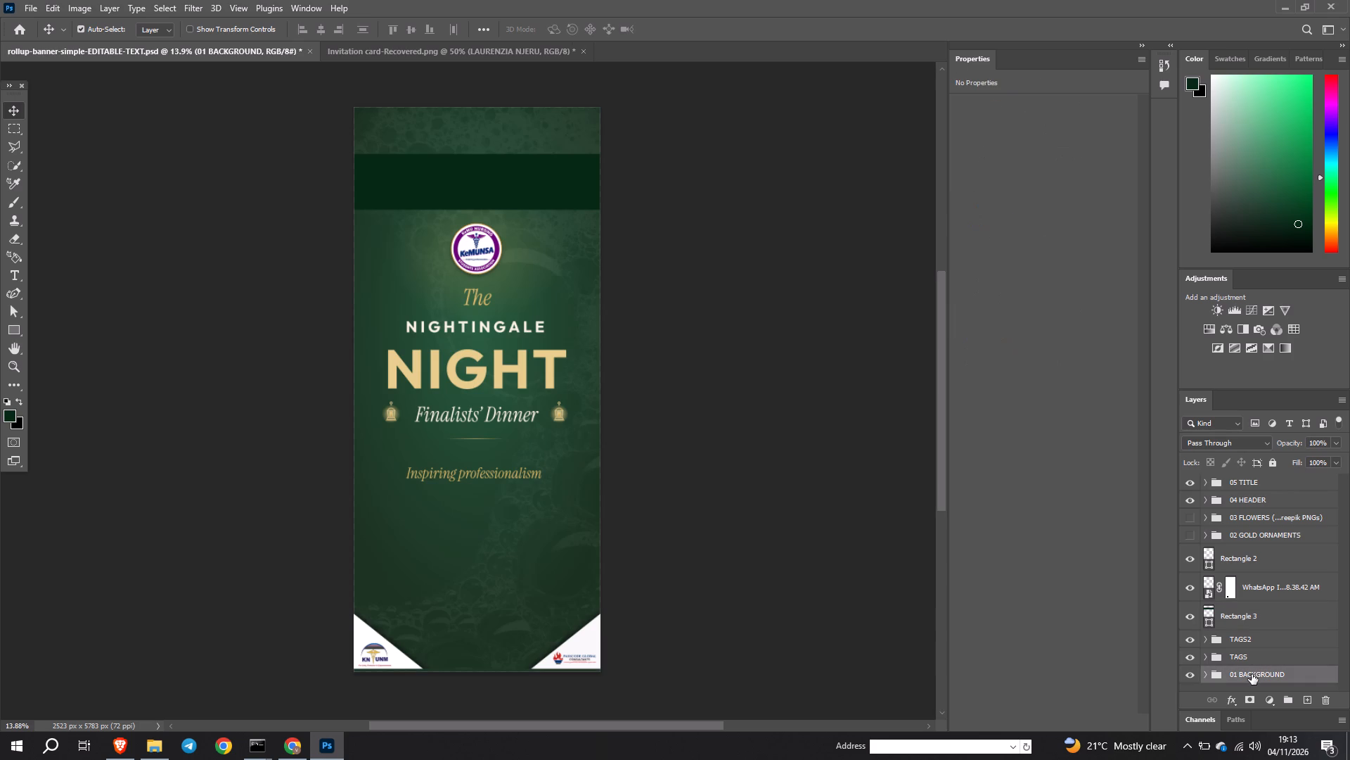
{"action": "key", "text": "ctrl+j"}
{"action": "scroll", "coordinate": [1261, 657], "scroll_direction": "down", "scroll_amount": 4}
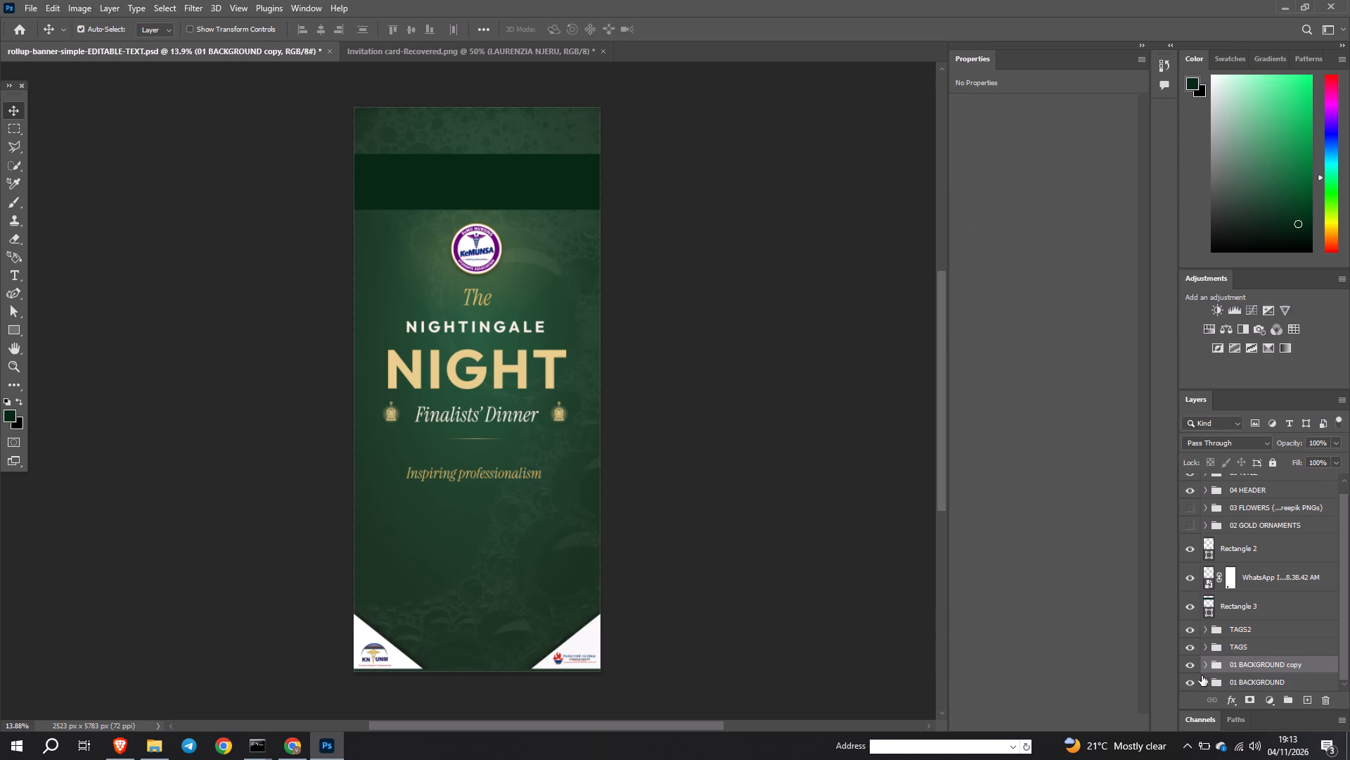
{"action": "left_click", "coordinate": [1190, 682]}
{"action": "left_click", "coordinate": [1190, 669]}
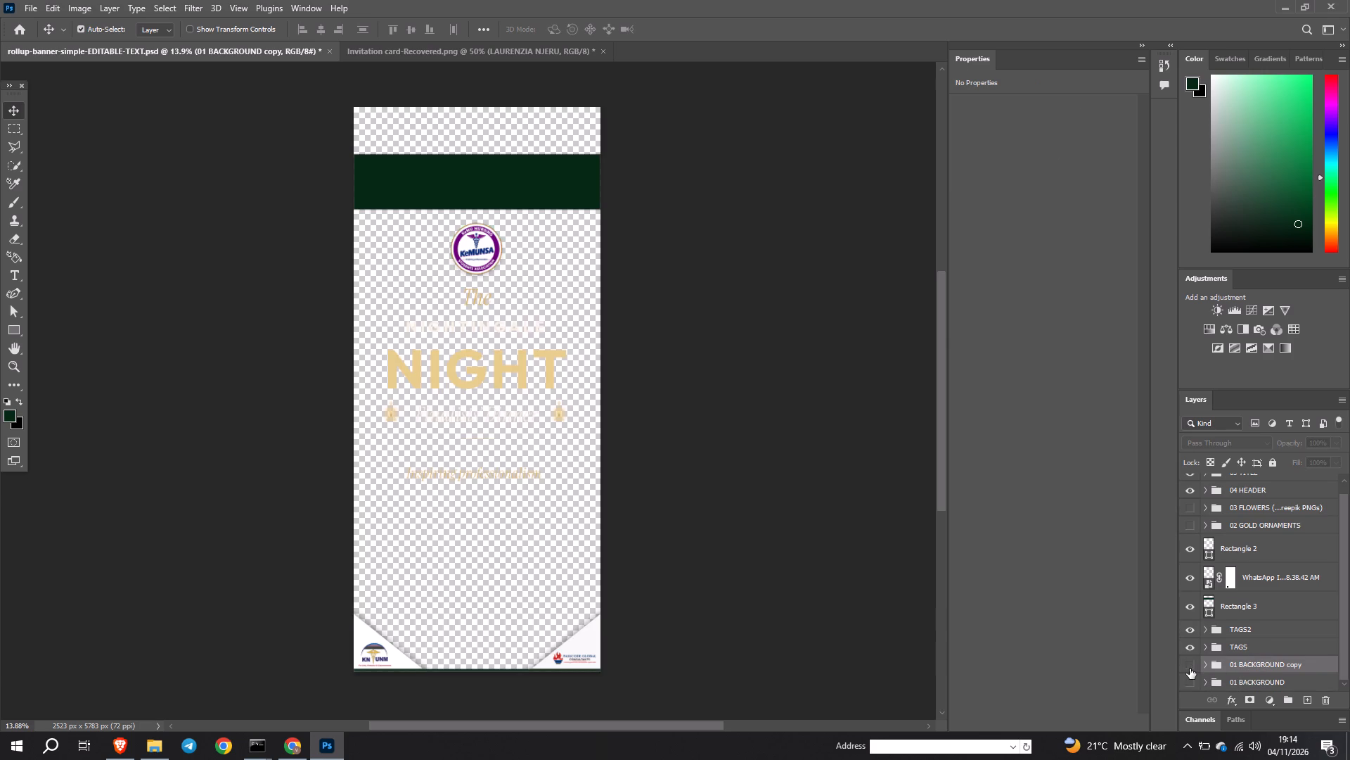
{"action": "left_click", "coordinate": [1190, 669]}
Convert the duplicated 01 BACKGROUND group to a smart object.
{"action": "right_click", "coordinate": [1251, 667]}
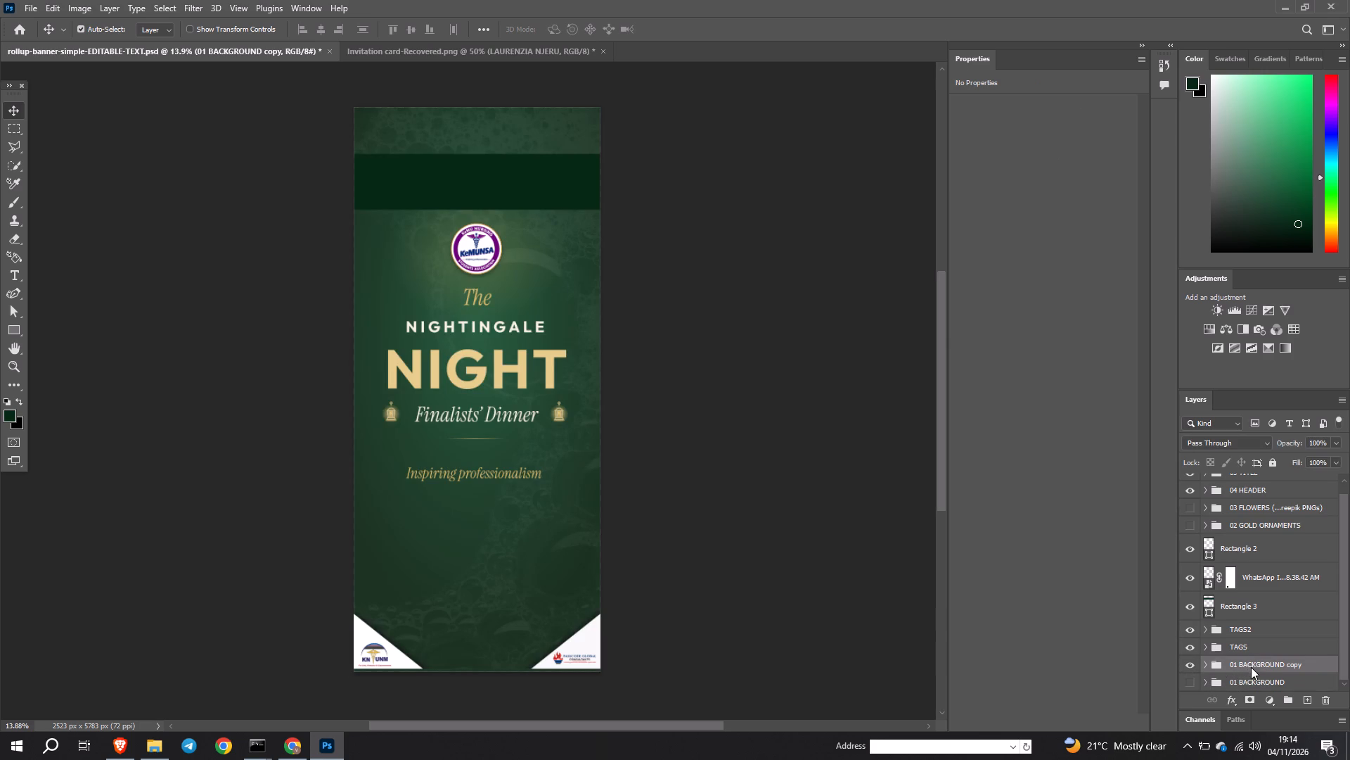
{"action": "left_click", "coordinate": [1263, 279]}
Move the Rectangle 3 layer below the TAGS group, directly above the background copy.
{"action": "scroll", "coordinate": [1279, 630], "scroll_direction": "up", "scroll_amount": 1}
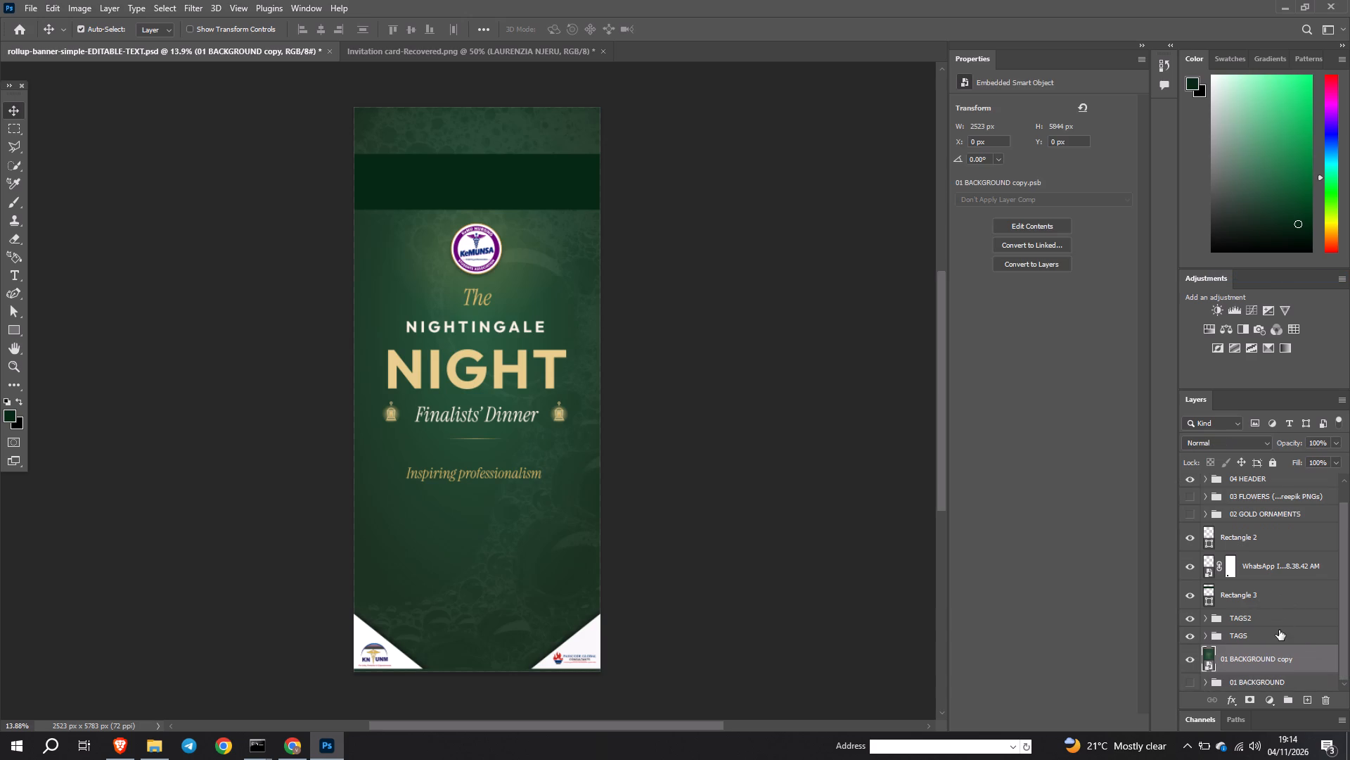
{"action": "scroll", "coordinate": [1279, 630], "scroll_direction": "up", "scroll_amount": 1}
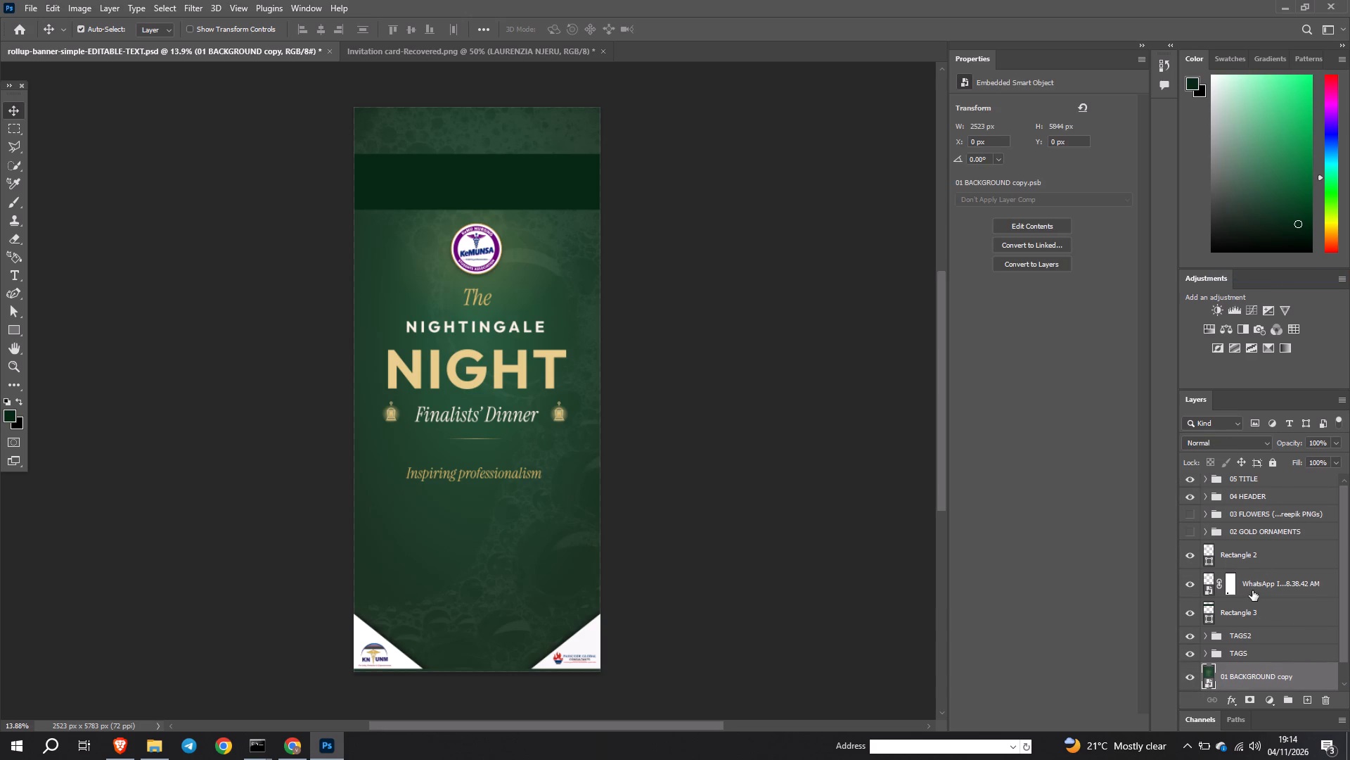
{"action": "scroll", "coordinate": [1266, 571], "scroll_direction": "down", "scroll_amount": 2}
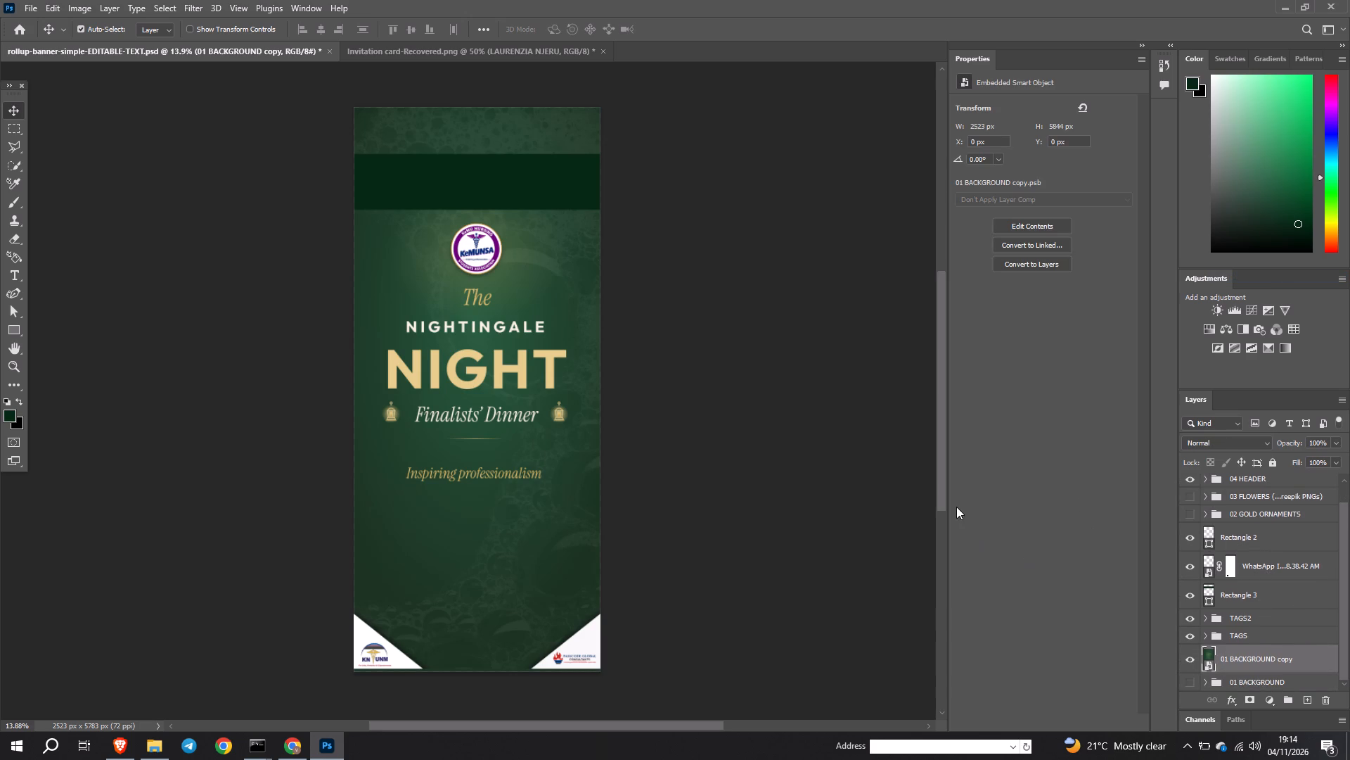
{"action": "left_click", "coordinate": [1261, 600]}
{"action": "left_click_drag", "start_coordinate": [1289, 595], "coordinate": [1281, 654]}
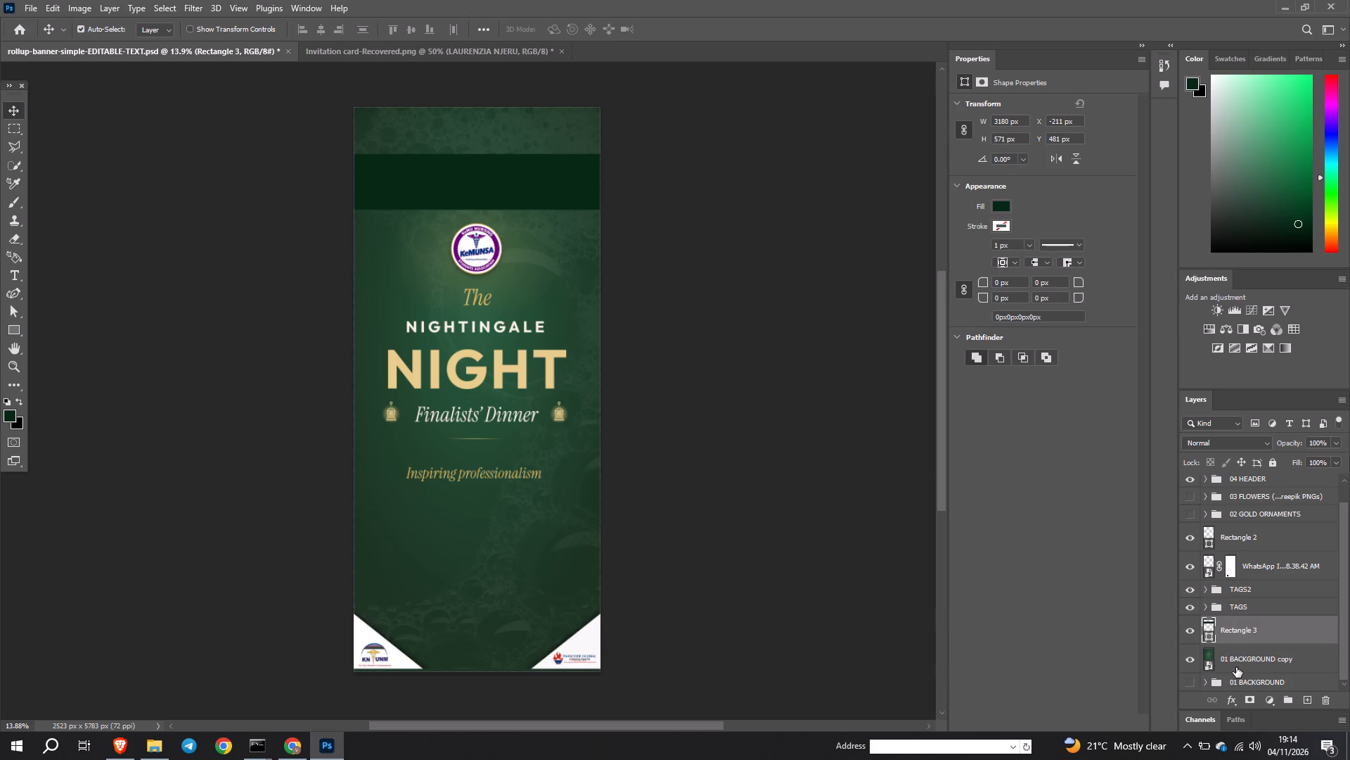
Place the background copy directly above Rectangle 3 and clip it to the rectangle's shape.
{"action": "left_click", "coordinate": [1249, 652]}
{"action": "left_click_drag", "start_coordinate": [1258, 664], "coordinate": [1259, 619]}
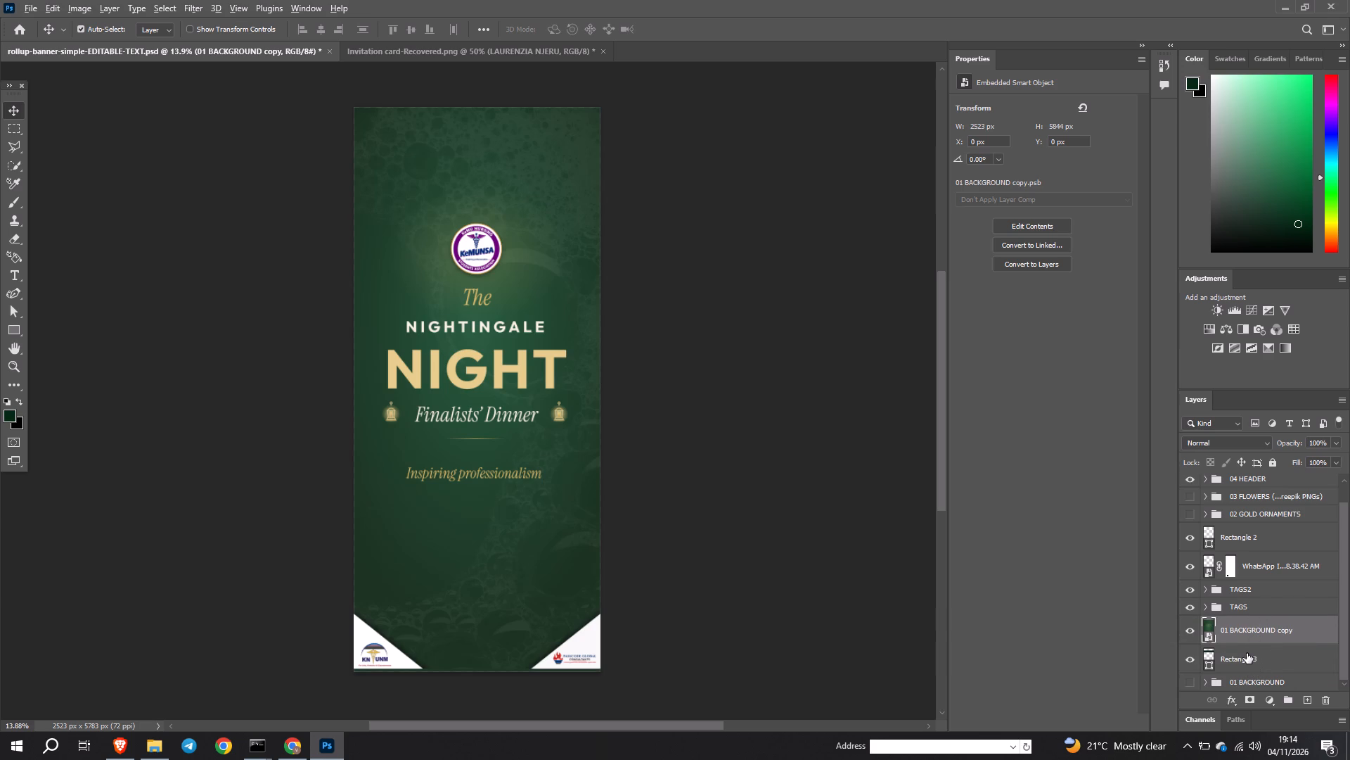
{"action": "left_click", "coordinate": [1241, 646], "text": "alt"}
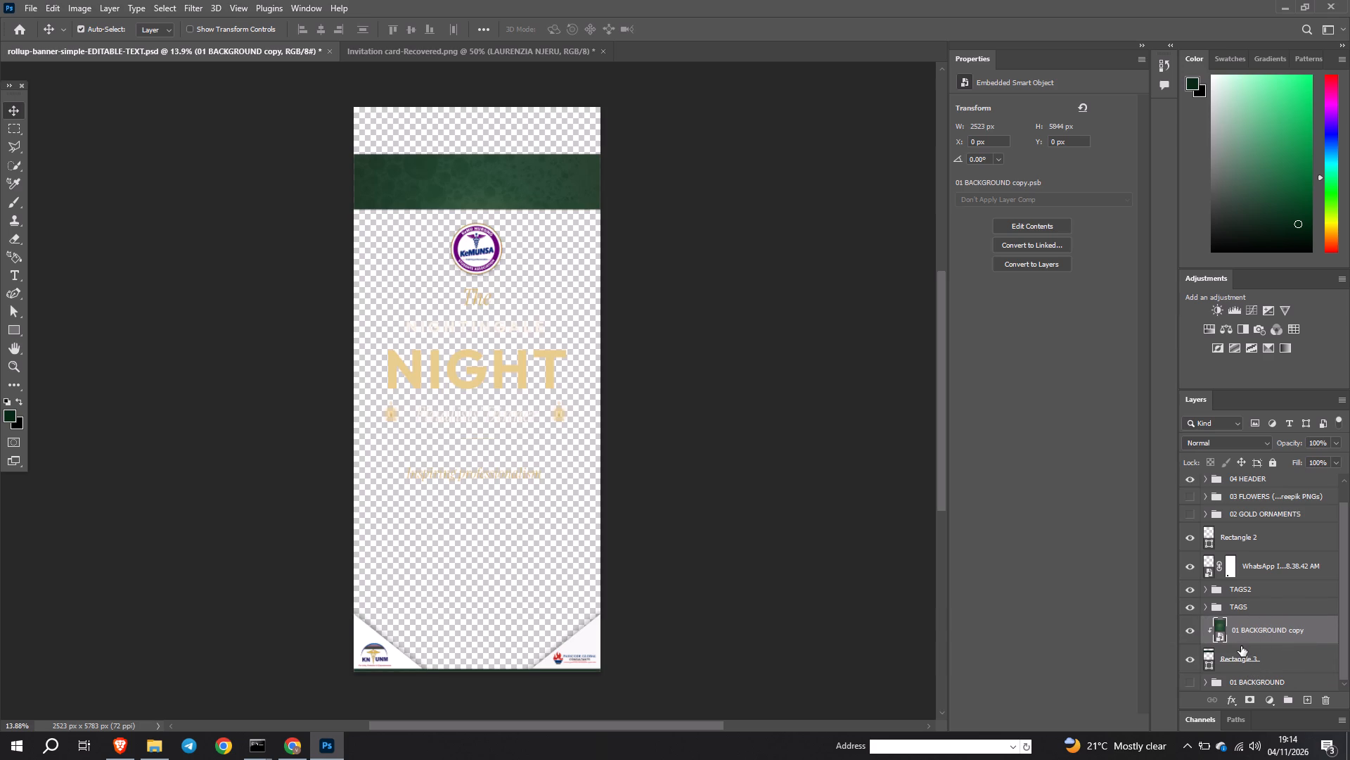
Show the original 01 BACKGROUND group again.
{"action": "left_click", "coordinate": [1192, 683]}
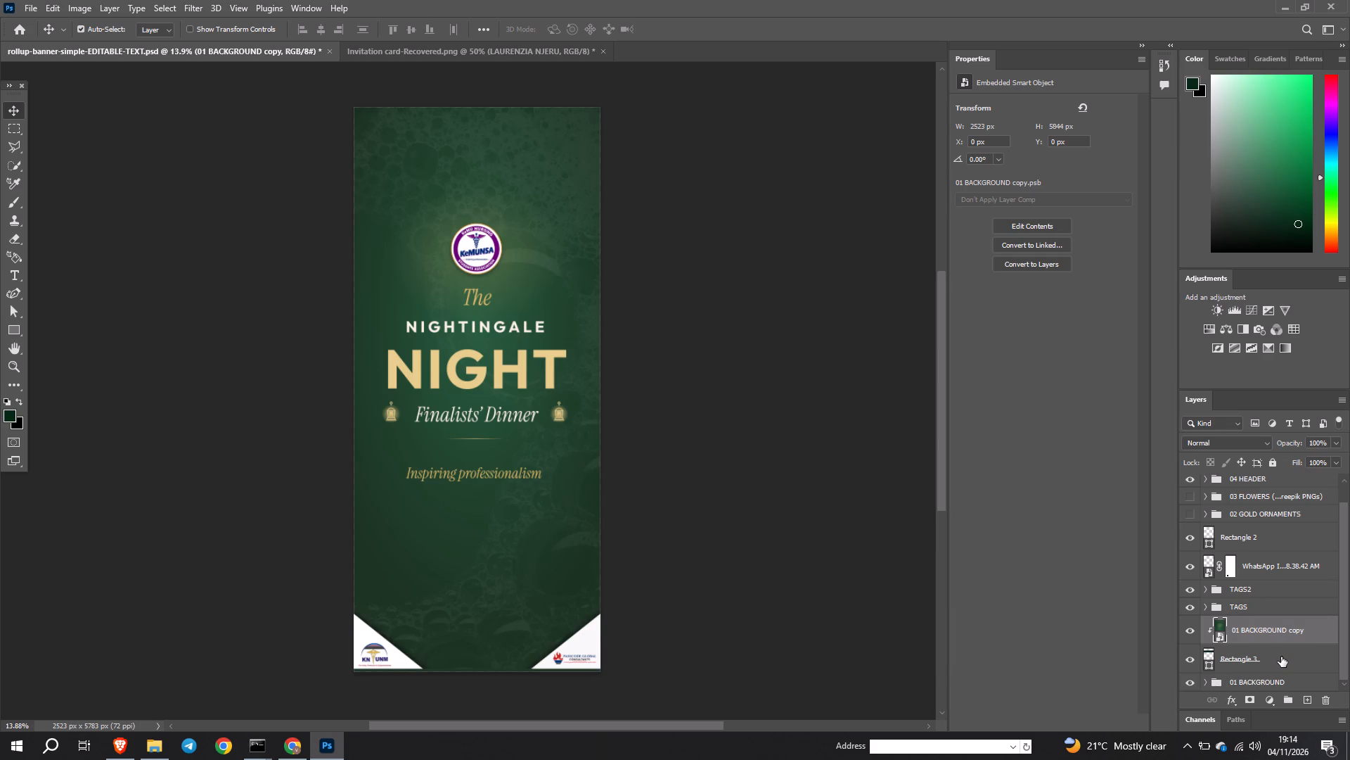
Add a drop shadow effect to the Rectangle 3 layer.
{"action": "left_click", "coordinate": [1280, 666]}
{"action": "left_click", "coordinate": [1231, 700]}
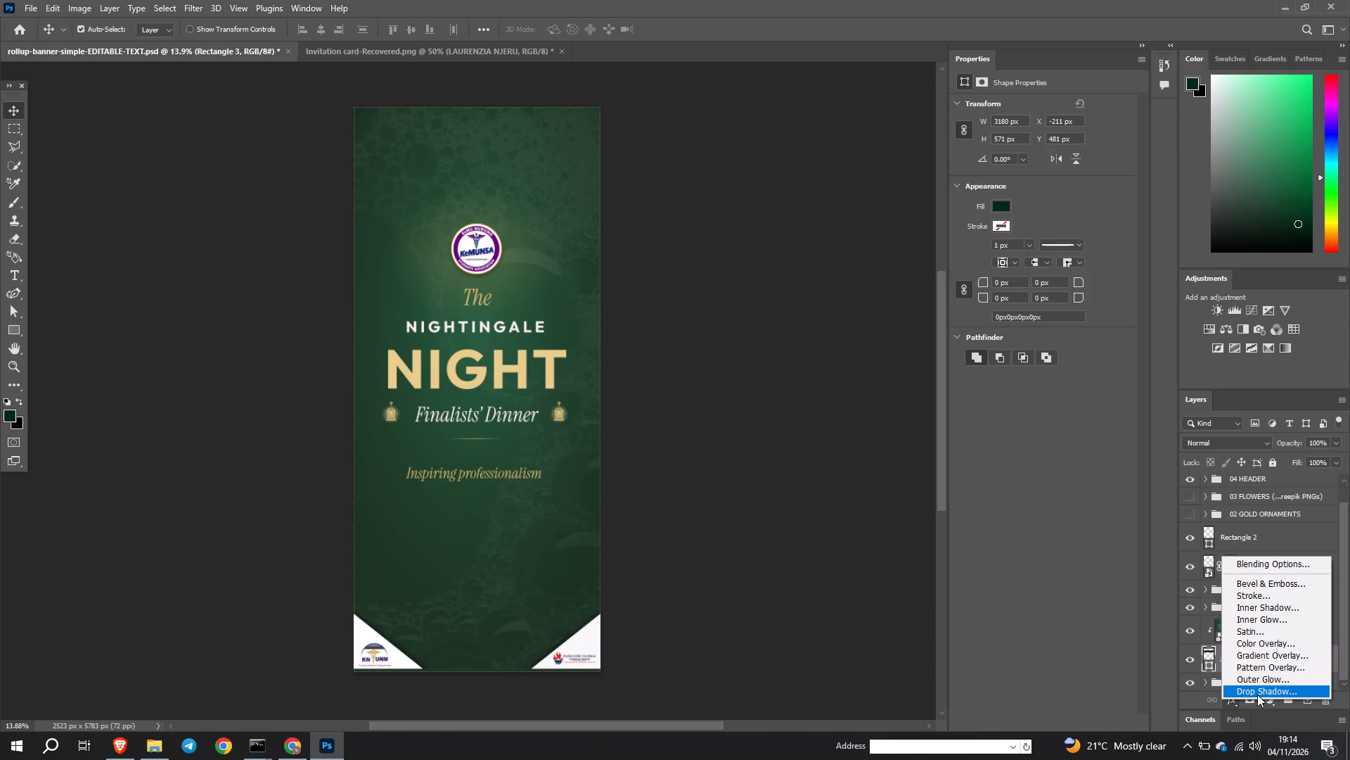
{"action": "left_click", "coordinate": [1257, 695]}
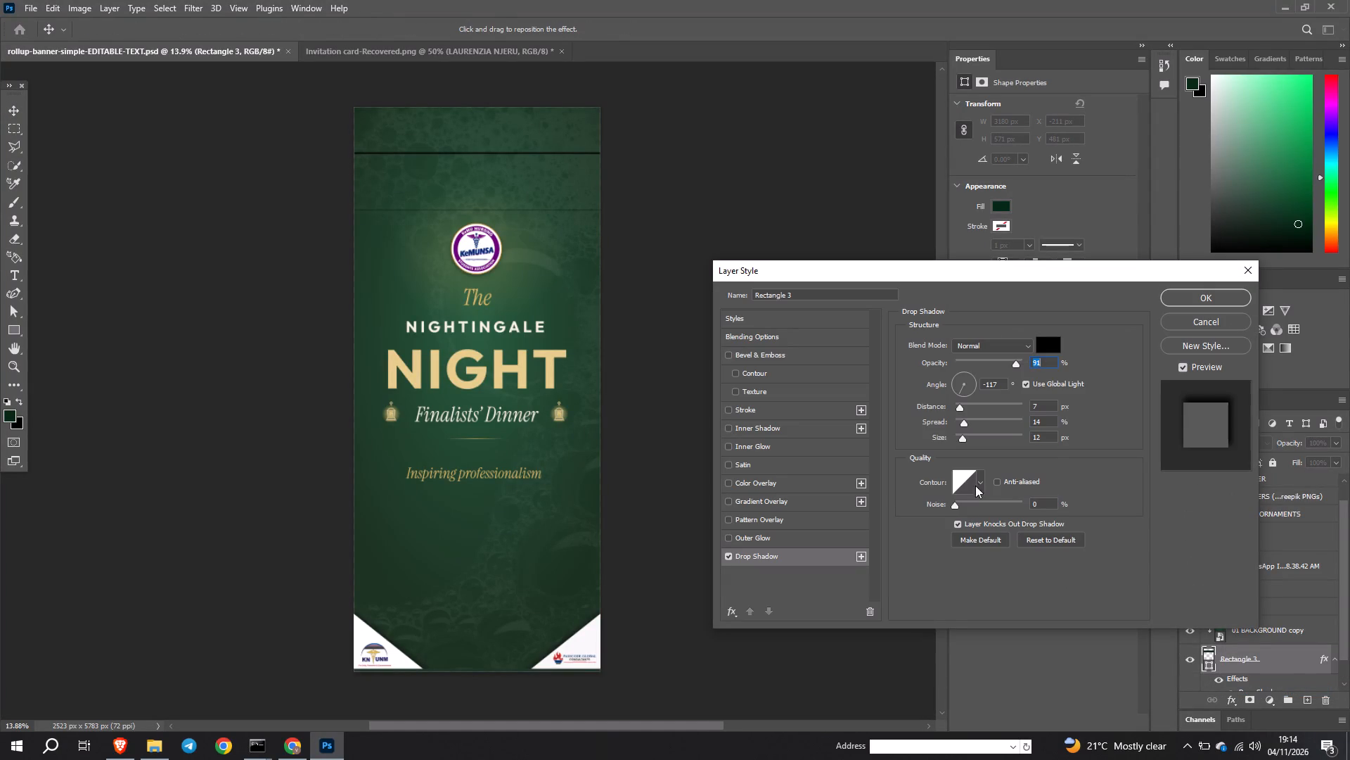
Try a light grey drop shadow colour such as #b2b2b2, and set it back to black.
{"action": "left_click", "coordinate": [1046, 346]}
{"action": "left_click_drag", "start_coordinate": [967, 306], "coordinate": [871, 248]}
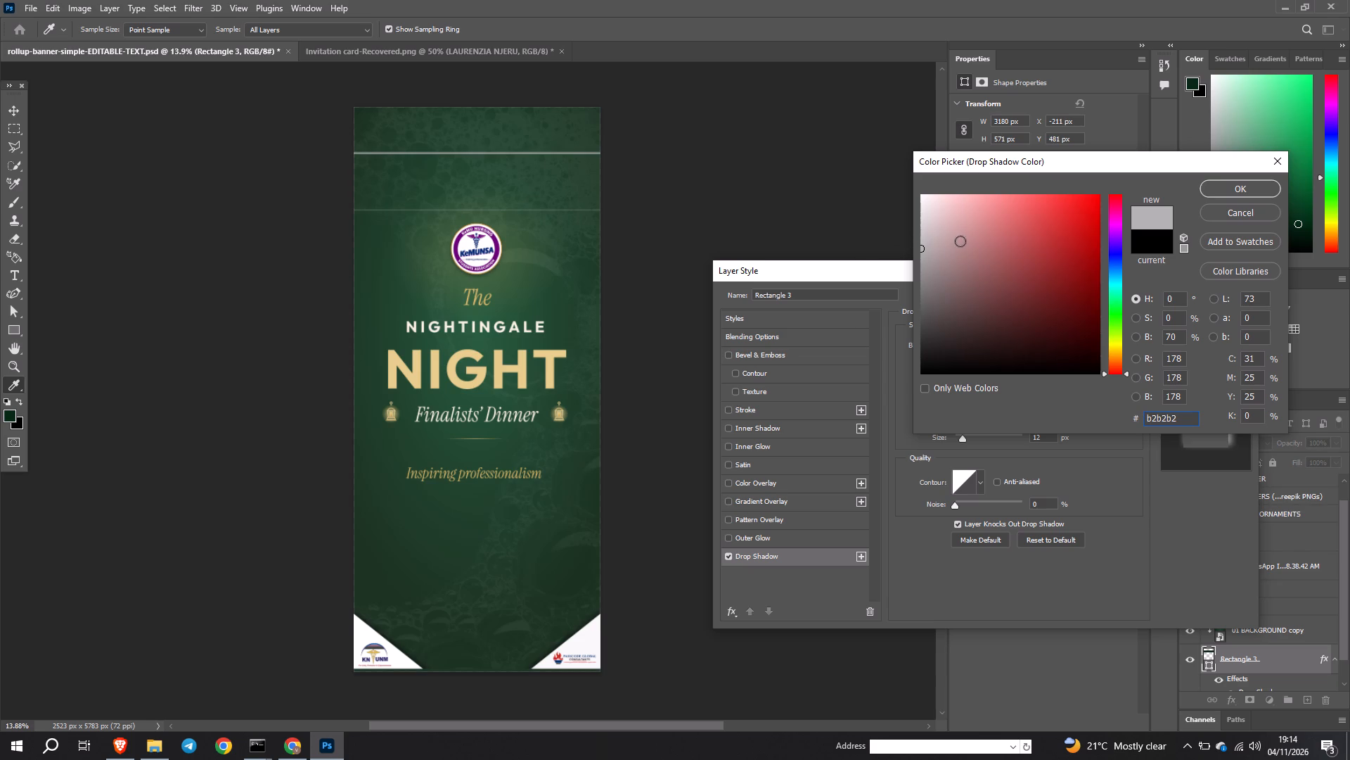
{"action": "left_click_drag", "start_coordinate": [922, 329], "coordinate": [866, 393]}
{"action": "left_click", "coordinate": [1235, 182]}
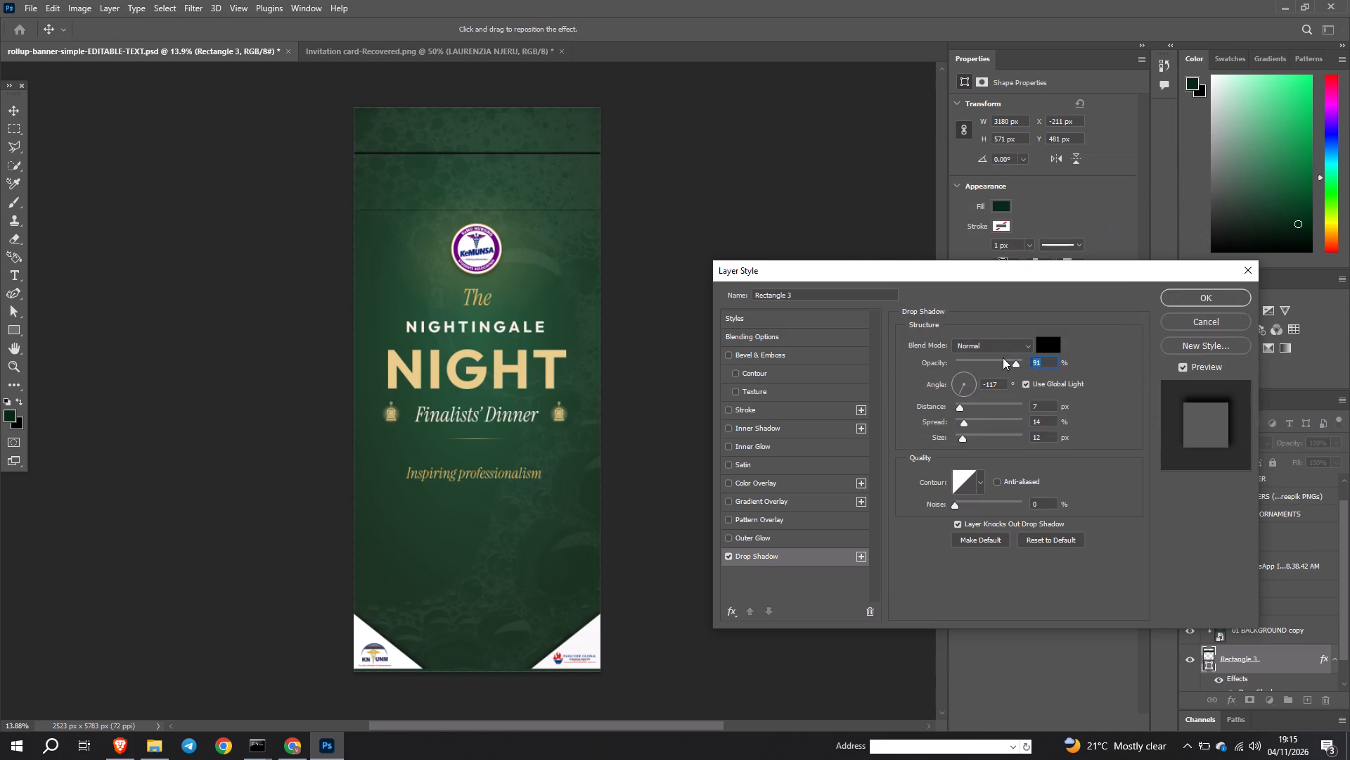
Set the drop shadow's opacity to 66%.
{"action": "left_click", "coordinate": [1000, 361]}
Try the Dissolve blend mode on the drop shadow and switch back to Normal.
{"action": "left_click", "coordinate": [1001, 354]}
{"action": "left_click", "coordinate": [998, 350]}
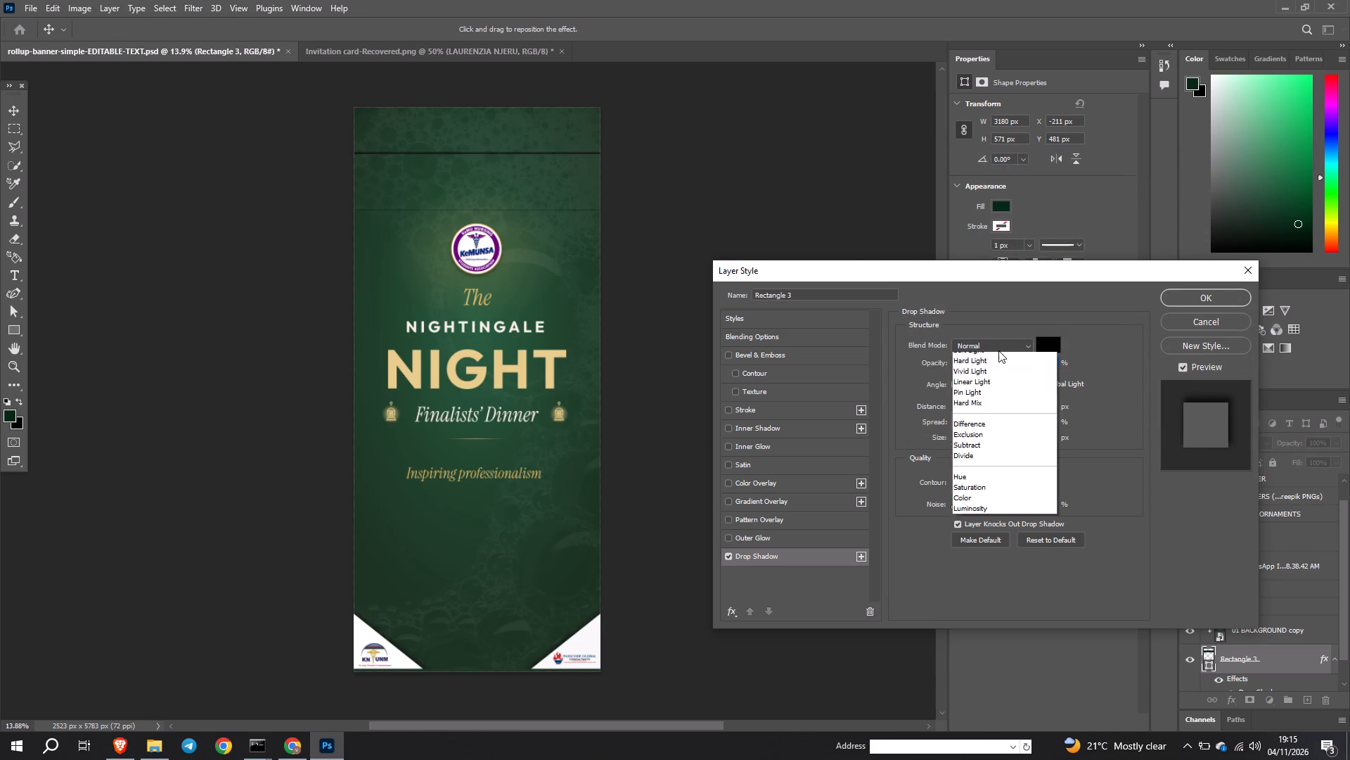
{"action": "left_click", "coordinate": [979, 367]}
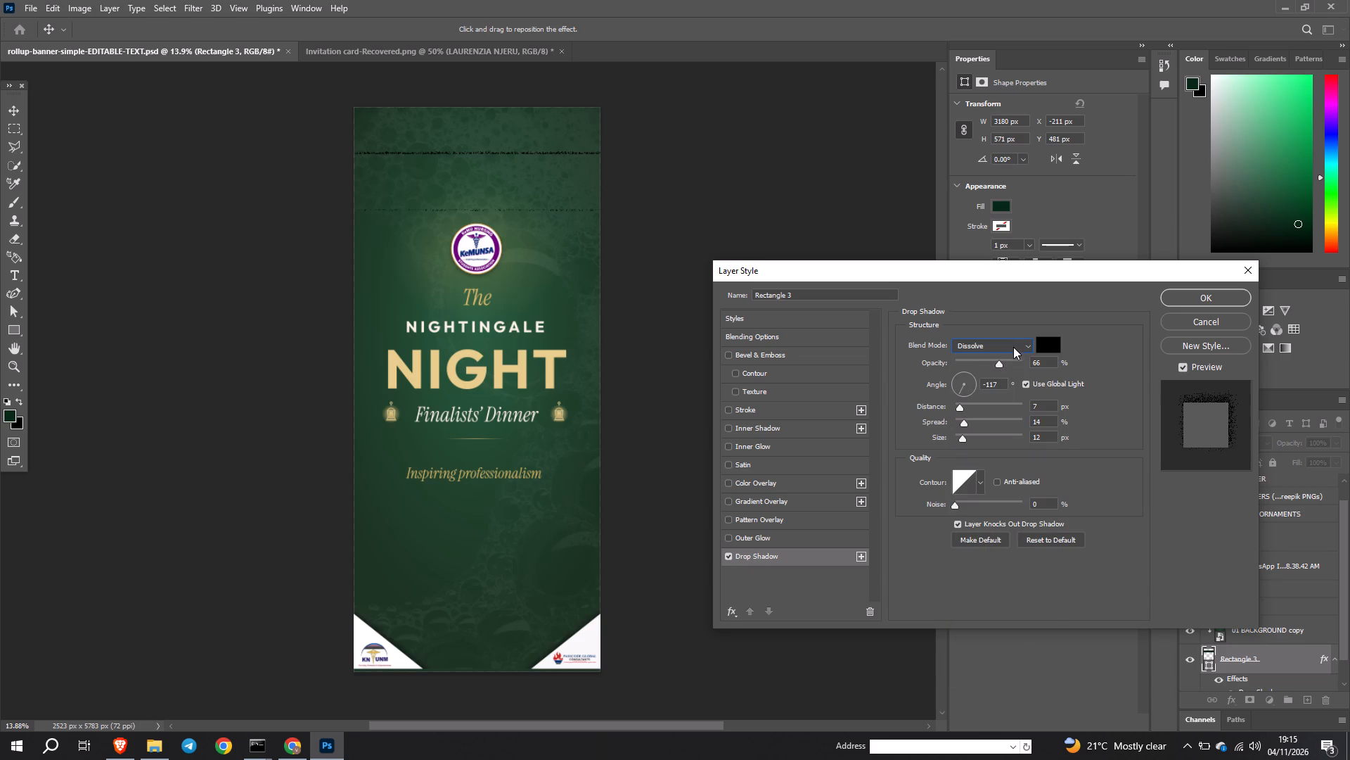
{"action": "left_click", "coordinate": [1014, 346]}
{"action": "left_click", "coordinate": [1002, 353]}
Set the drop shadow's spread to 1% and its size to 3 px.
{"action": "left_click", "coordinate": [1036, 420]}
{"action": "key", "text": "Delete"}
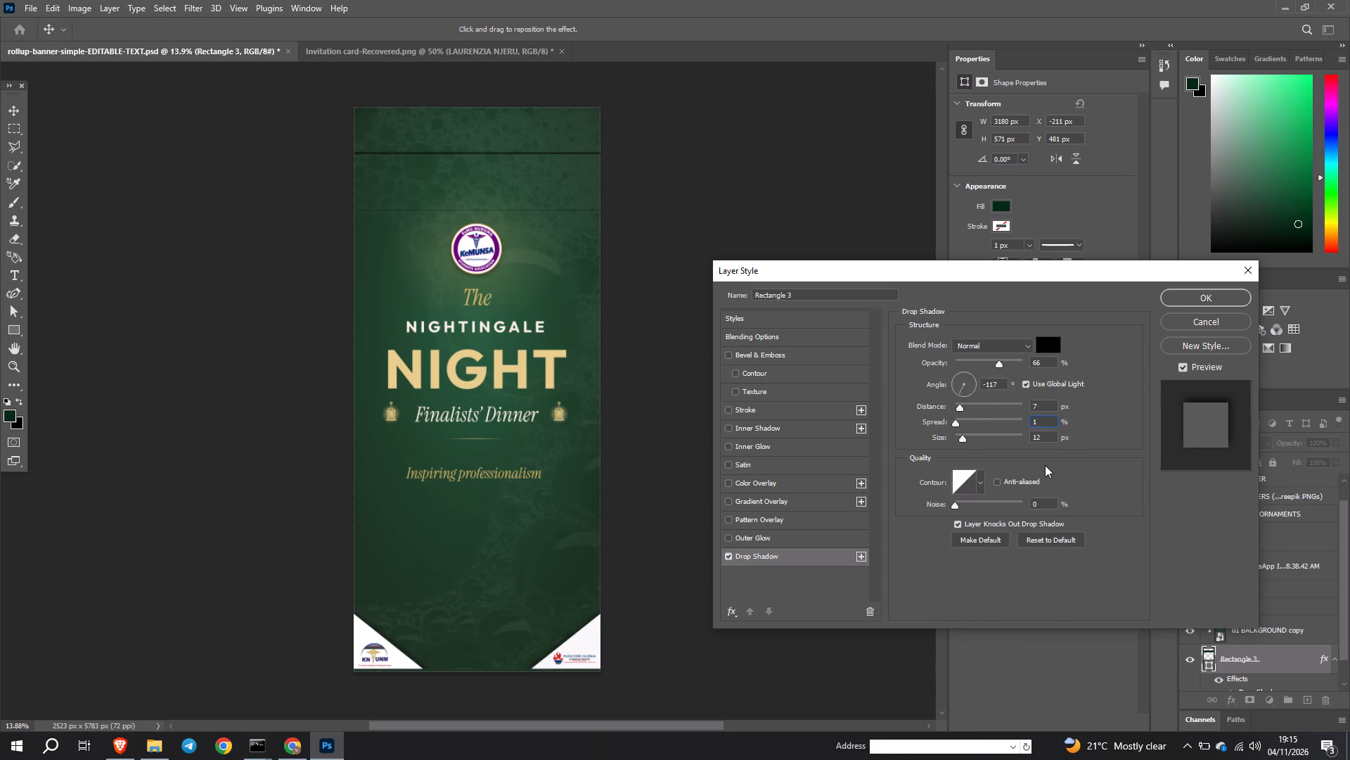
{"action": "left_click", "coordinate": [1043, 438]}
{"action": "key", "text": "Delete"}
{"action": "key", "text": "BackSpace"}
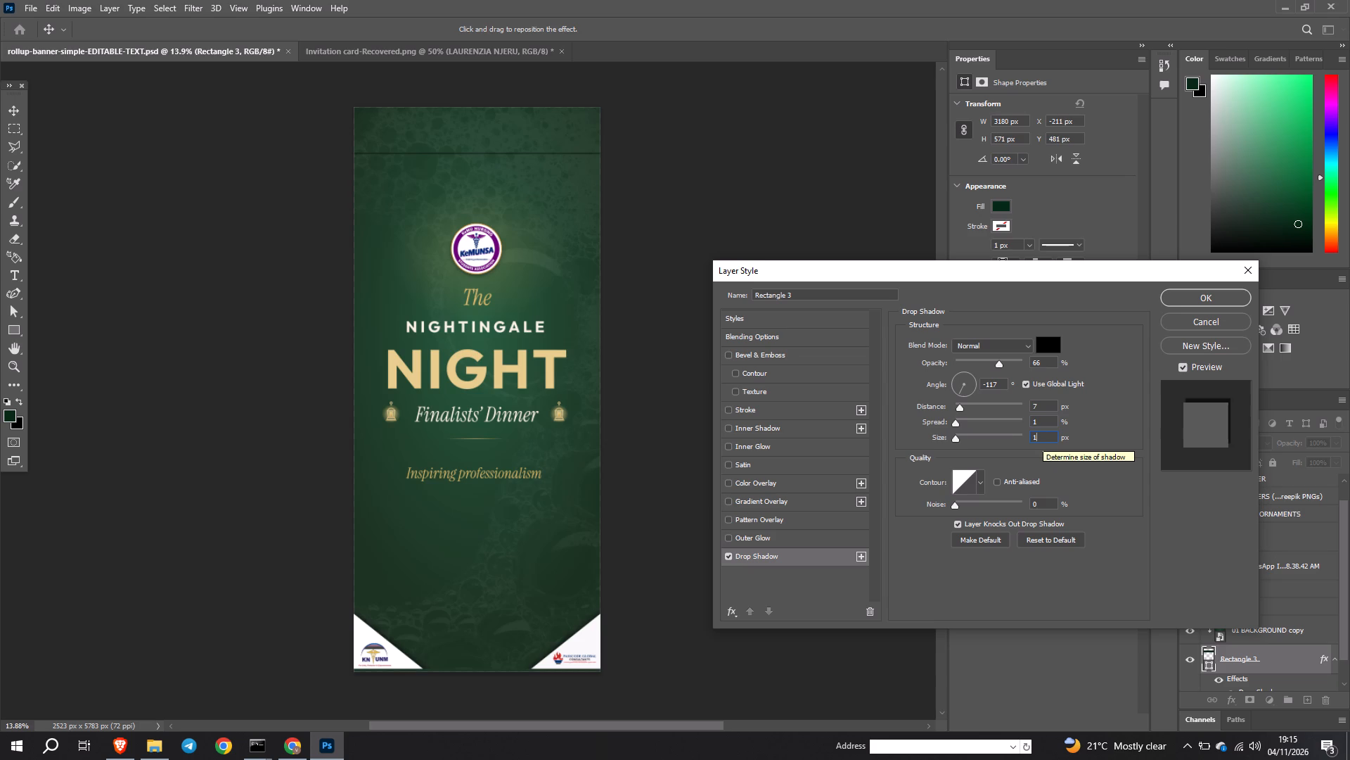
{"action": "key", "text": "BackSpace"}
{"action": "key", "text": "3"}
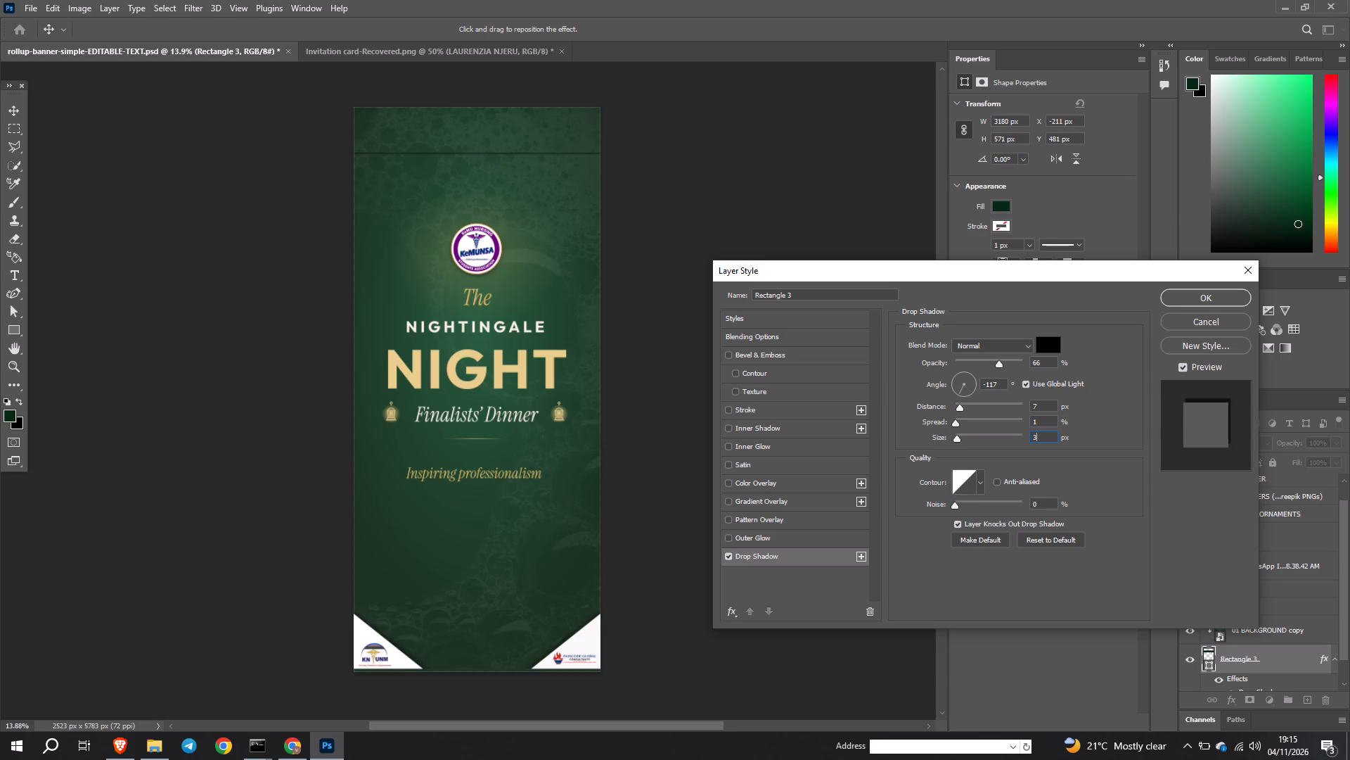
Turn the drop shadow's light angle to 54° so the shadow falls below the band.
{"action": "left_click", "coordinate": [963, 382]}
{"action": "left_click", "coordinate": [963, 381]}
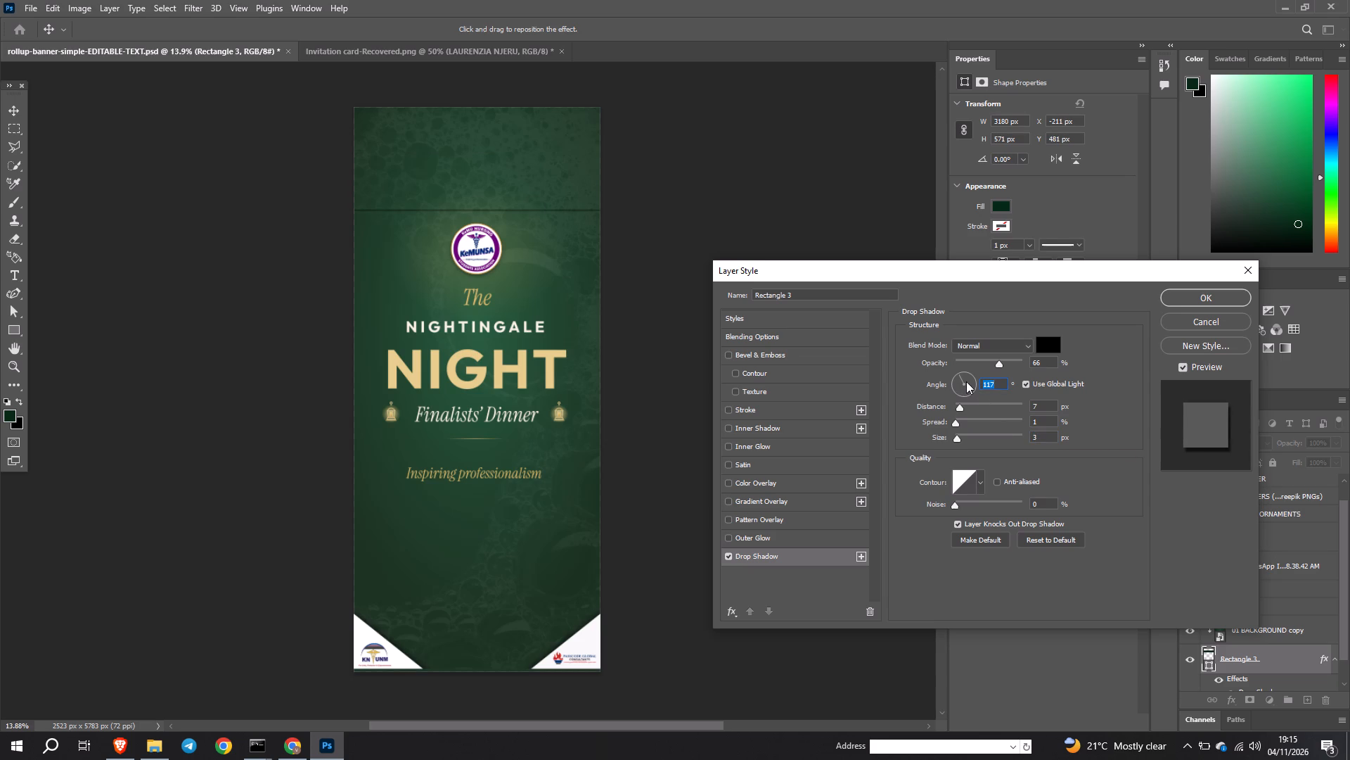
{"action": "left_click", "coordinate": [966, 381]}
Set the drop shadow's distance to 3 px, after trying 5 px, and its spread to 3%.
{"action": "left_click", "coordinate": [1041, 407]}
{"action": "key", "text": "BackSpace"}
{"action": "key", "text": "5"}
{"action": "key", "text": "BackSpace"}
{"action": "key", "text": "3"}
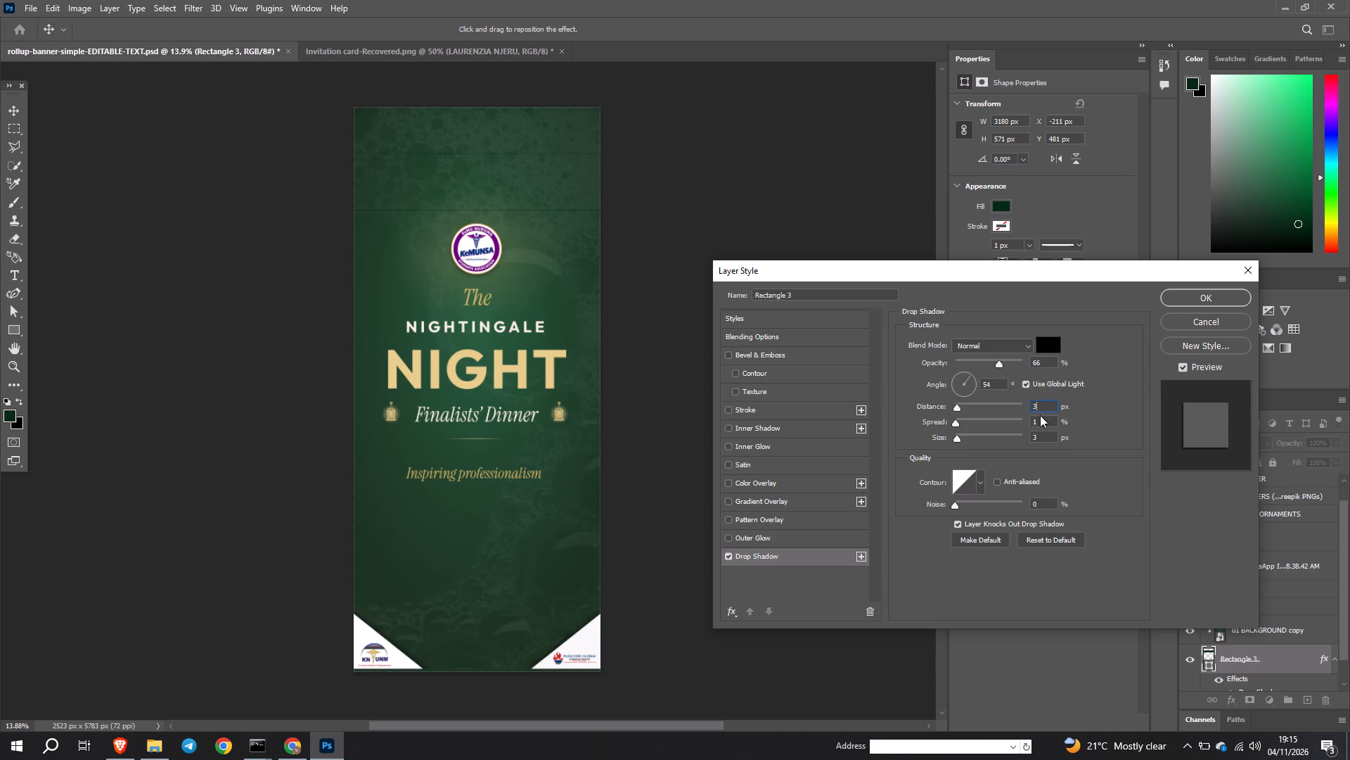
{"action": "left_click", "coordinate": [1041, 419]}
{"action": "key", "text": "BackSpace"}
{"action": "key", "text": "3"}
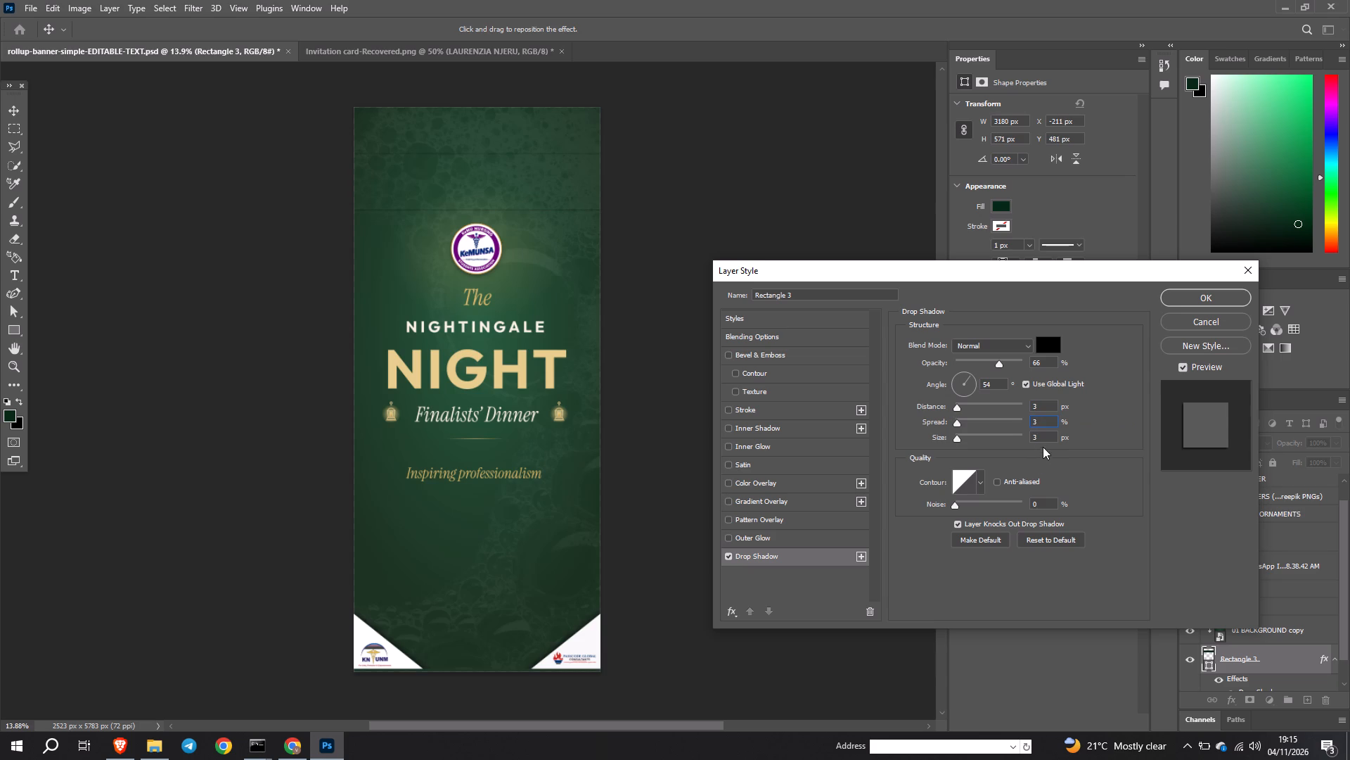
Set the drop shadow's size to 6 px, raise its opacity to about 80%, and apply the layer style.
{"action": "left_click", "coordinate": [1041, 436]}
{"action": "key", "text": "BackSpace"}
{"action": "key", "text": "6"}
{"action": "left_click", "coordinate": [1010, 362]}
{"action": "left_click", "coordinate": [1204, 303]}
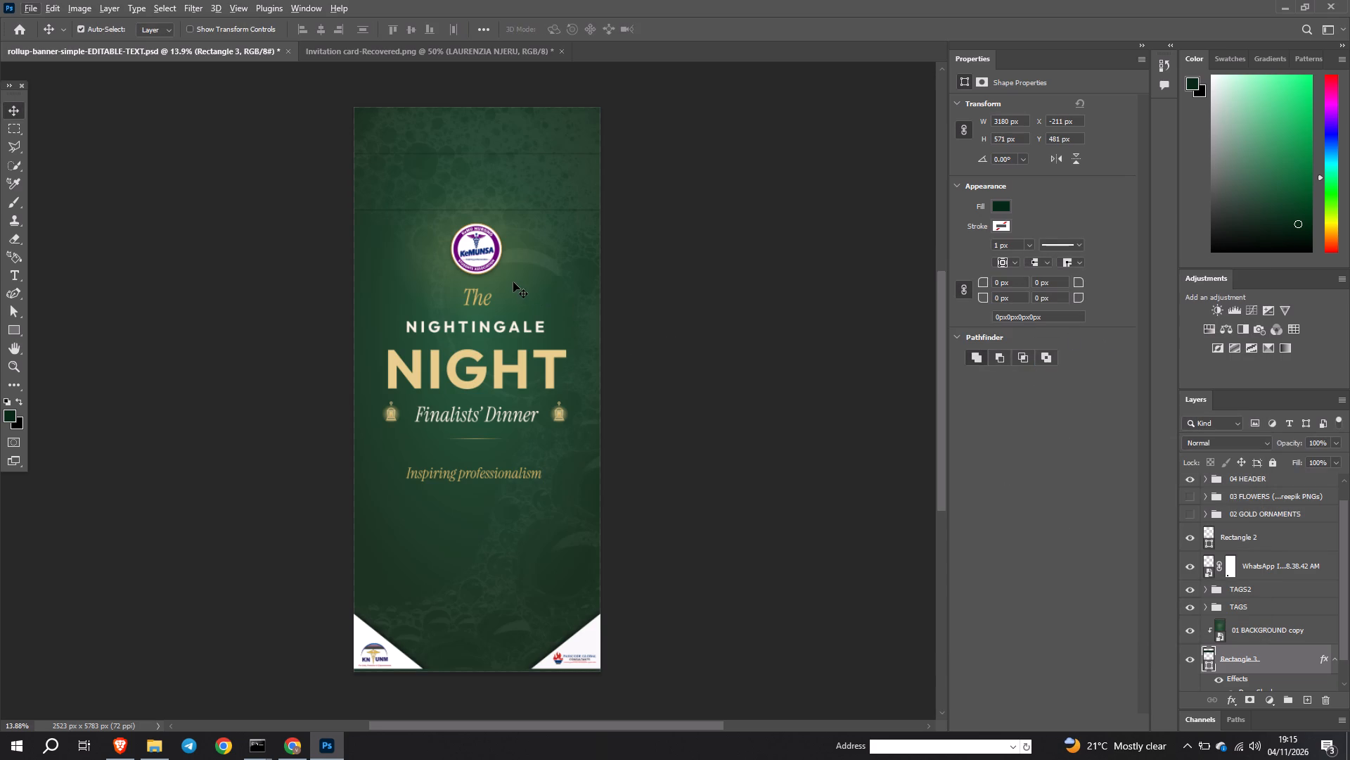
Examine the band's lower edge and its shadow above the logo up close.
{"action": "scroll", "coordinate": [513, 282], "scroll_direction": "up", "scroll_amount": 3}
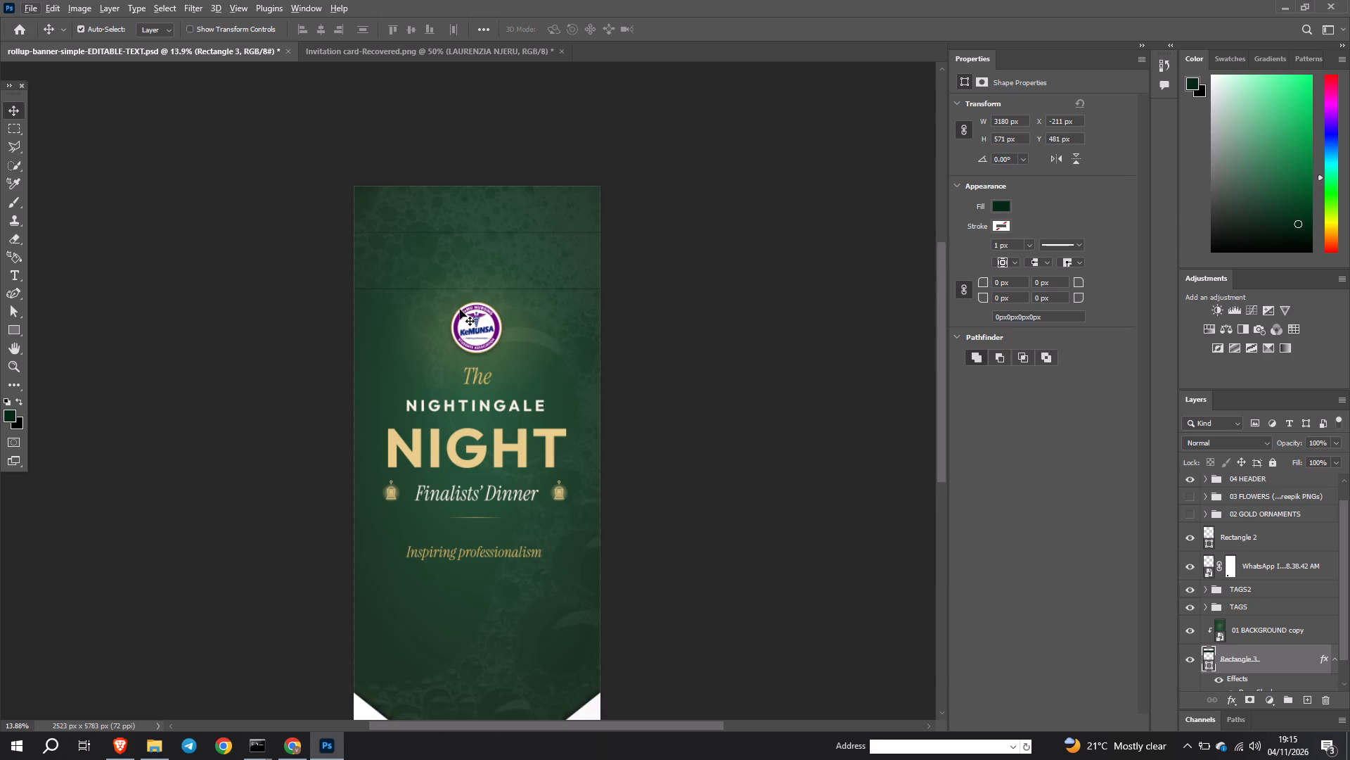
{"action": "key", "text": "z"}
{"action": "left_click_drag", "start_coordinate": [499, 271], "coordinate": [531, 291]}
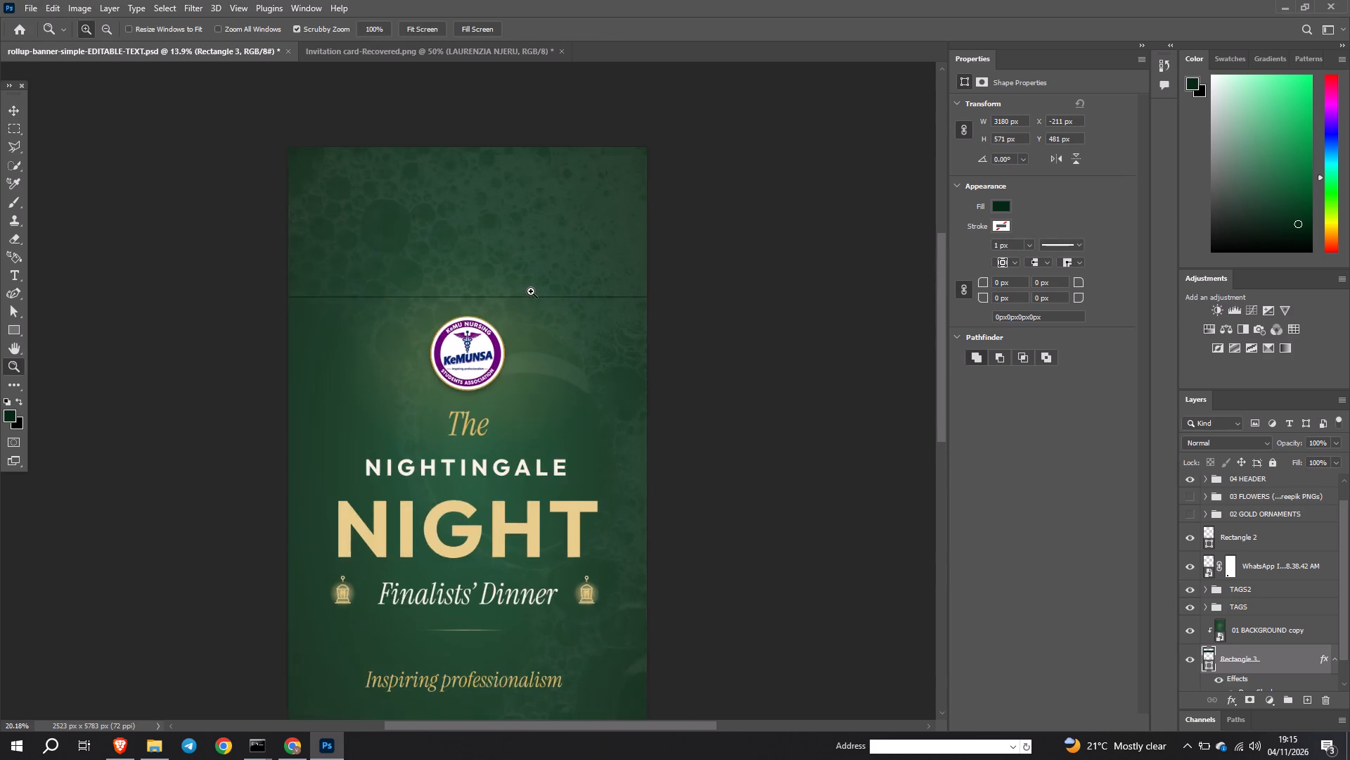
{"action": "left_click_drag", "start_coordinate": [531, 291], "coordinate": [541, 307]}
{"action": "left_click_drag", "start_coordinate": [541, 307], "coordinate": [571, 361]}
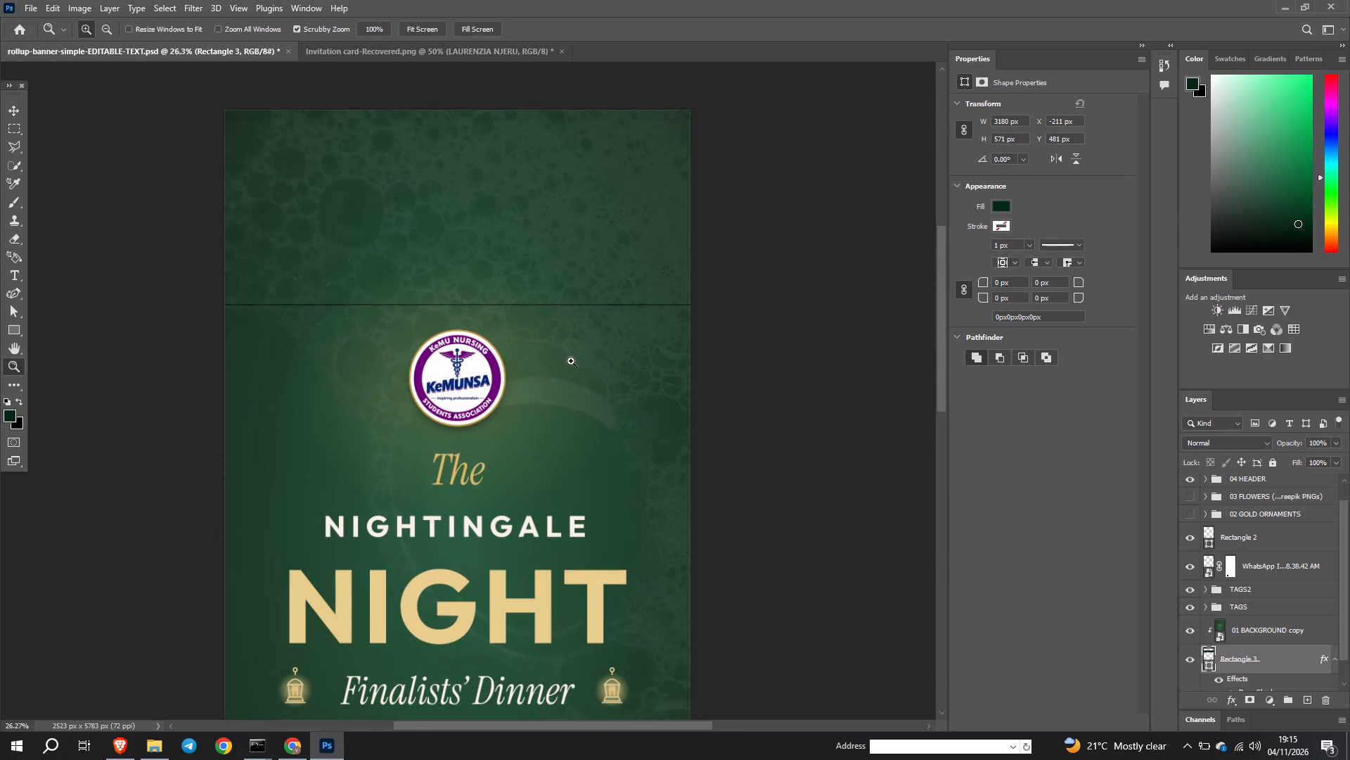
{"action": "left_click_drag", "start_coordinate": [571, 361], "coordinate": [586, 375]}
{"action": "scroll", "coordinate": [586, 375], "scroll_direction": "up", "scroll_amount": 4}
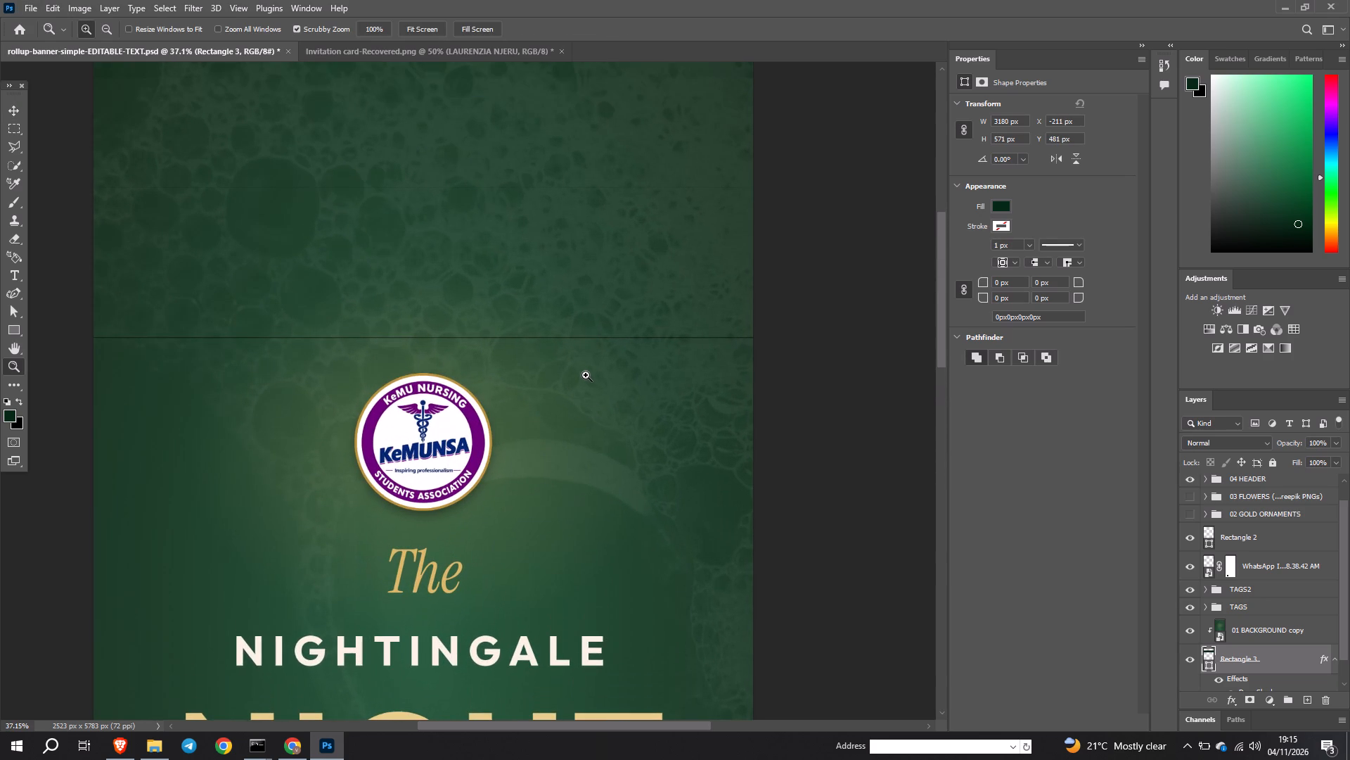
{"action": "left_click_drag", "start_coordinate": [491, 331], "coordinate": [502, 349]}
{"action": "scroll", "coordinate": [503, 350], "scroll_direction": "up", "scroll_amount": 1}
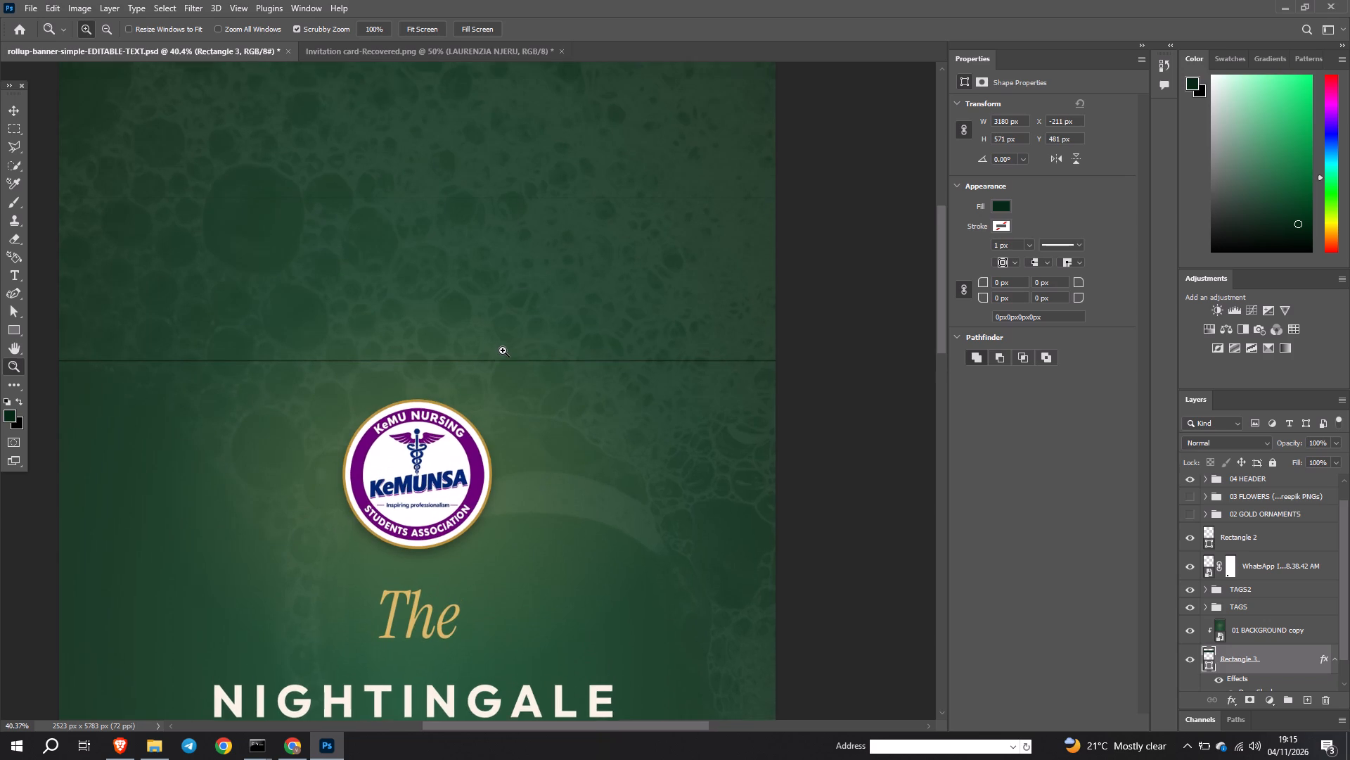
{"action": "scroll", "coordinate": [503, 350], "scroll_direction": "up", "scroll_amount": 1}
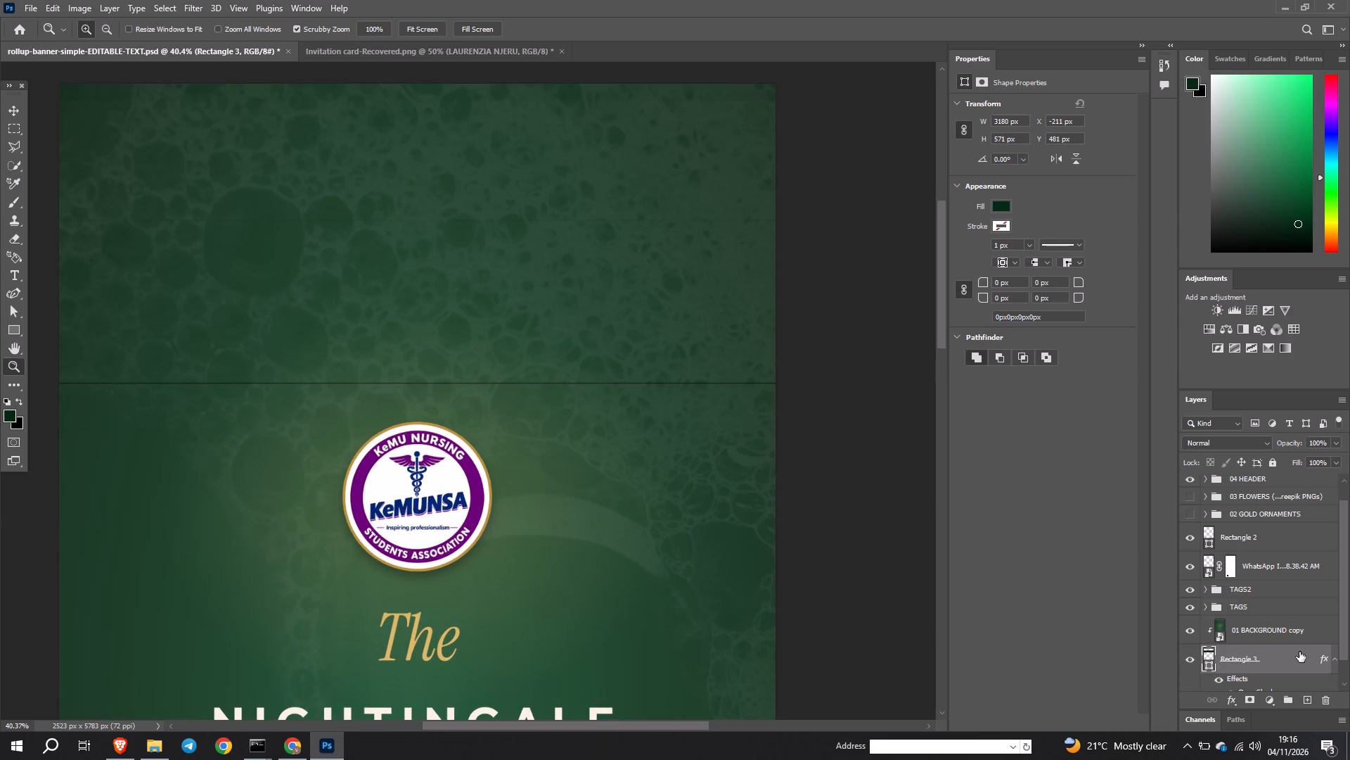
Apply a Gaussian Blur with a radius of about 9.6 pixels to the 01 BACKGROUND copy layer clipped to the band.
{"action": "left_click", "coordinate": [1283, 625]}
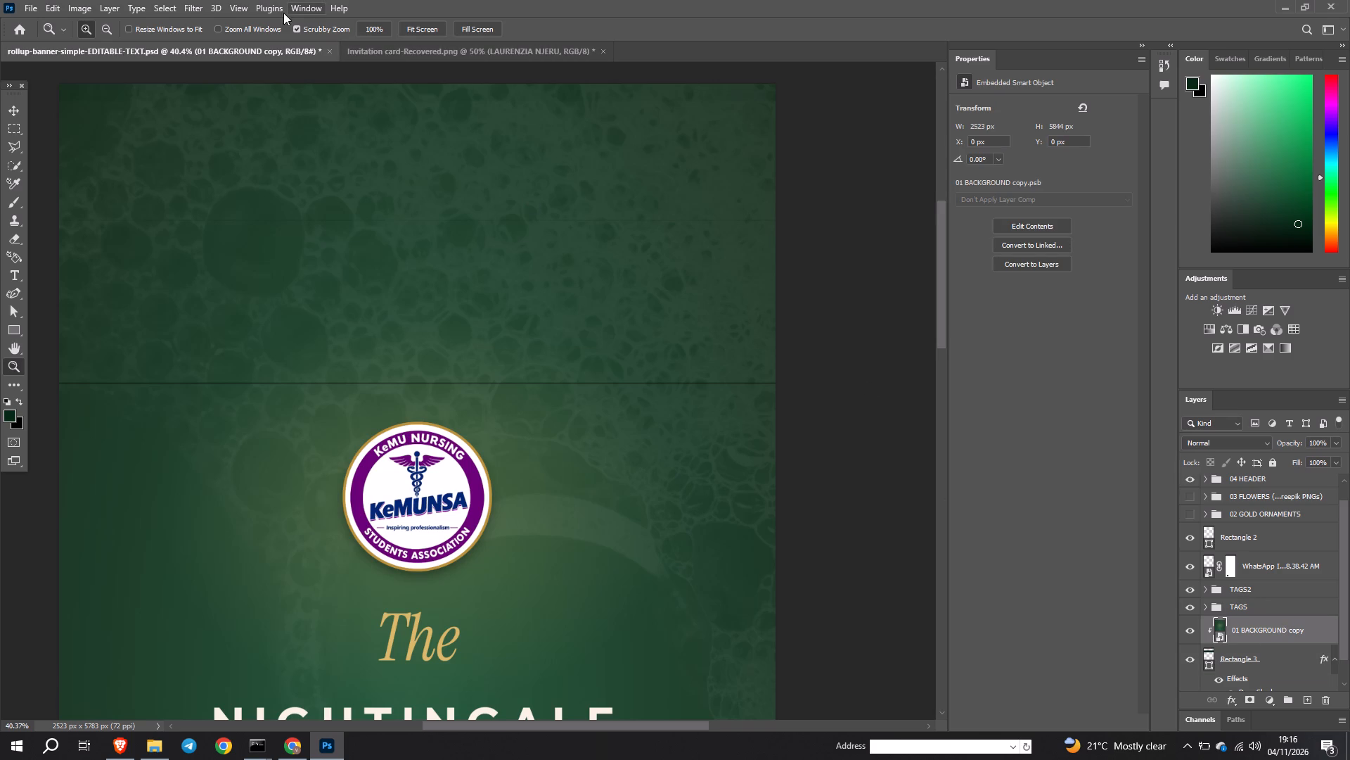
{"action": "left_click", "coordinate": [244, 6]}
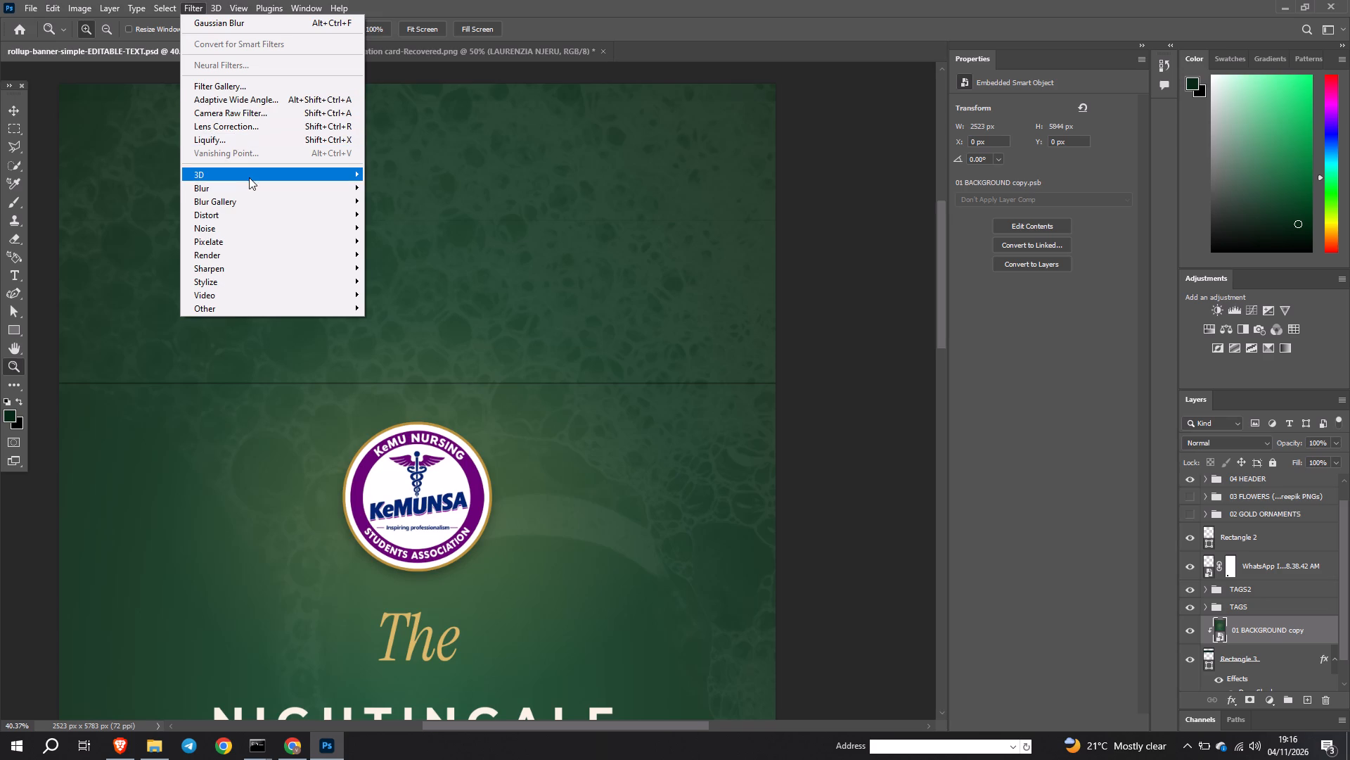
{"action": "left_click", "coordinate": [252, 185]}
{"action": "left_click", "coordinate": [156, 237]}
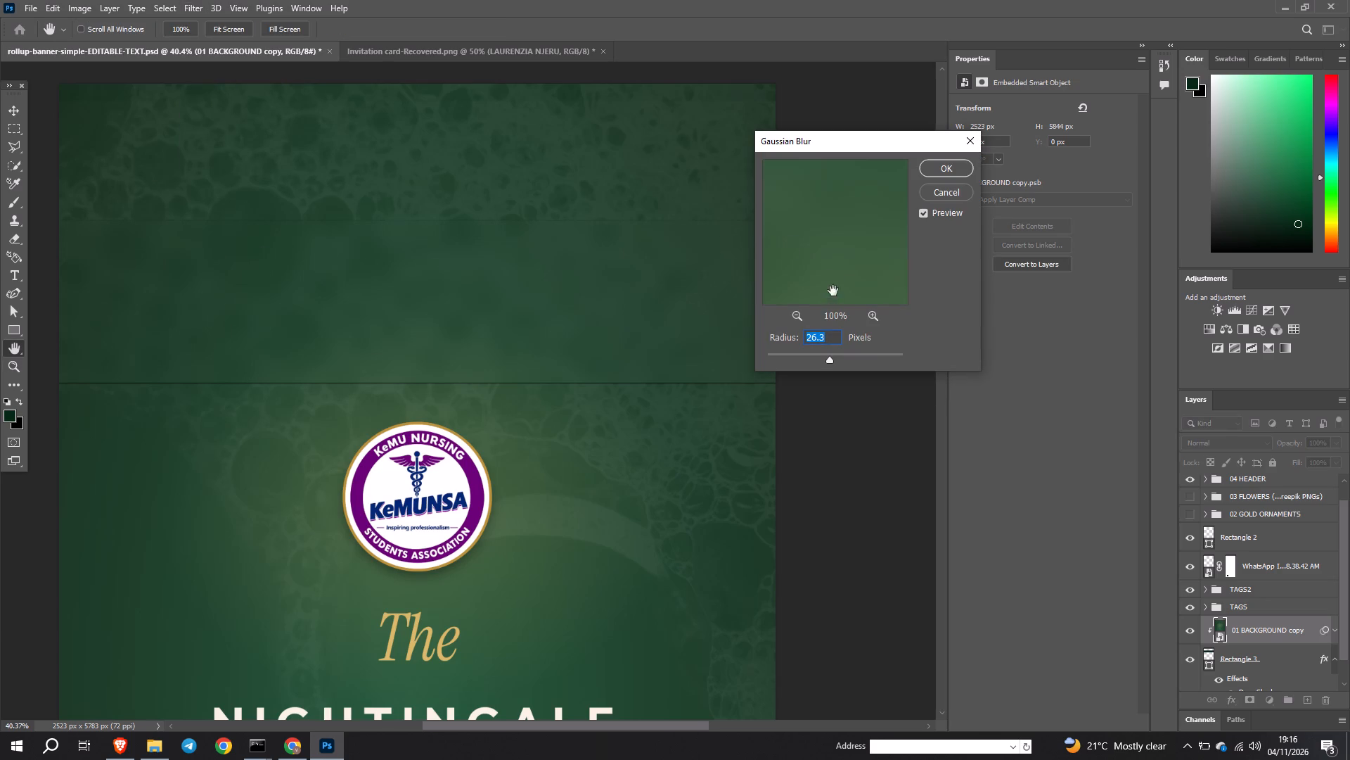
{"action": "left_click", "coordinate": [818, 358]}
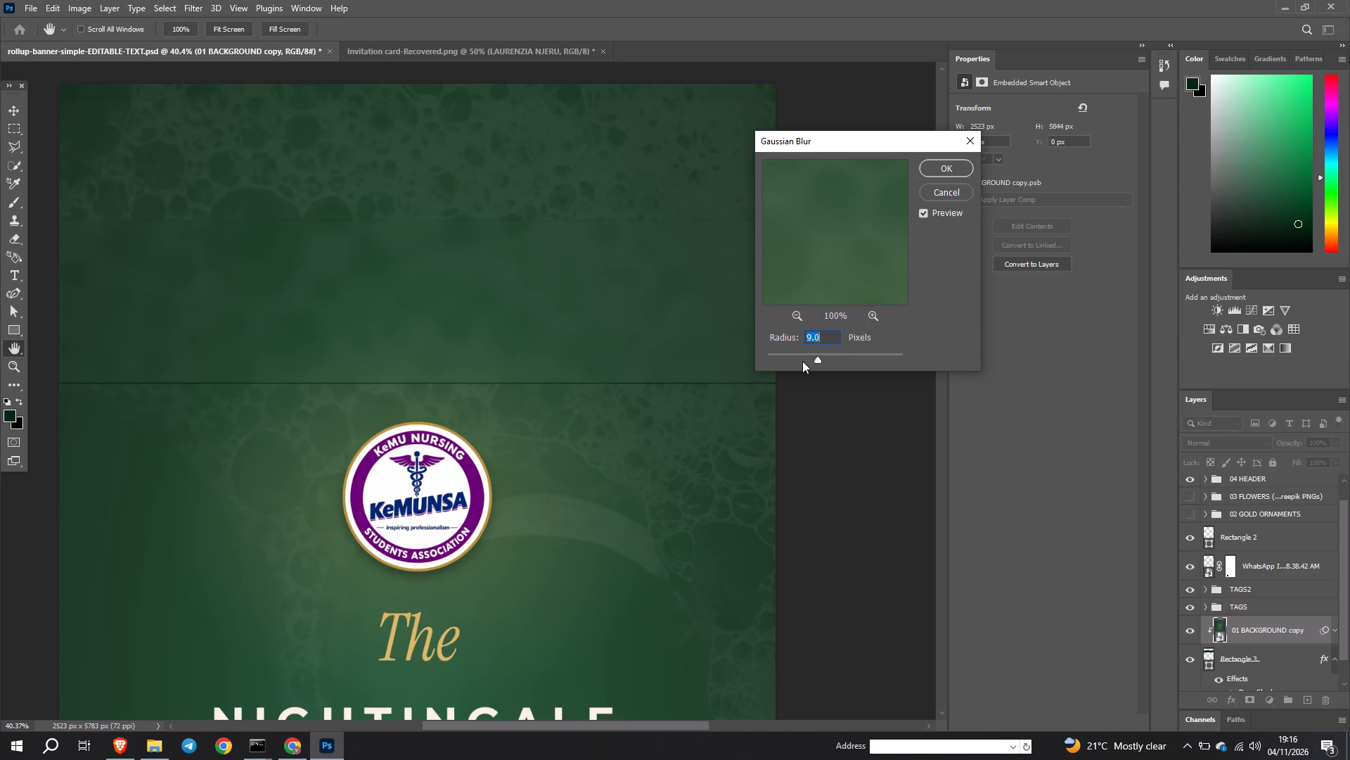
{"action": "left_click", "coordinate": [797, 361]}
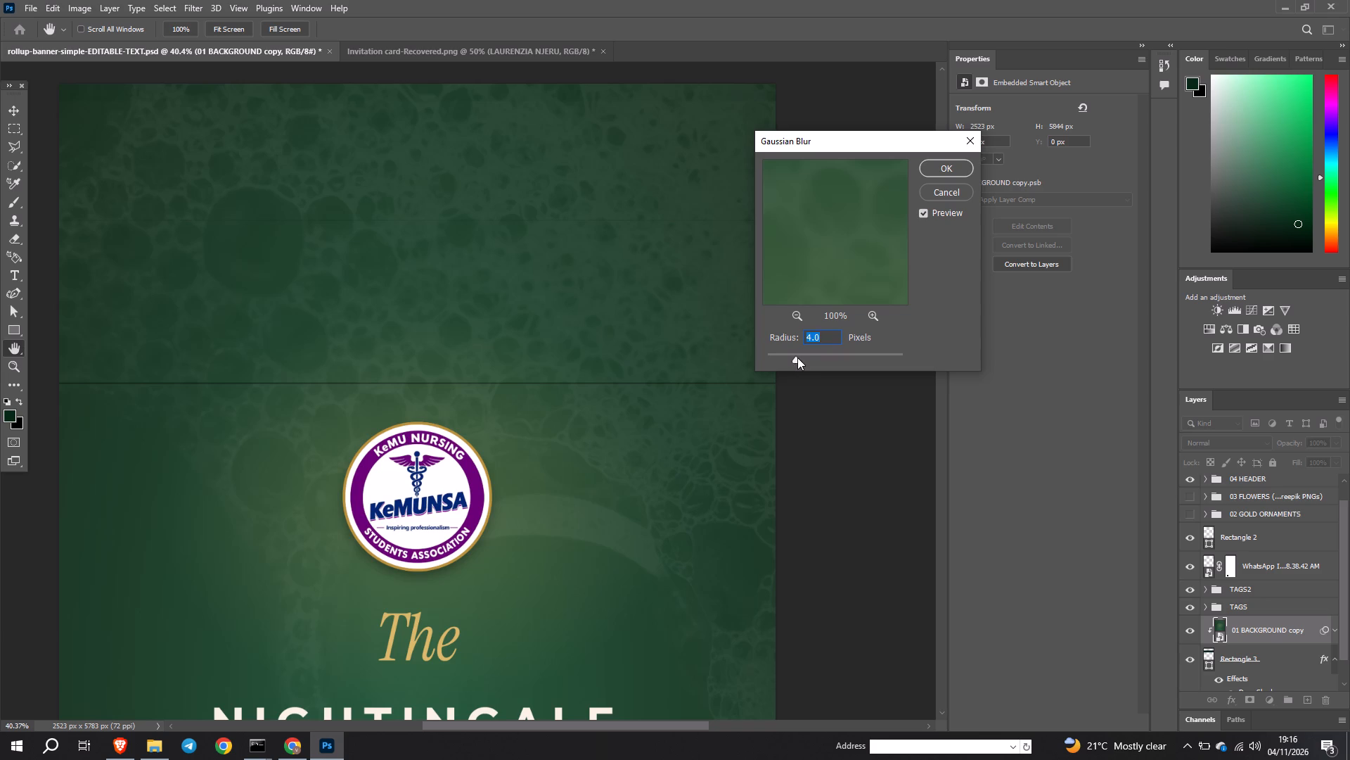
{"action": "left_click", "coordinate": [797, 357]}
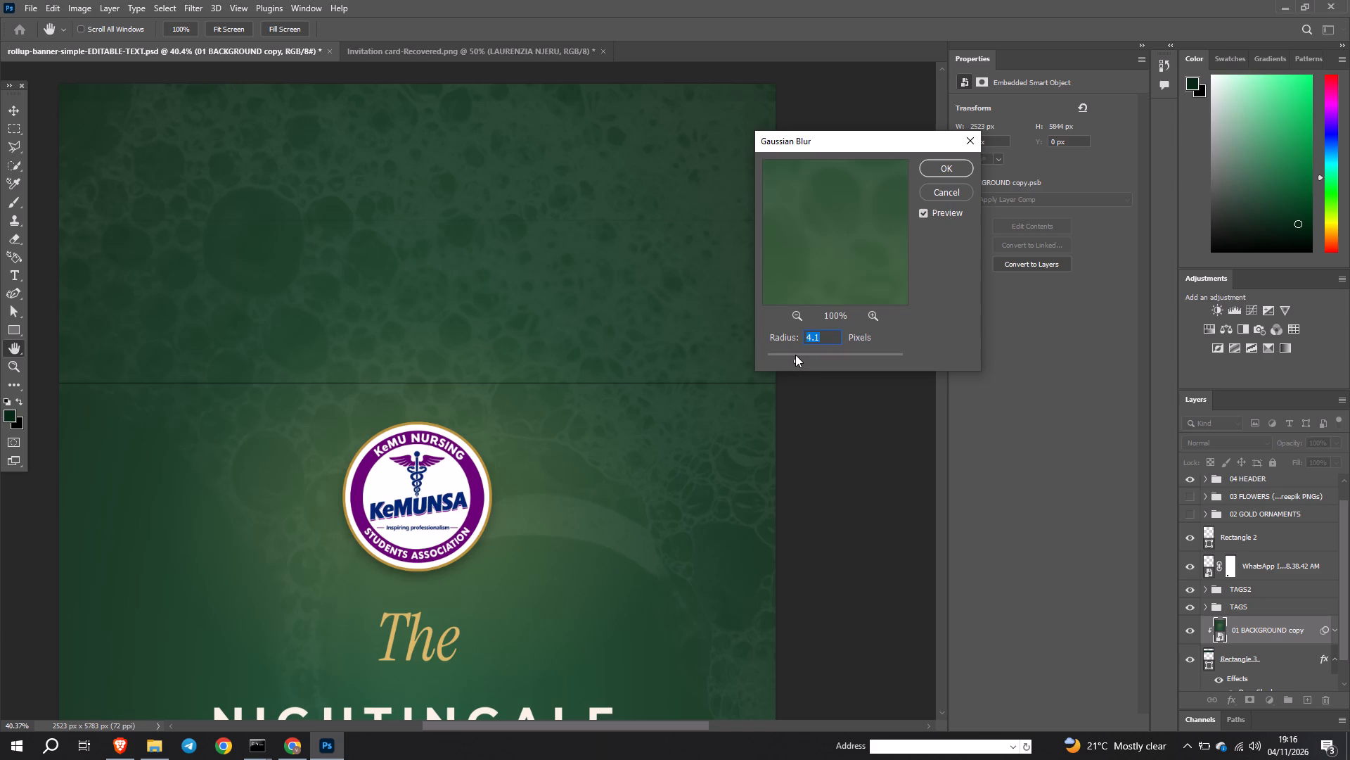
{"action": "left_click", "coordinate": [795, 355]}
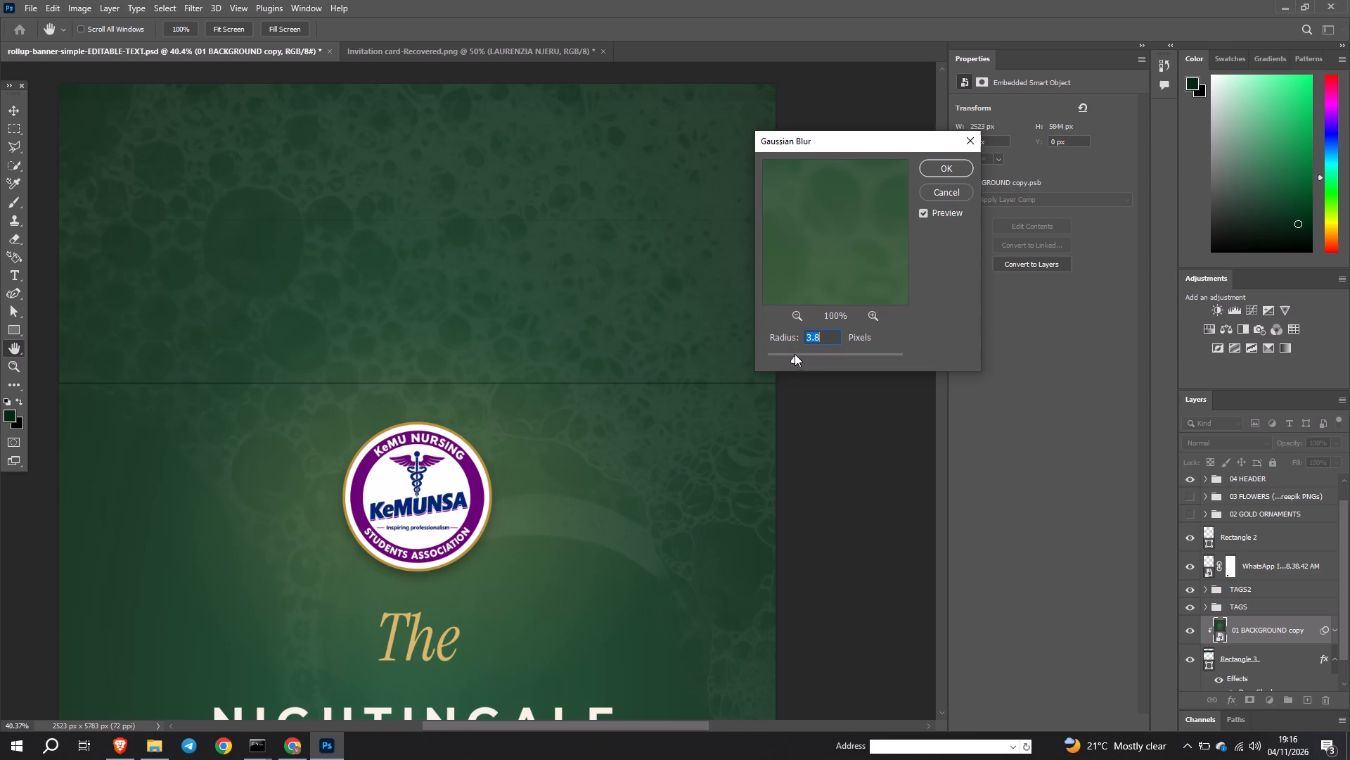
{"action": "left_click", "coordinate": [807, 351]}
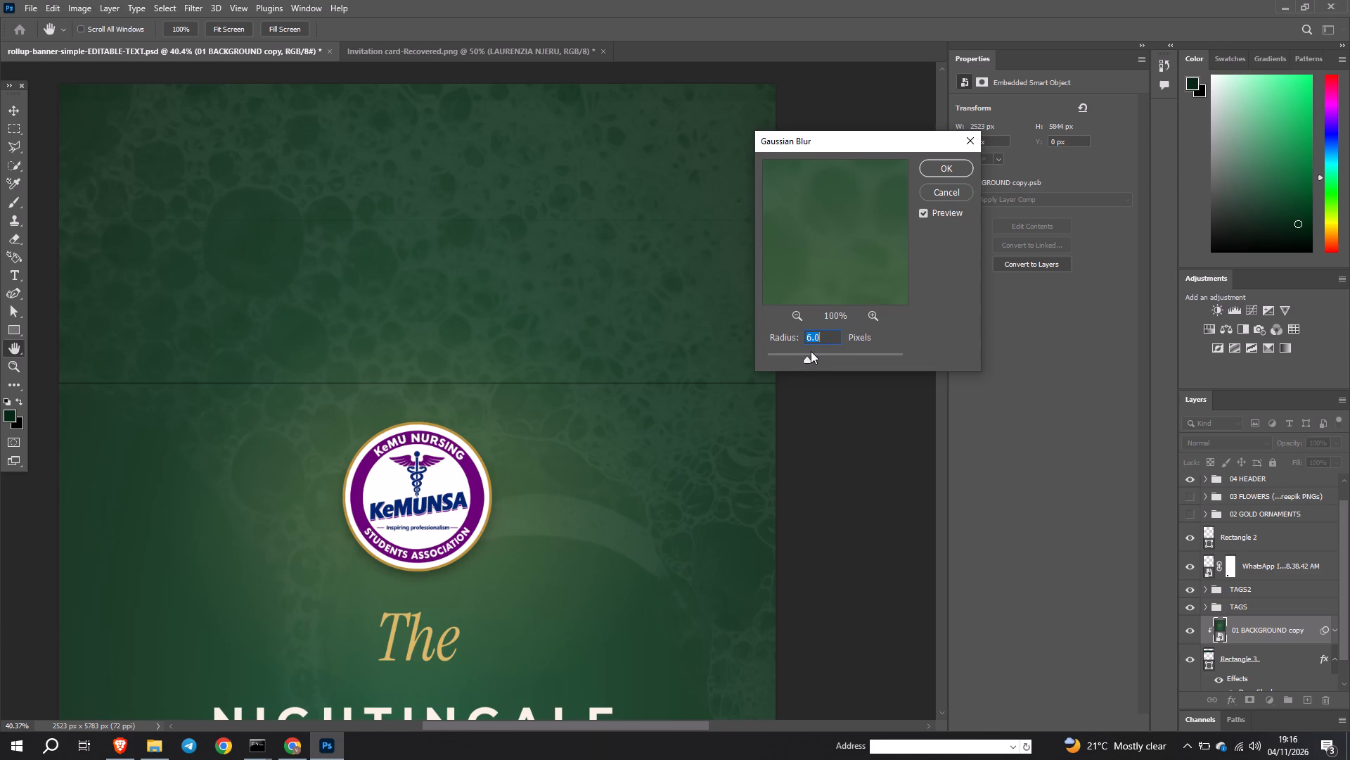
{"action": "left_click", "coordinate": [820, 351]}
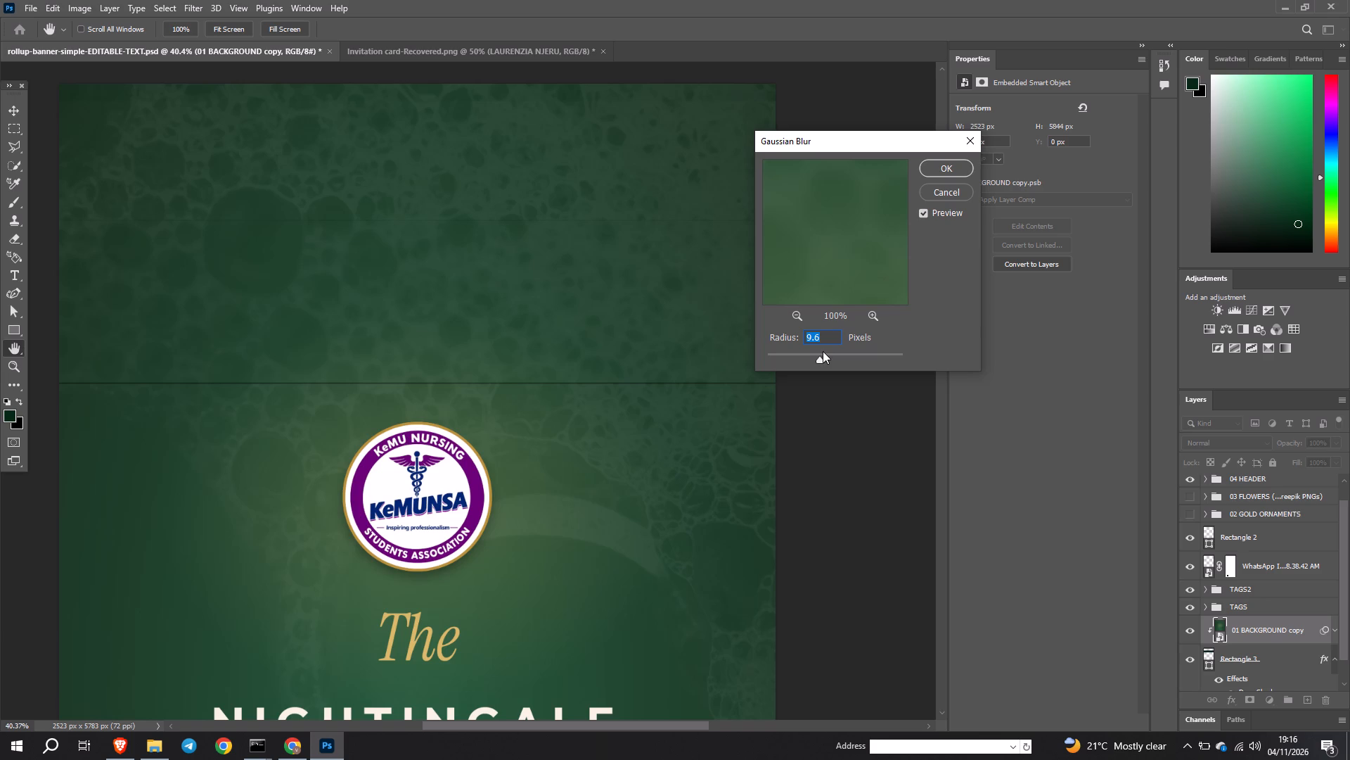
{"action": "left_click", "coordinate": [820, 351]}
{"action": "left_click", "coordinate": [964, 166]}
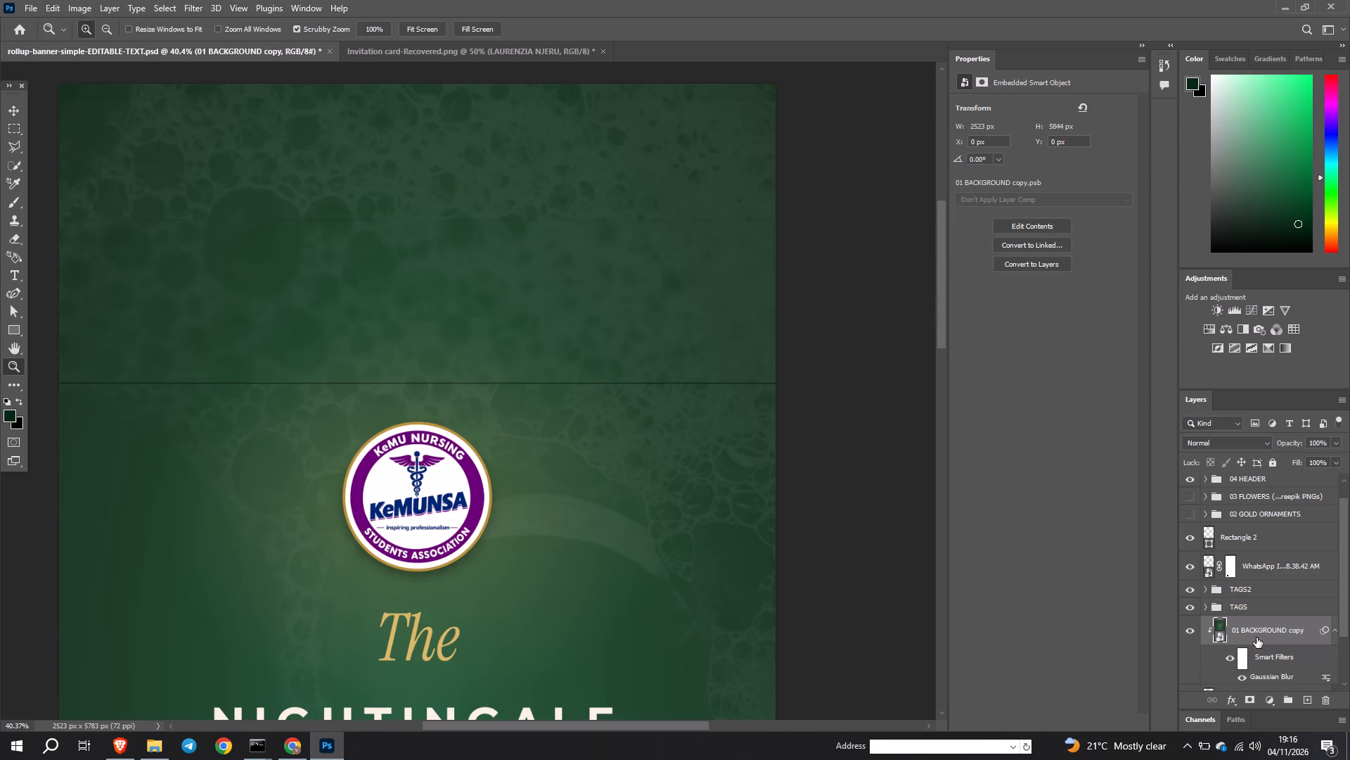
{"action": "scroll", "coordinate": [1266, 661], "scroll_direction": "down", "scroll_amount": 5}
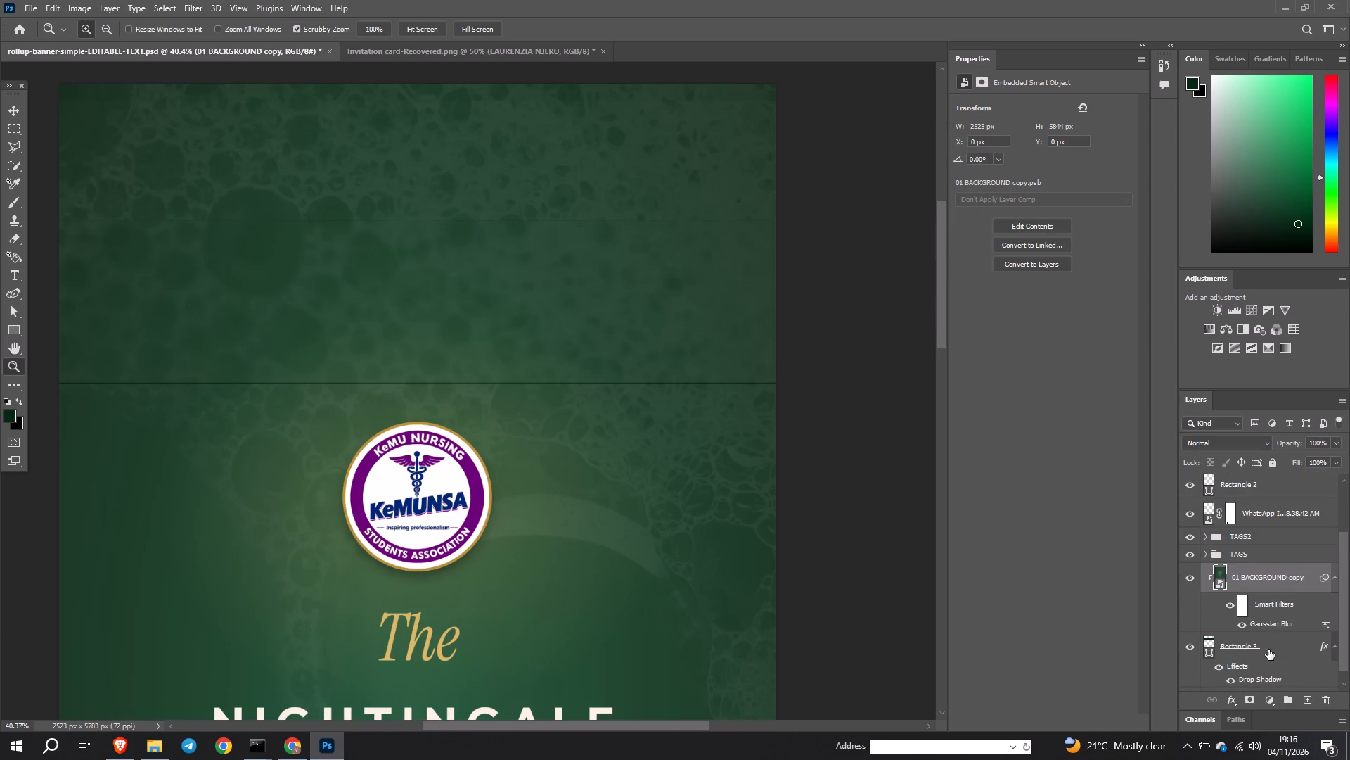
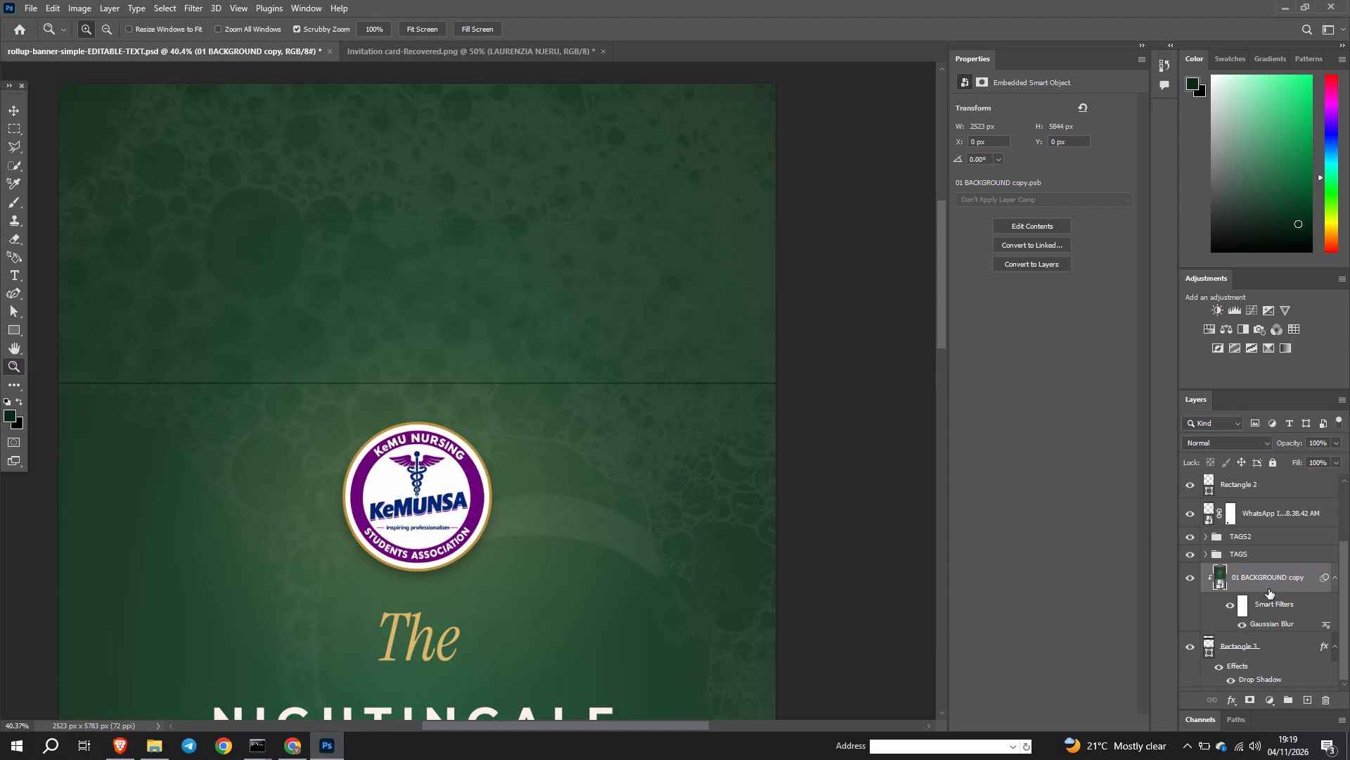
Open the drop shadow settings of the Rectangle 3 band and try a near-white shadow colour, fefefe.
{"action": "scroll", "coordinate": [1268, 589], "scroll_direction": "down", "scroll_amount": 1}
{"action": "double_click", "coordinate": [1257, 659]}
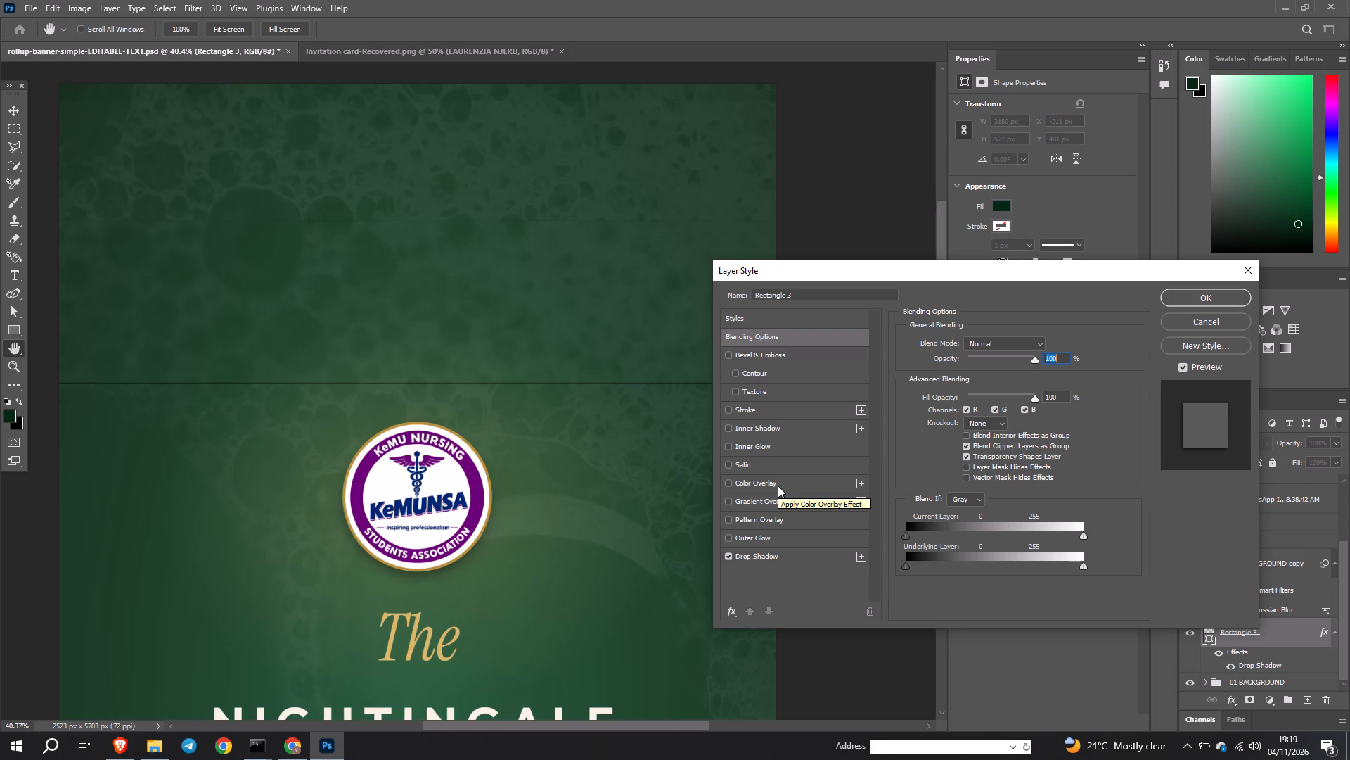
{"action": "left_click", "coordinate": [755, 562]}
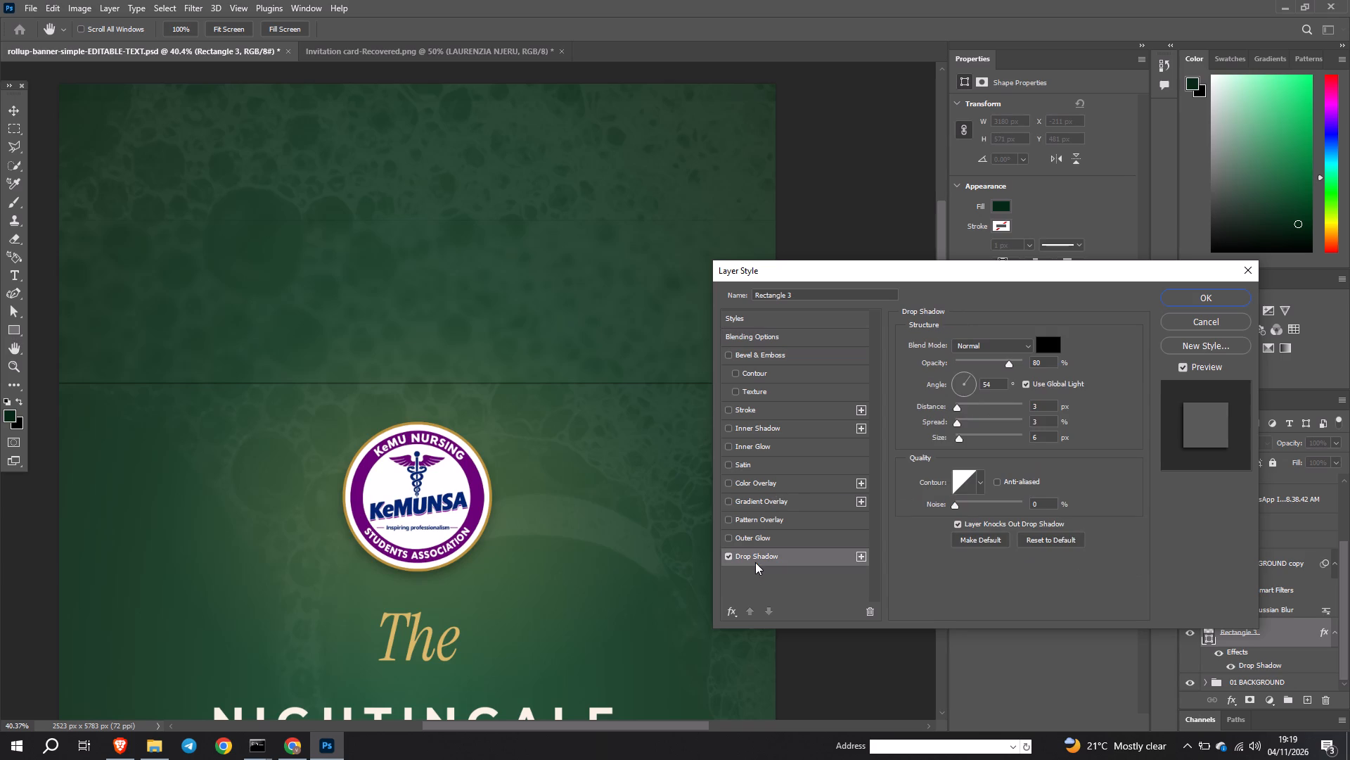
{"action": "left_click", "coordinate": [1053, 348]}
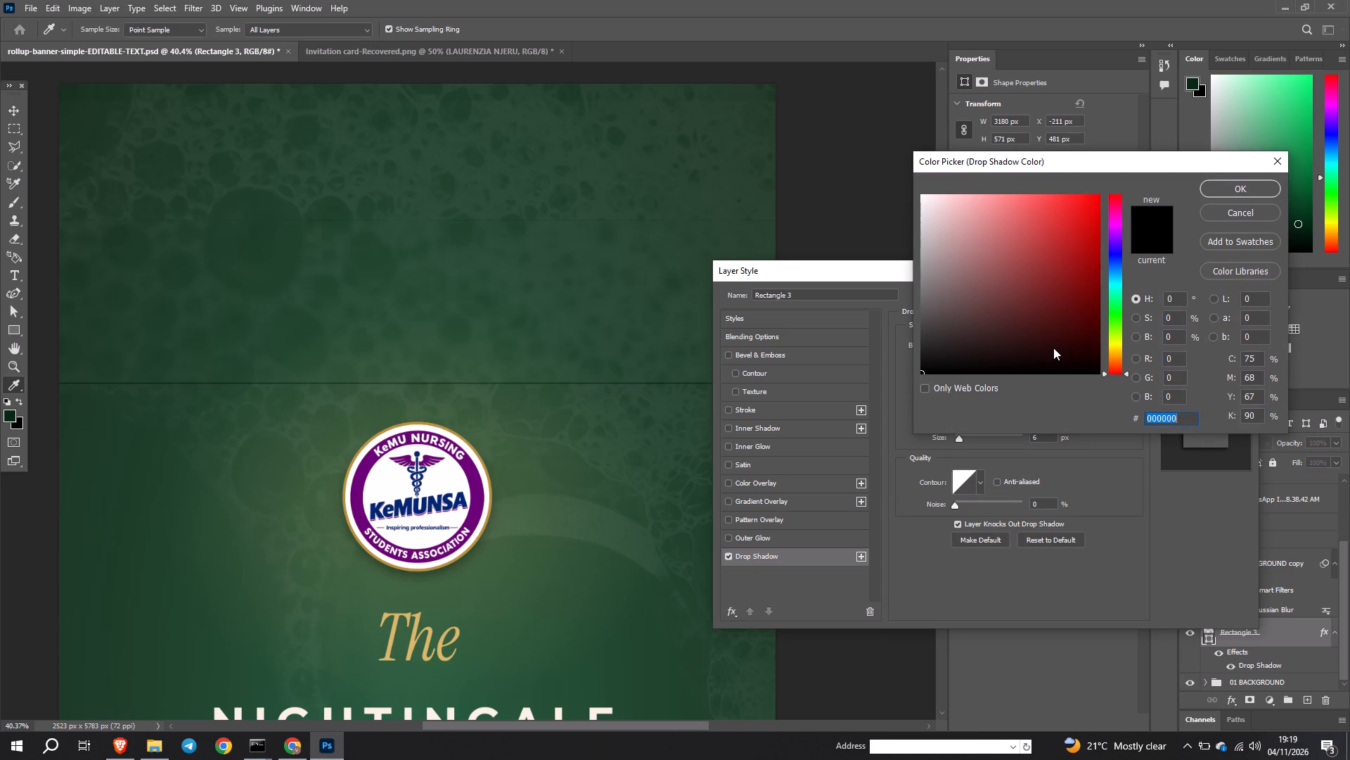
{"action": "left_click", "coordinate": [942, 277]}
{"action": "left_click_drag", "start_coordinate": [942, 277], "coordinate": [903, 195]}
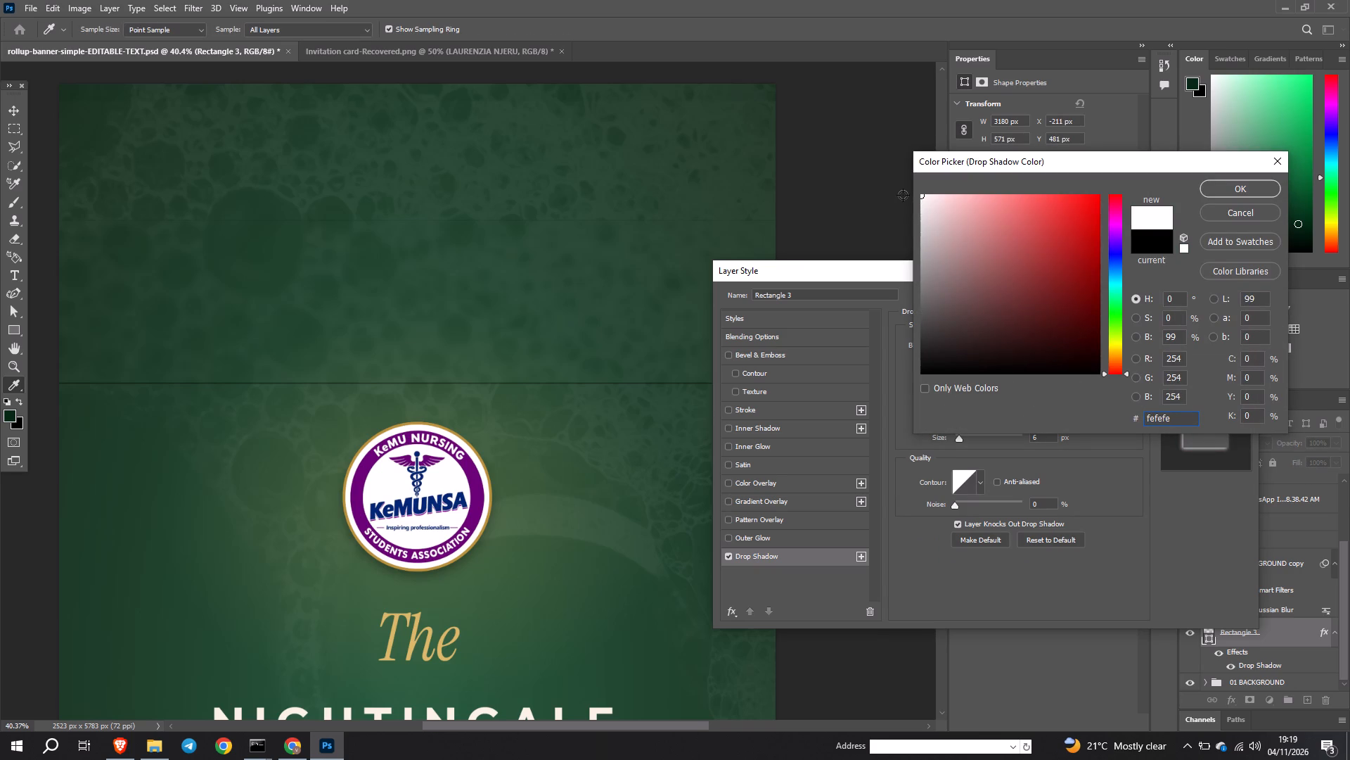
{"action": "left_click", "coordinate": [1232, 186]}
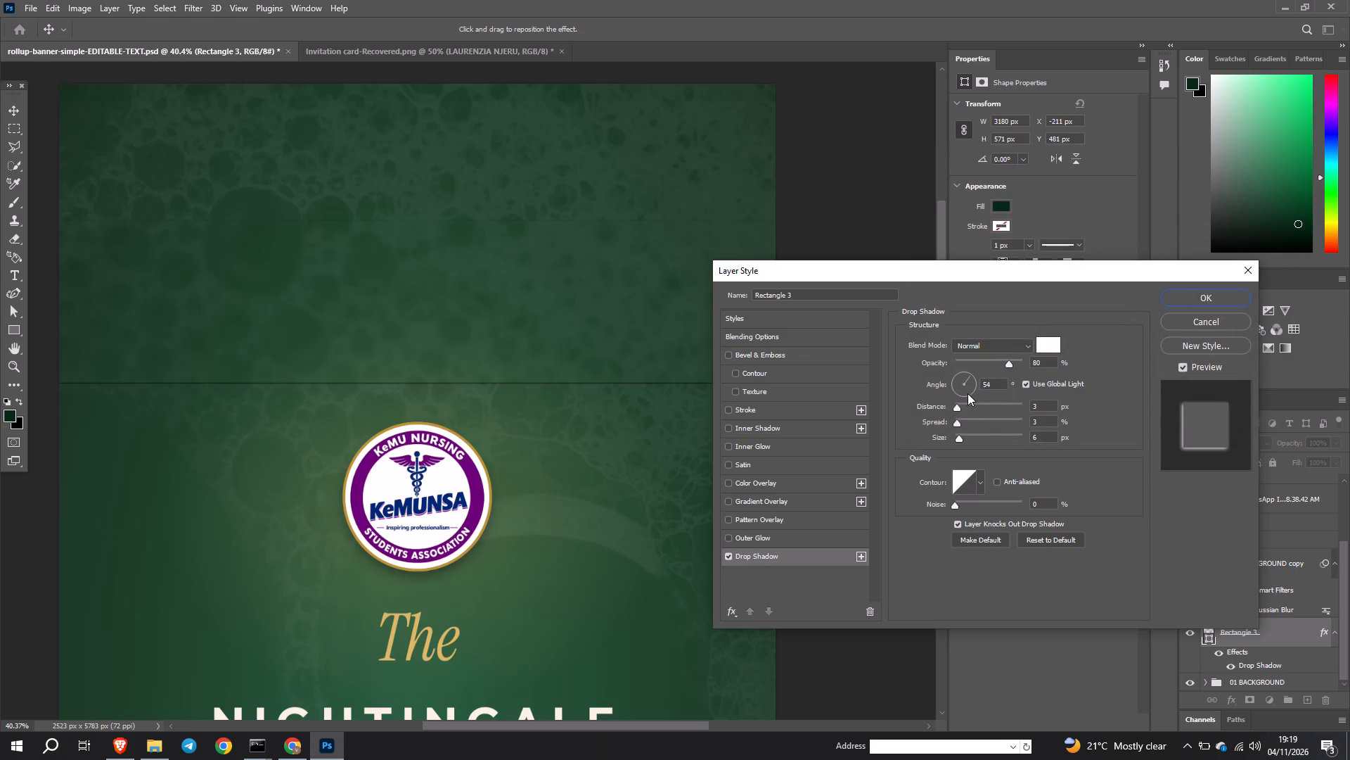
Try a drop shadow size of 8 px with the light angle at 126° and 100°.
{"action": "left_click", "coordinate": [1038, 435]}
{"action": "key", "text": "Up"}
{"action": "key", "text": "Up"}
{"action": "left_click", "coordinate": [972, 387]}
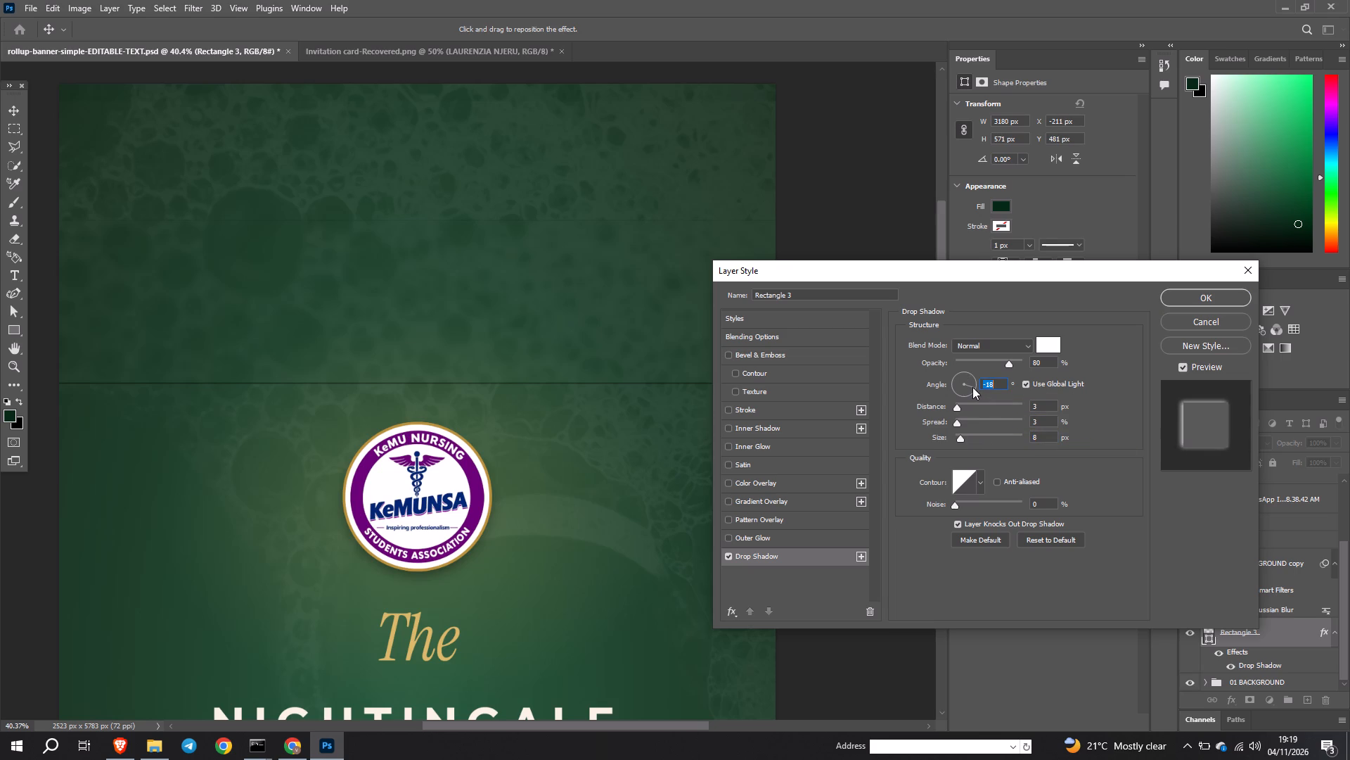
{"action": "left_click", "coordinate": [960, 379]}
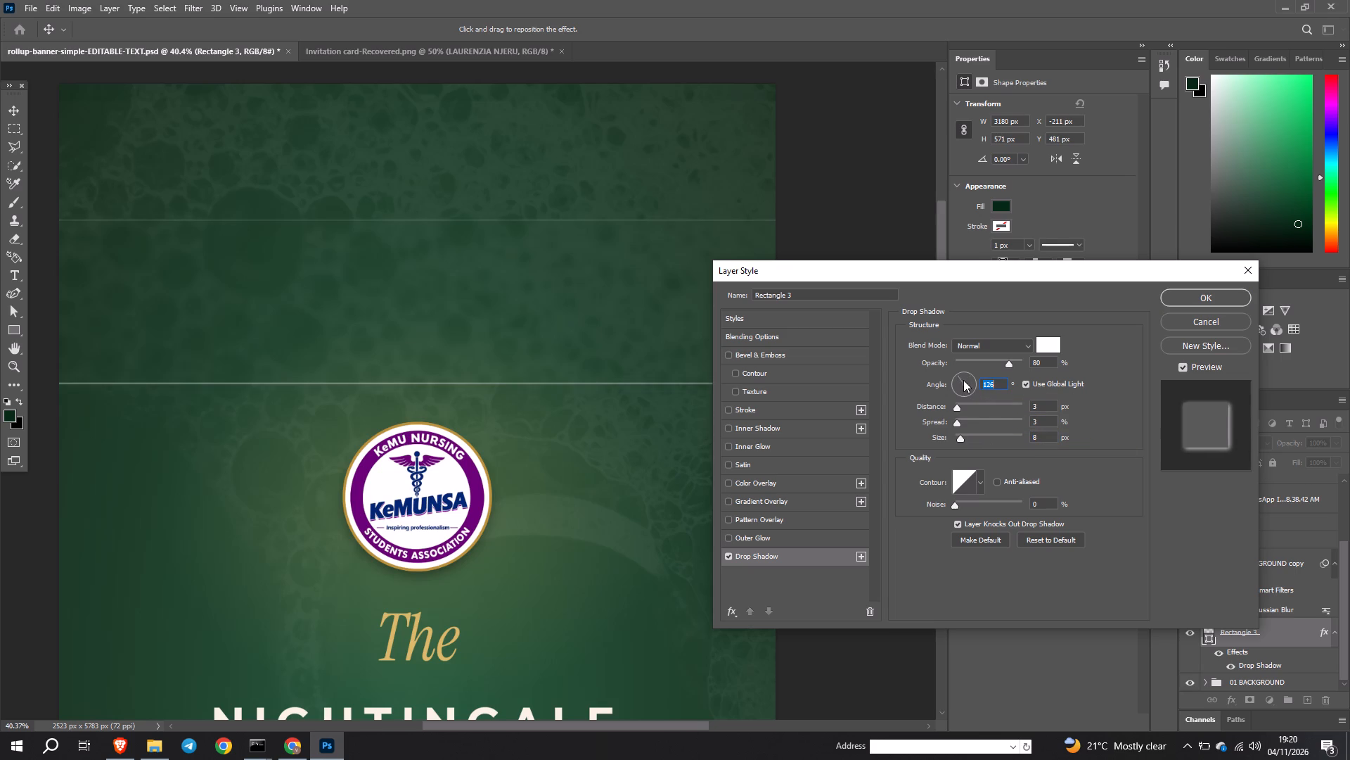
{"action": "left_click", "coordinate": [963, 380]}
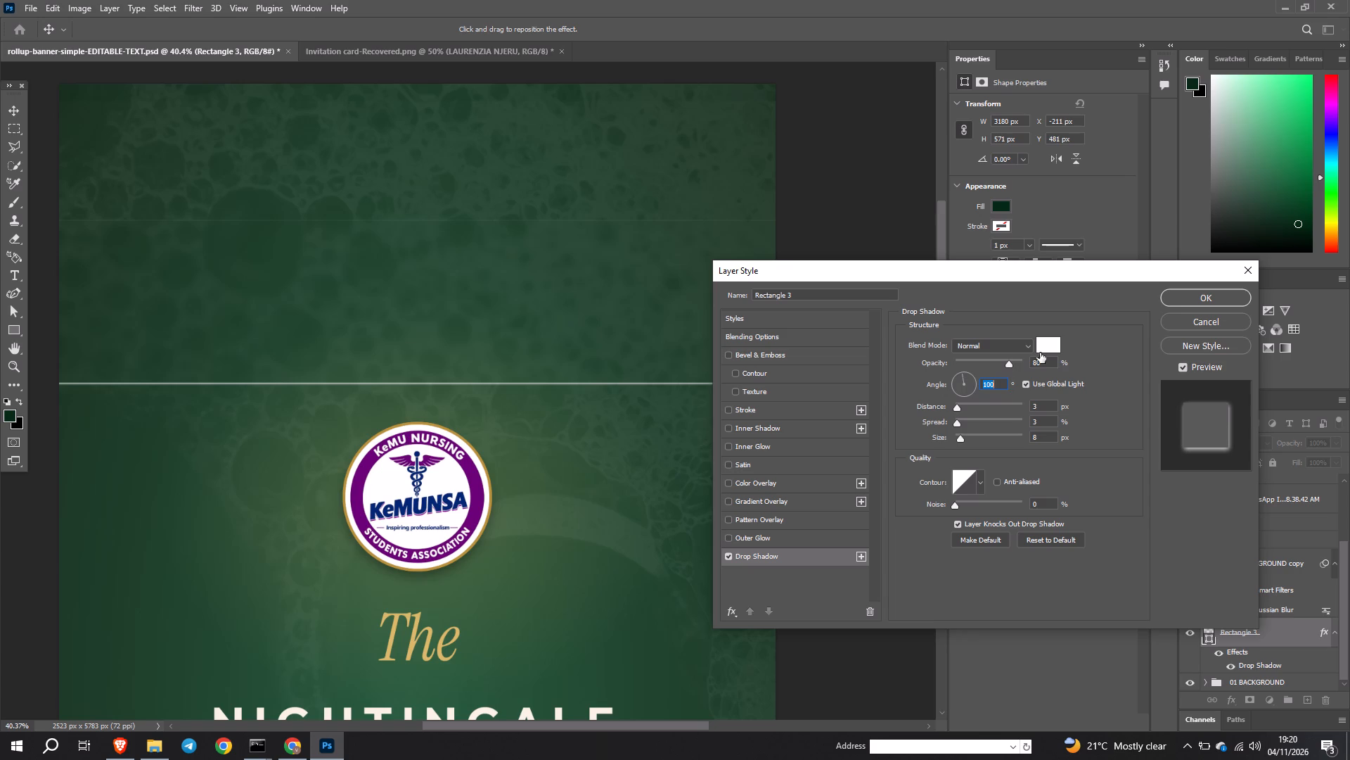
Change the band's drop shadow colour to a very dark green.
{"action": "left_click", "coordinate": [1050, 351]}
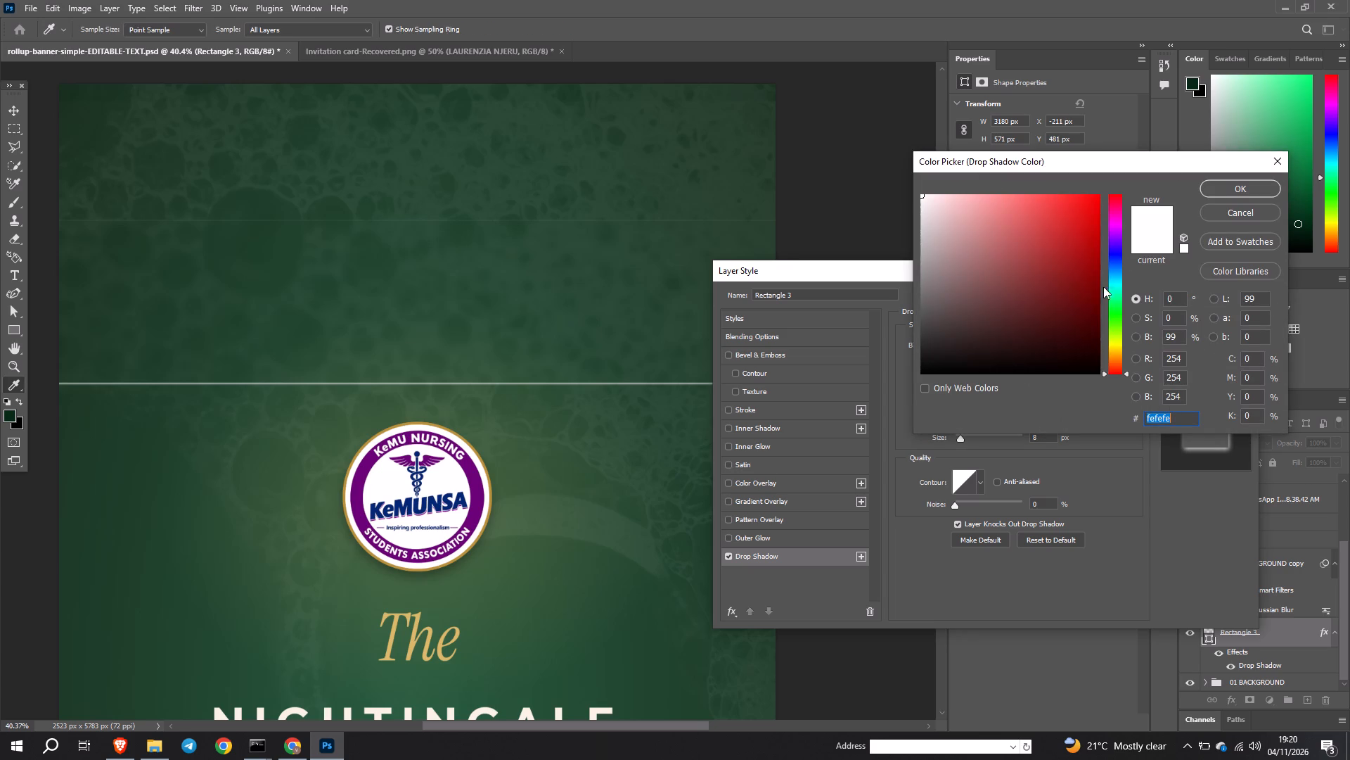
{"action": "left_click", "coordinate": [928, 304]}
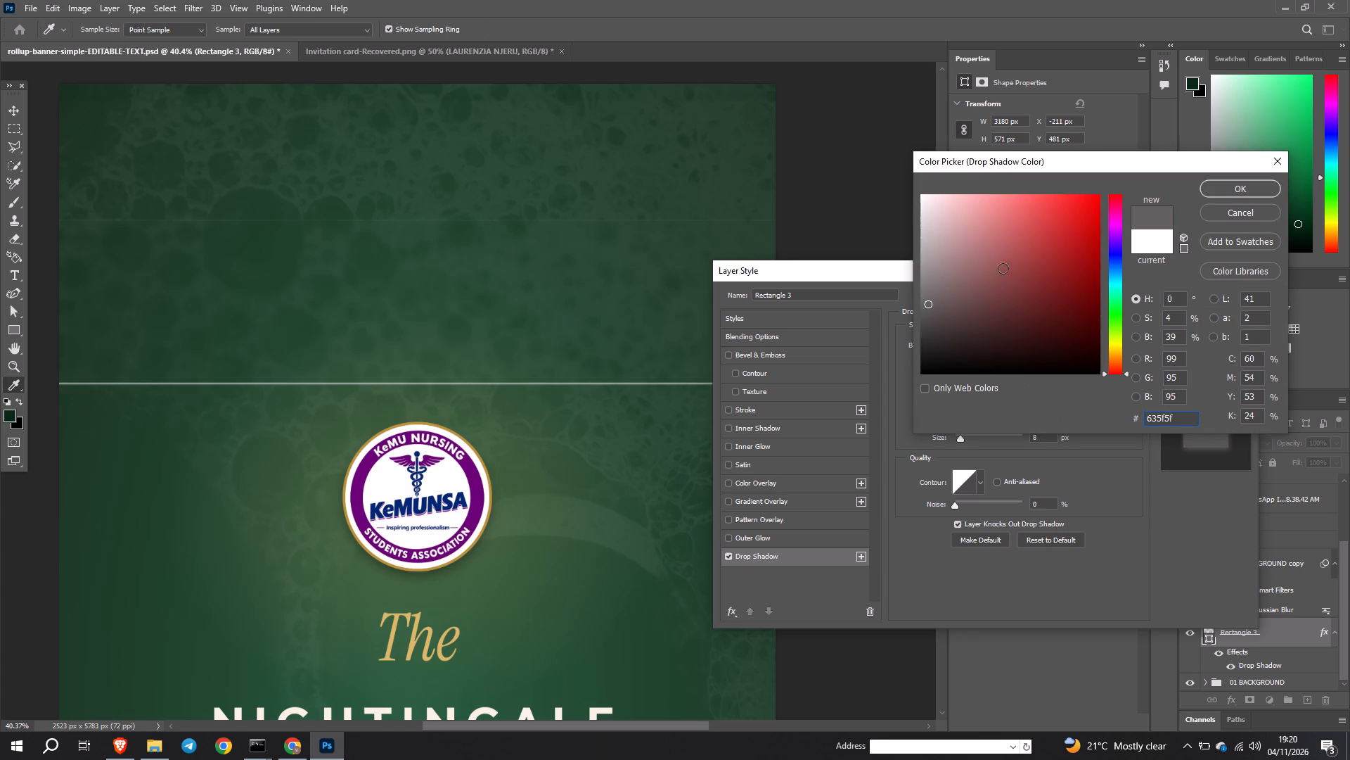
{"action": "left_click", "coordinate": [1114, 316]}
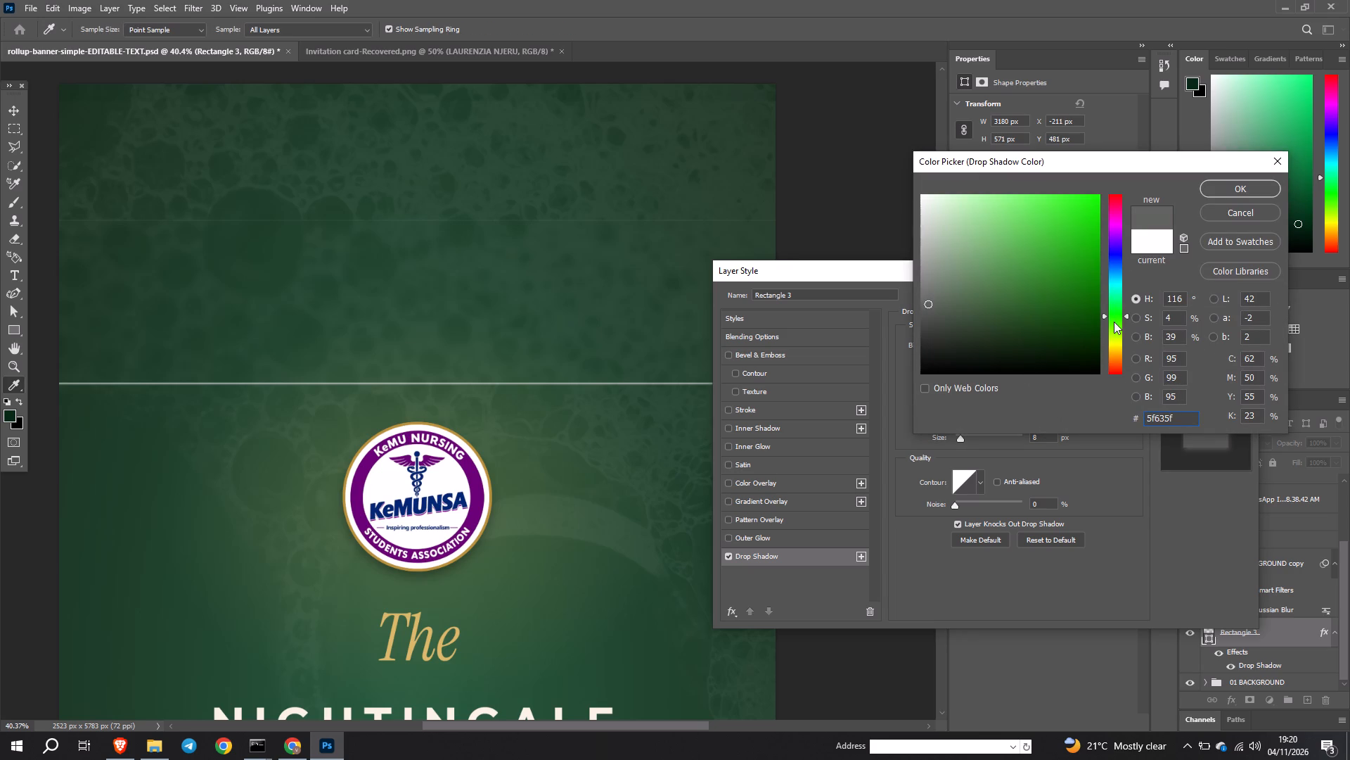
{"action": "left_click", "coordinate": [1114, 322]}
{"action": "left_click", "coordinate": [1015, 336]}
{"action": "left_click", "coordinate": [1031, 323]}
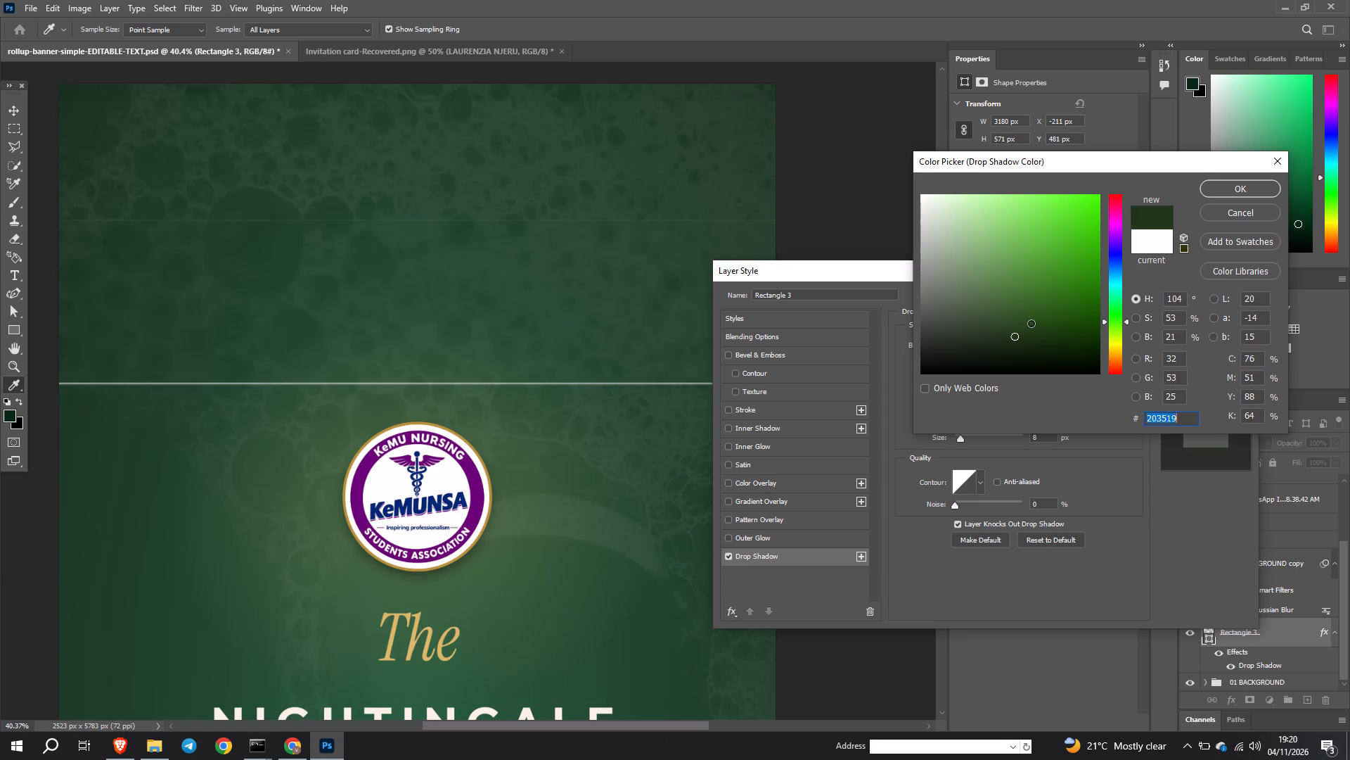
{"action": "left_click", "coordinate": [1050, 329]}
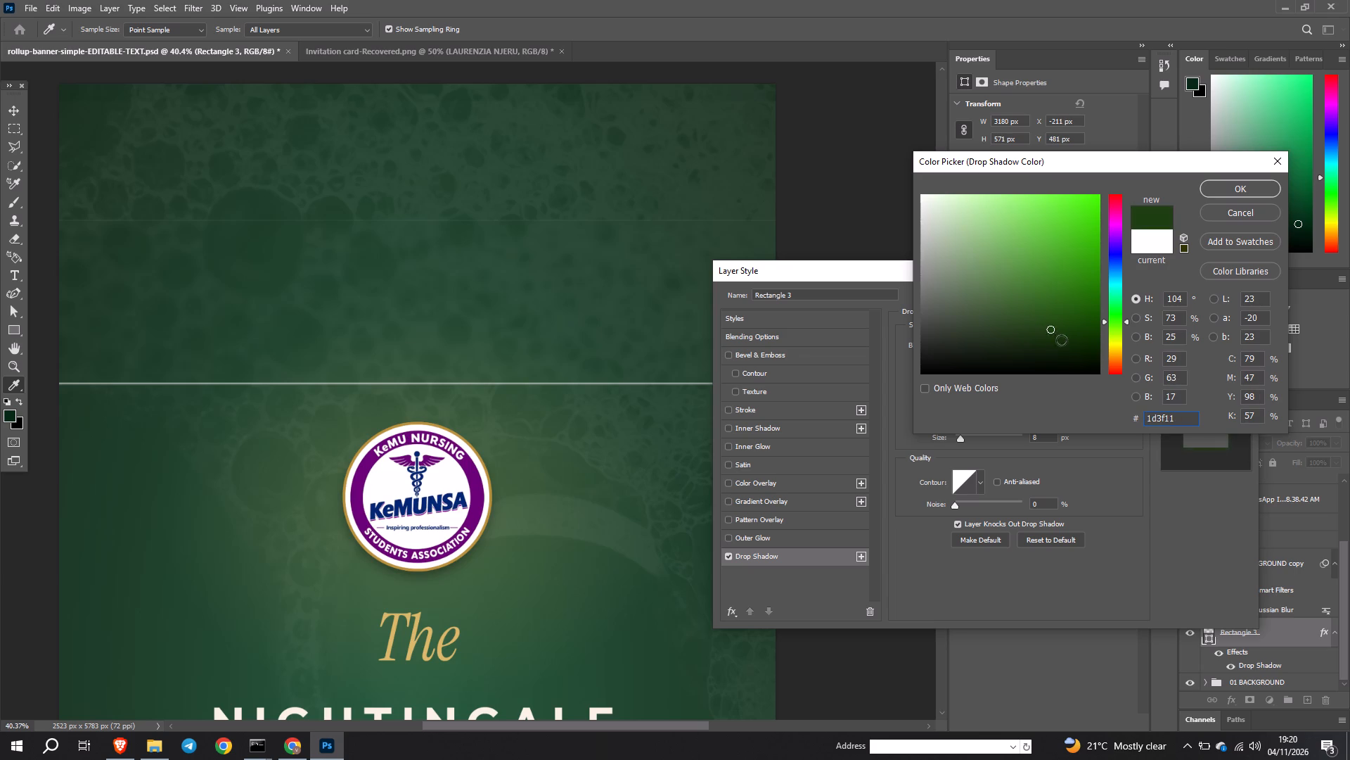
{"action": "left_click", "coordinate": [1054, 347]}
{"action": "left_click", "coordinate": [1240, 185]}
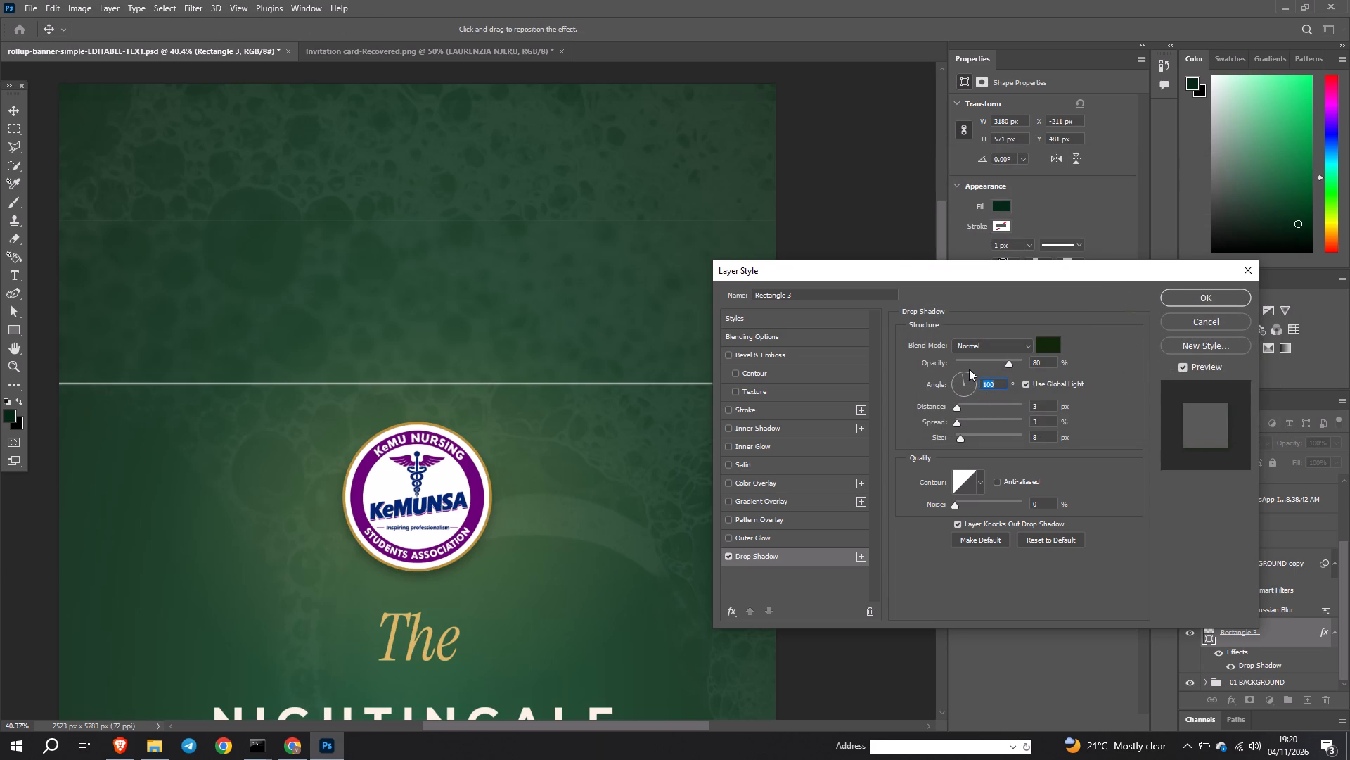
Set the drop shadow's angle to -172°, after trying other directions such as 57°, 12° and -130°.
{"action": "left_click", "coordinate": [968, 382]}
{"action": "left_click", "coordinate": [968, 378]}
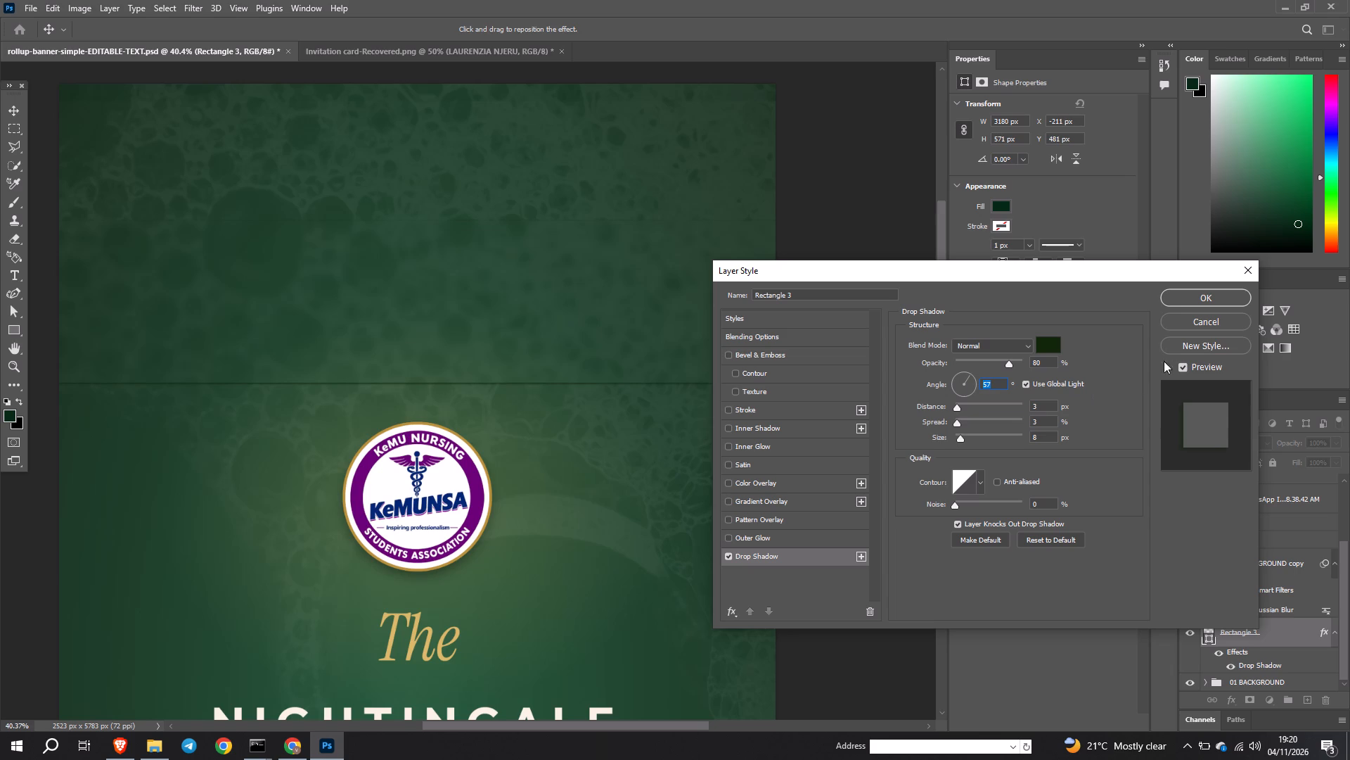
{"action": "left_click", "coordinate": [969, 381]}
{"action": "left_click", "coordinate": [971, 381]}
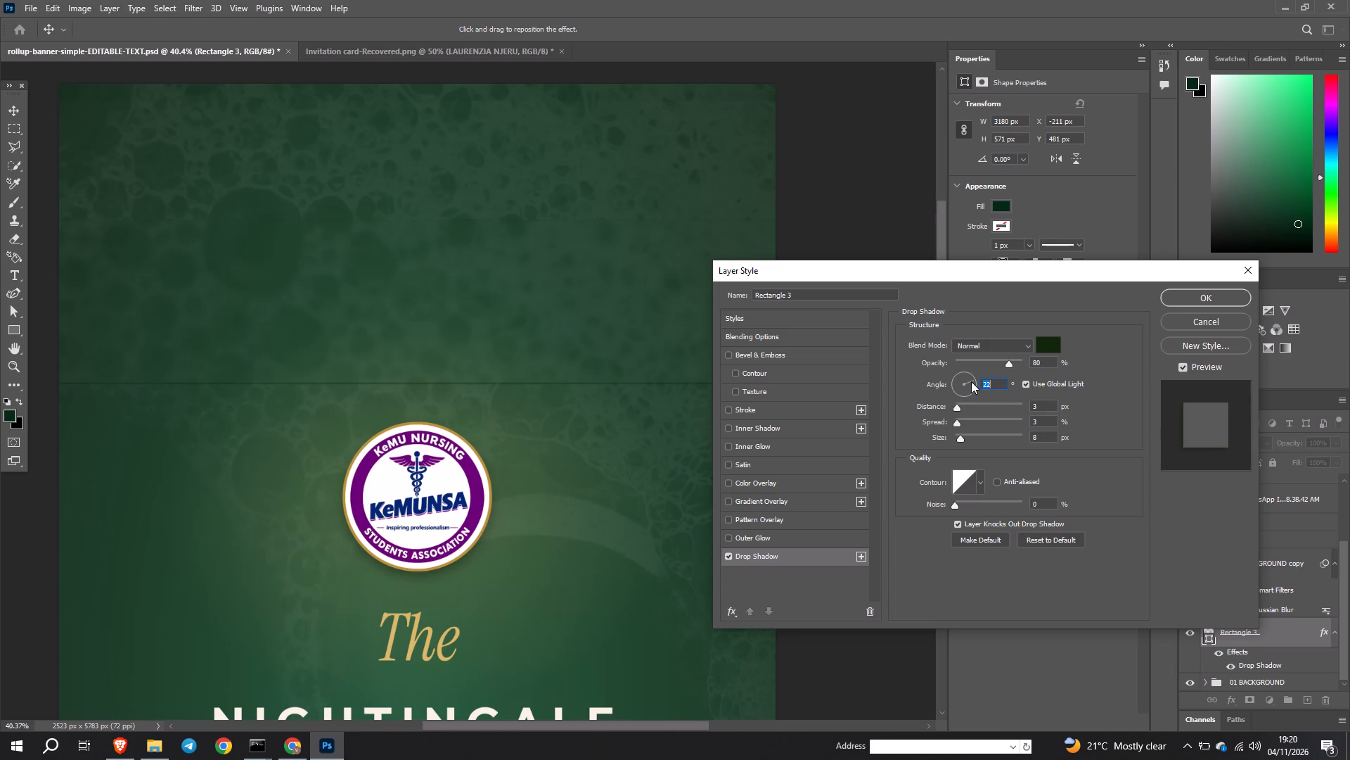
{"action": "left_click", "coordinate": [971, 383]}
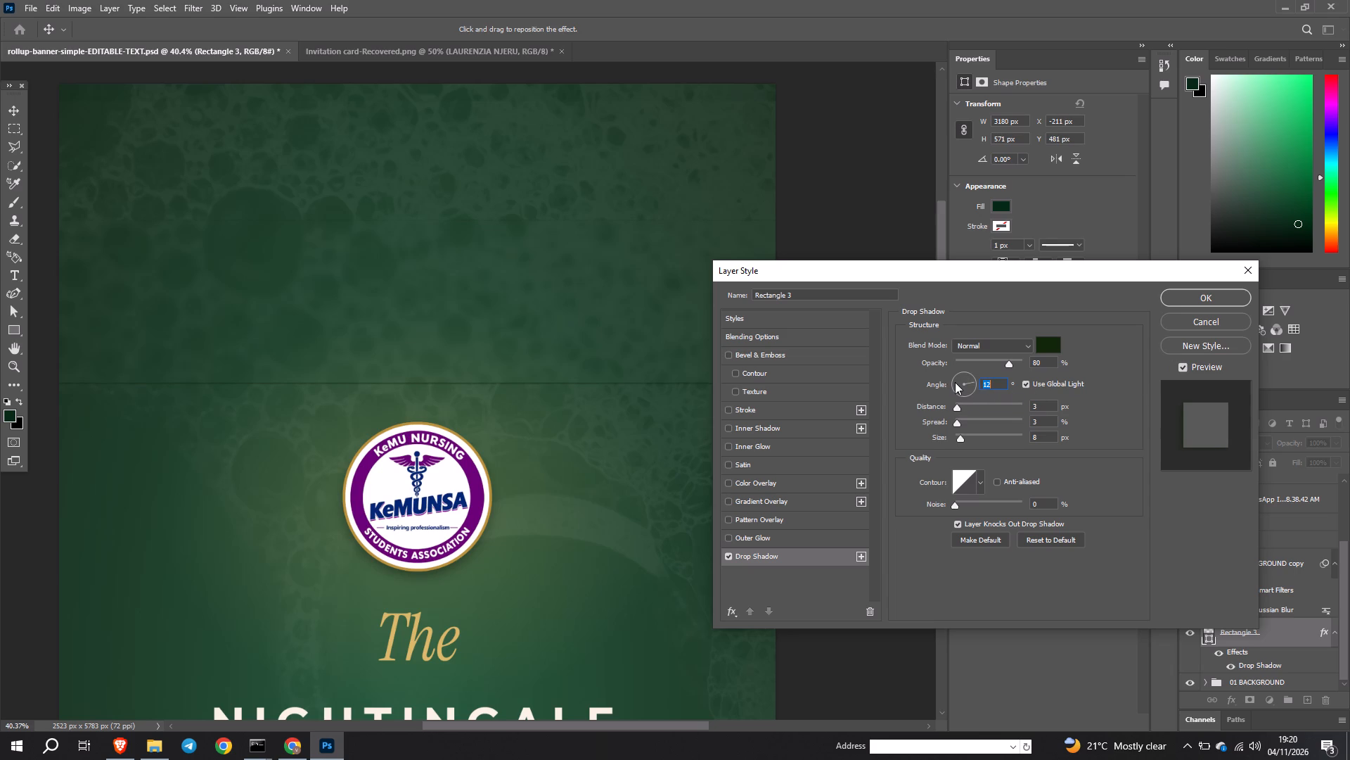
{"action": "left_click", "coordinate": [955, 382]}
{"action": "left_click", "coordinate": [953, 390]}
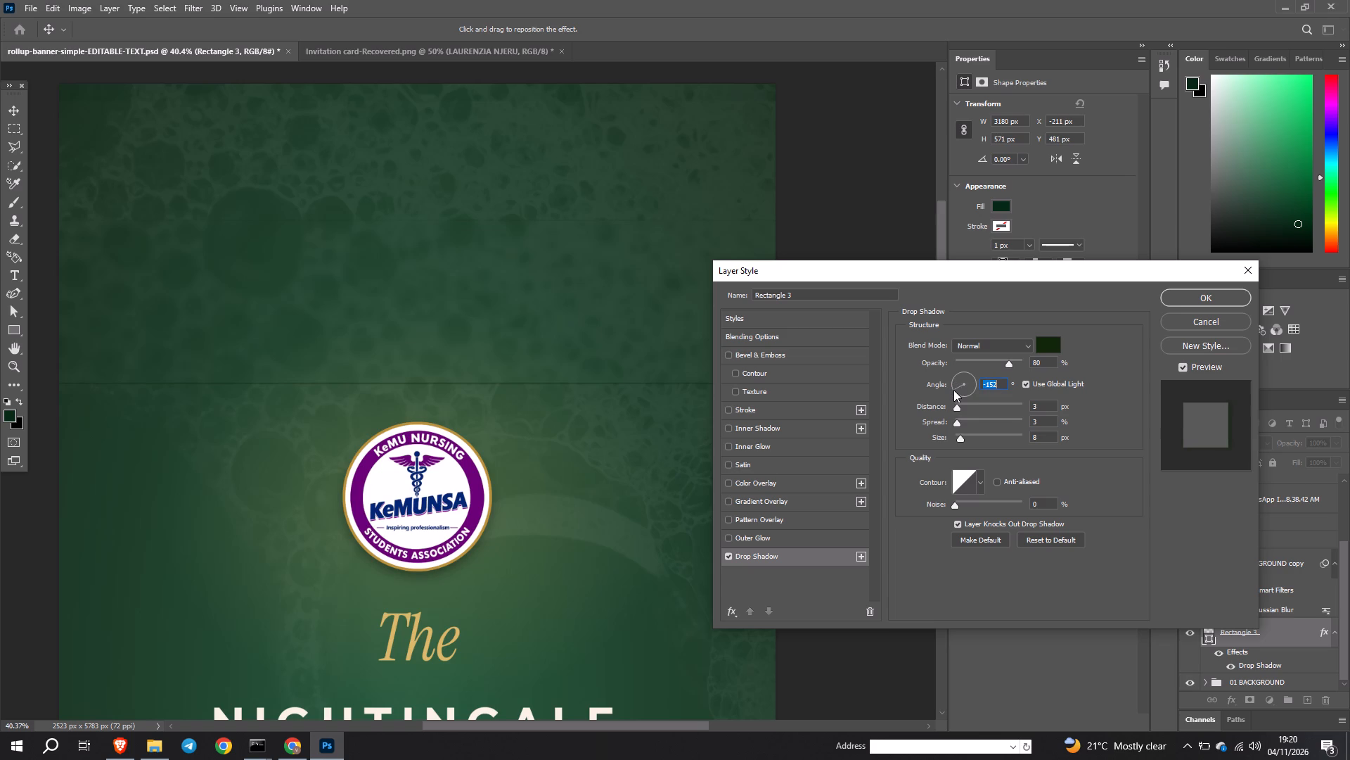
{"action": "left_click", "coordinate": [962, 390]}
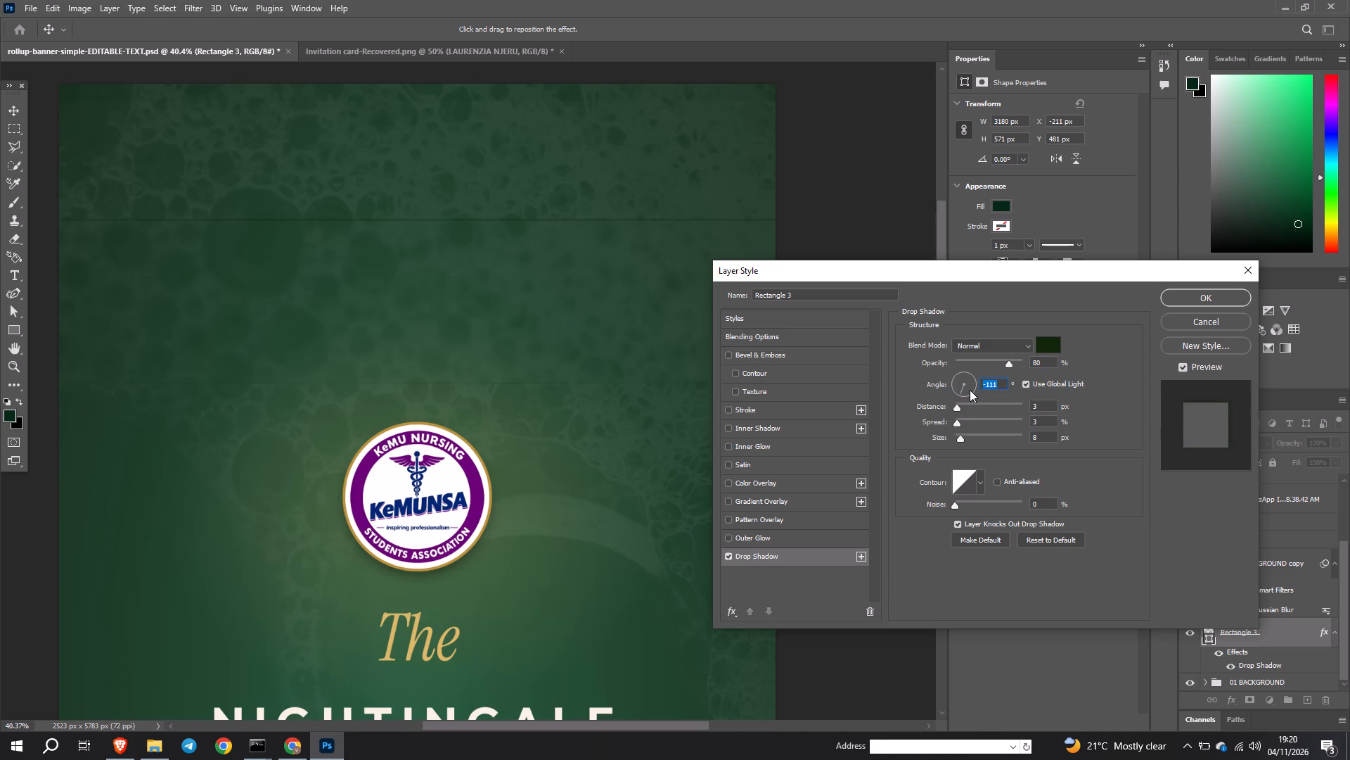
{"action": "left_click", "coordinate": [958, 392]}
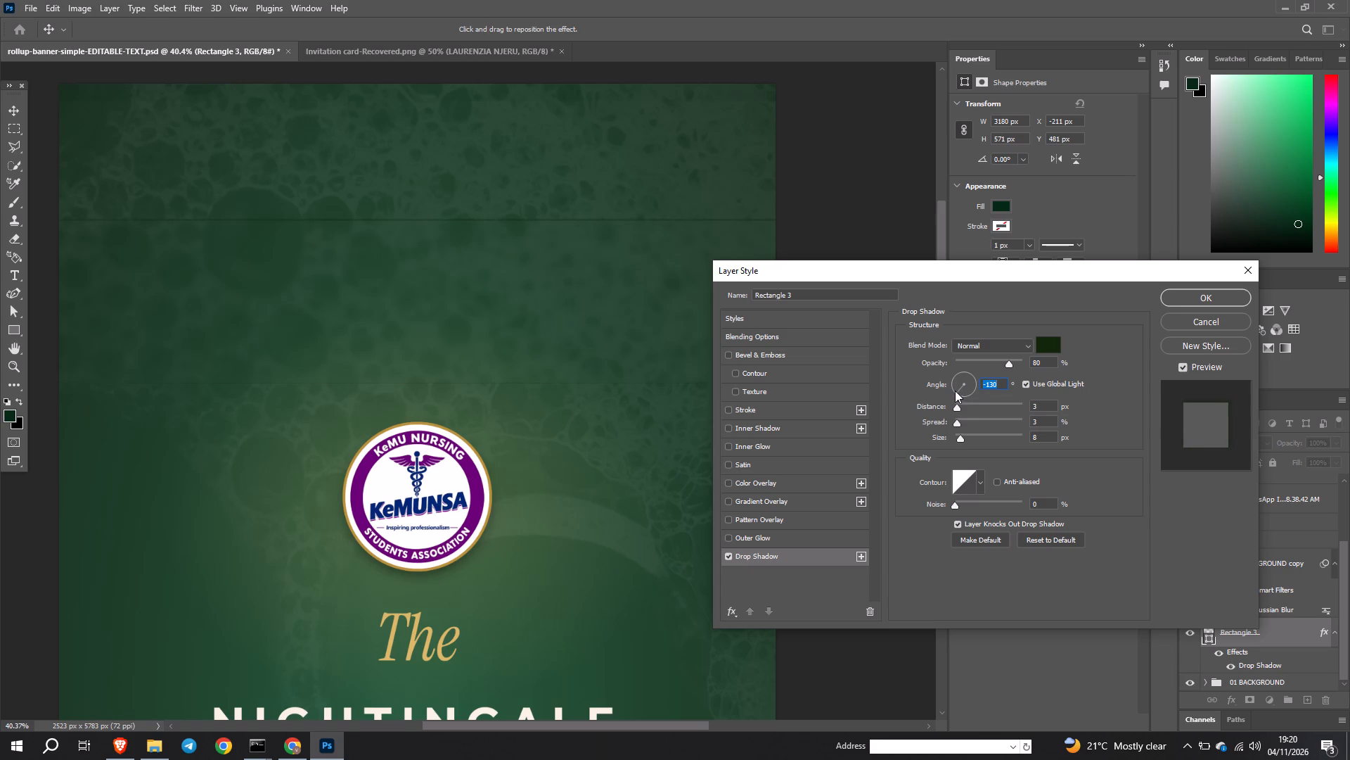
{"action": "left_click", "coordinate": [955, 386]}
Set the drop shadow's distance to 5 px.
{"action": "left_click", "coordinate": [1041, 410]}
{"action": "key", "text": "Down"}
{"action": "key", "text": "Down"}
{"action": "key", "text": "Down"}
{"action": "key", "text": "Up"}
{"action": "key", "text": "Up"}
{"action": "key", "text": "Up"}
{"action": "key", "text": "Up"}
{"action": "key", "text": "Up"}
{"action": "key", "text": "Down"}
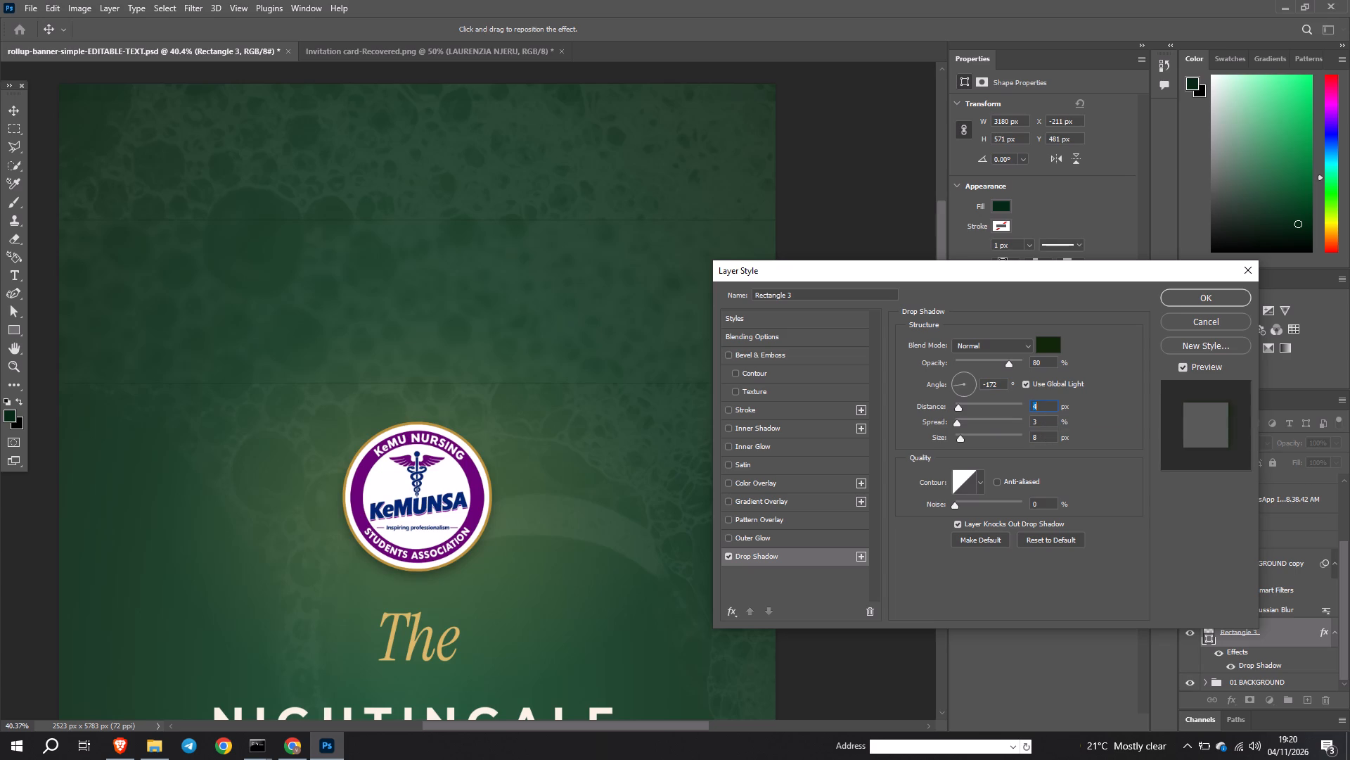
{"action": "key", "text": "Up"}
Set the drop shadow's spread to 5%.
{"action": "left_click", "coordinate": [1040, 419]}
{"action": "key", "text": "Down"}
{"action": "key", "text": "Down"}
{"action": "key", "text": "Up"}
{"action": "key", "text": "Up"}
{"action": "key", "text": "Up"}
{"action": "key", "text": "Up"}
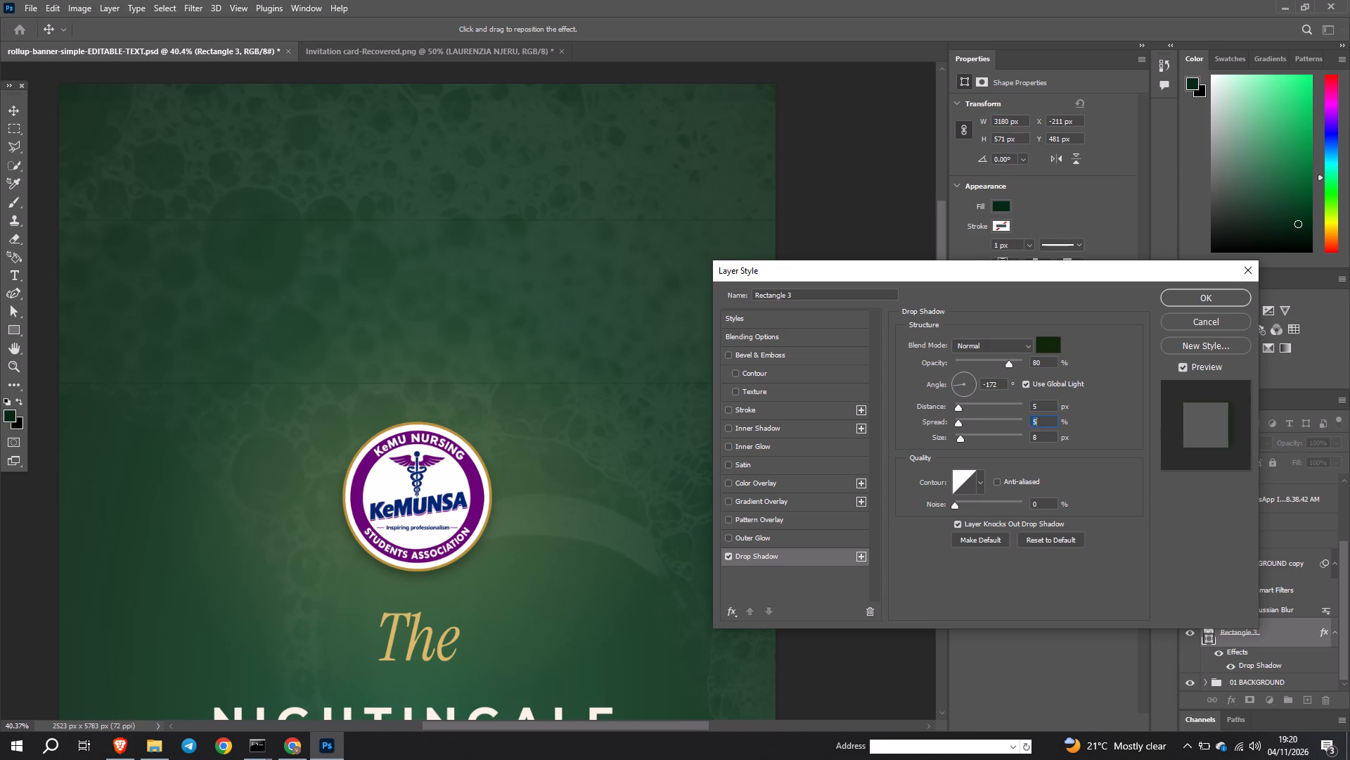
Set the drop shadow's size to 2 px and apply the layer style to the band.
{"action": "left_click", "coordinate": [1042, 435]}
{"action": "key", "text": "Down"}
{"action": "key", "text": "Down"}
{"action": "key", "text": "Down"}
{"action": "key", "text": "Down"}
{"action": "key", "text": "Down"}
{"action": "key", "text": "Down"}
{"action": "key", "text": "Down"}
{"action": "key", "text": "Up"}
{"action": "left_click", "coordinate": [1200, 296]}
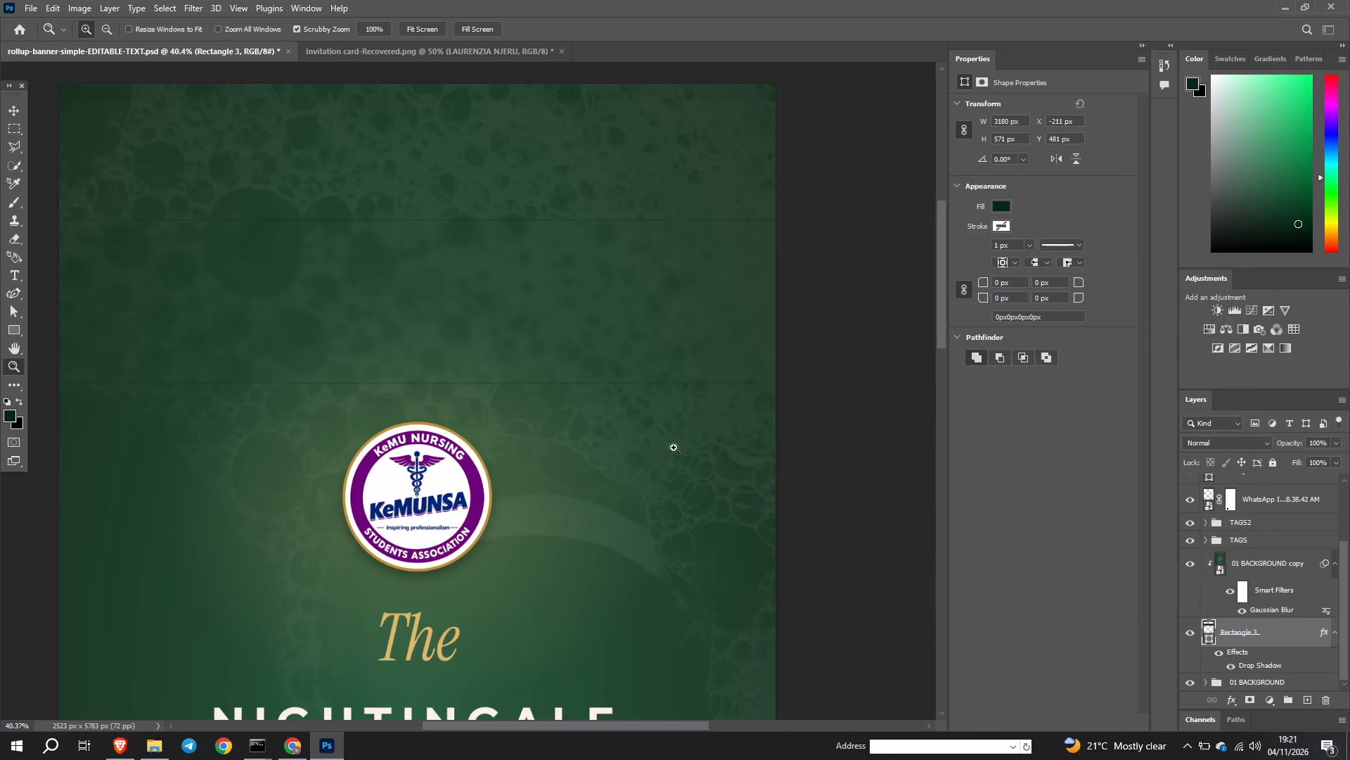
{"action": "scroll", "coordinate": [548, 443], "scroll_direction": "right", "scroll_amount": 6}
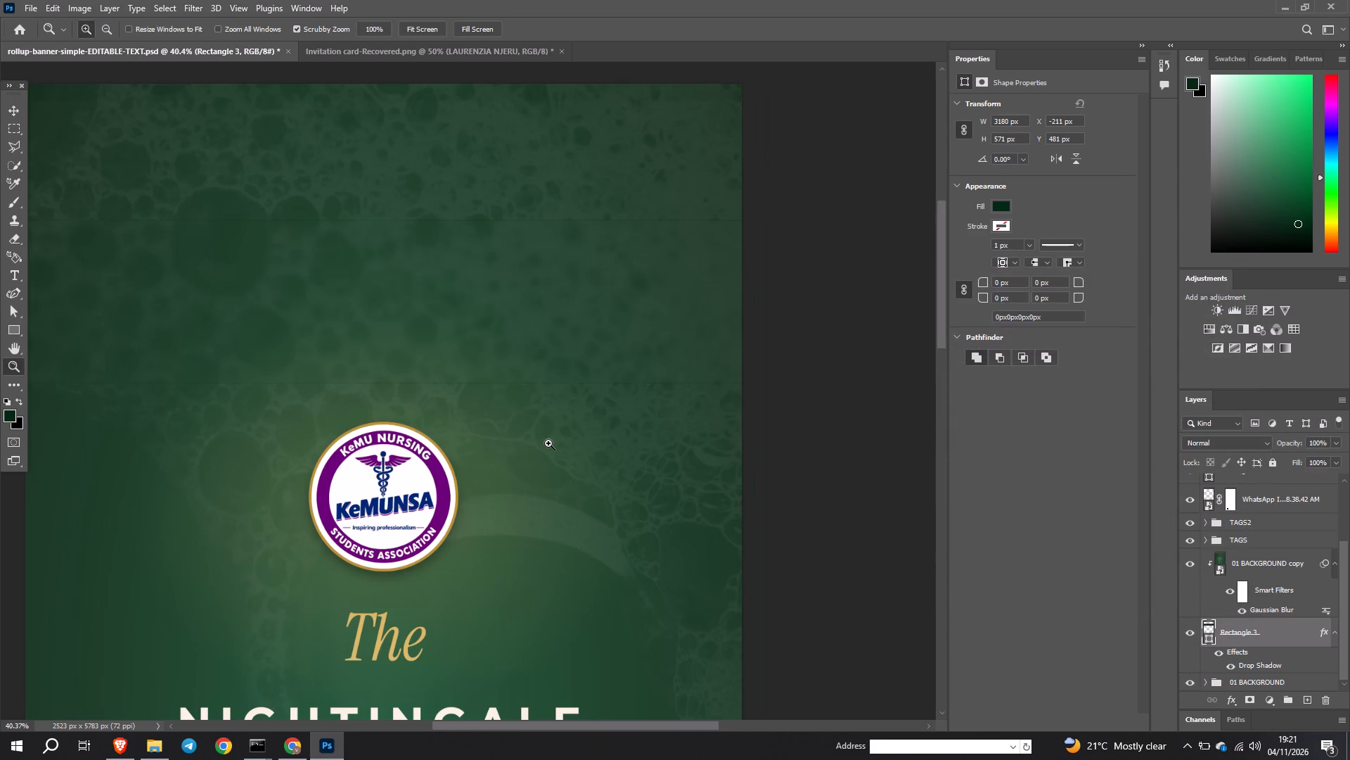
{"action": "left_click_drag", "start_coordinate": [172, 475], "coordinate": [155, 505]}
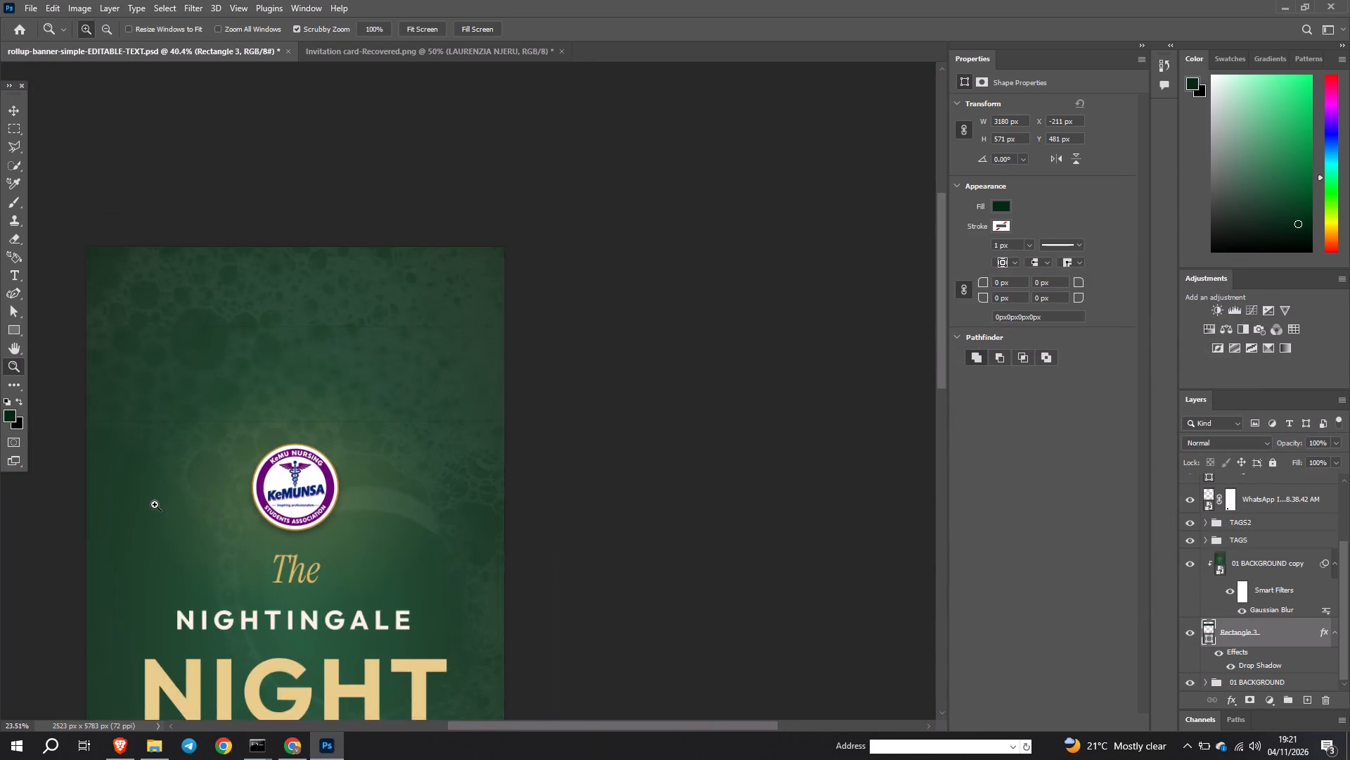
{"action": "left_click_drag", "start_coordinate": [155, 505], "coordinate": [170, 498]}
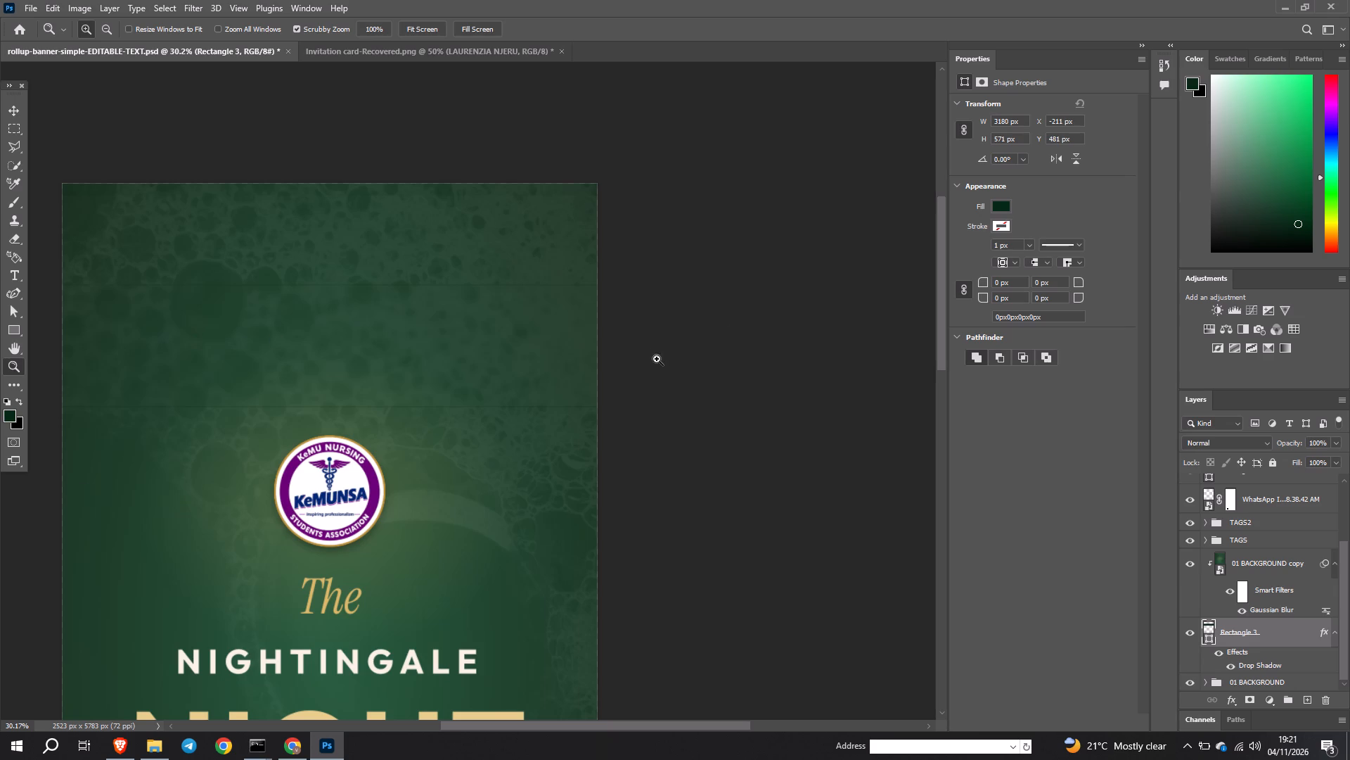
Set the Gaussian Blur radius on the 01 BACKGROUND copy layer to 10.0 pixels.
{"action": "double_click", "coordinate": [1278, 609]}
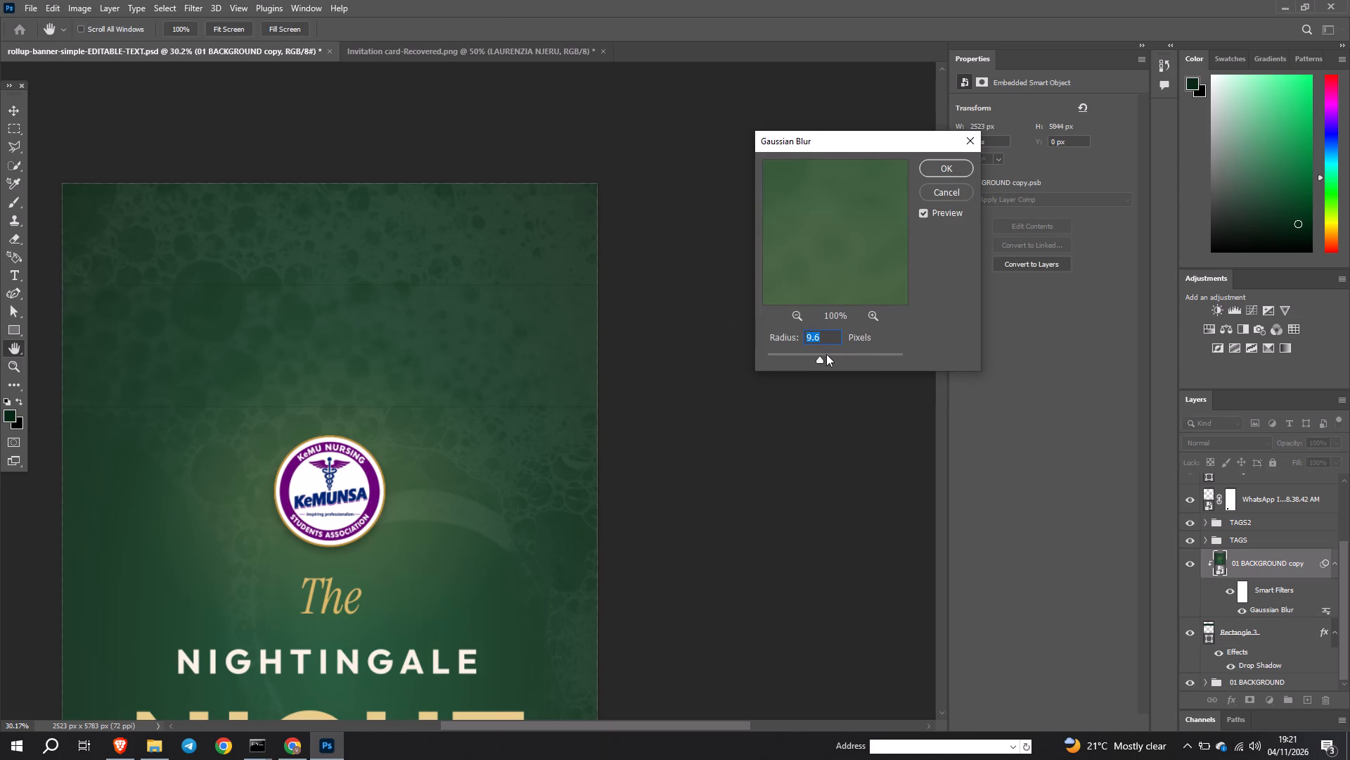
{"action": "left_click", "coordinate": [826, 354]}
{"action": "left_click", "coordinate": [821, 355]}
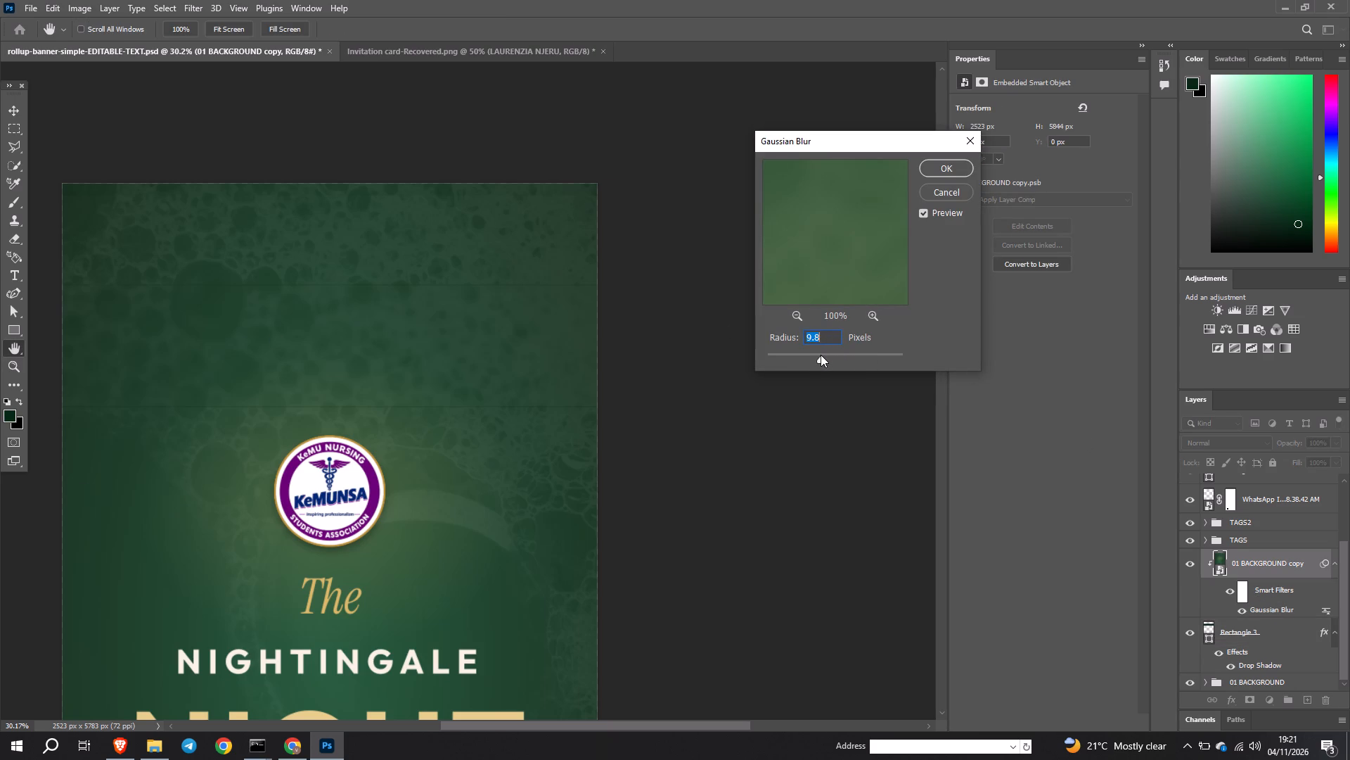
{"action": "left_click", "coordinate": [813, 355]}
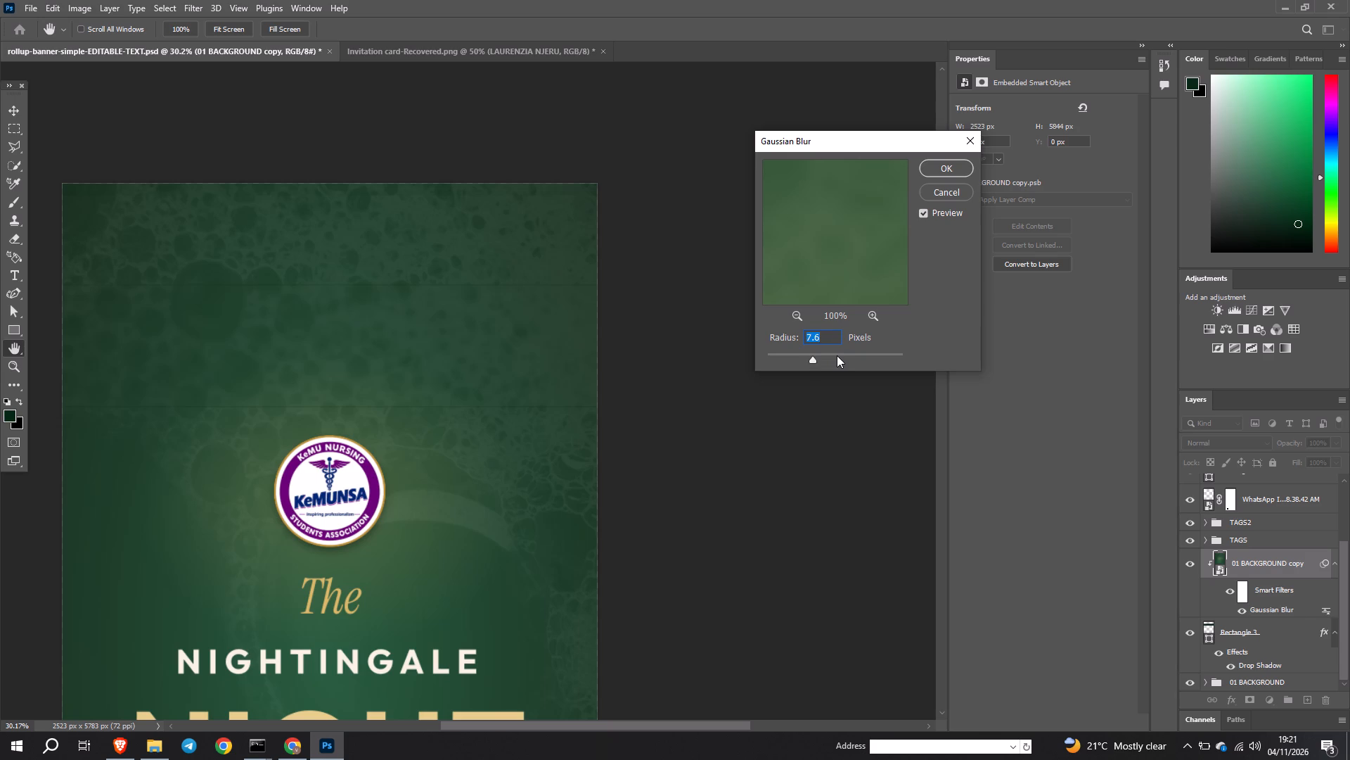
{"action": "left_click", "coordinate": [837, 355]}
{"action": "left_click", "coordinate": [825, 355]}
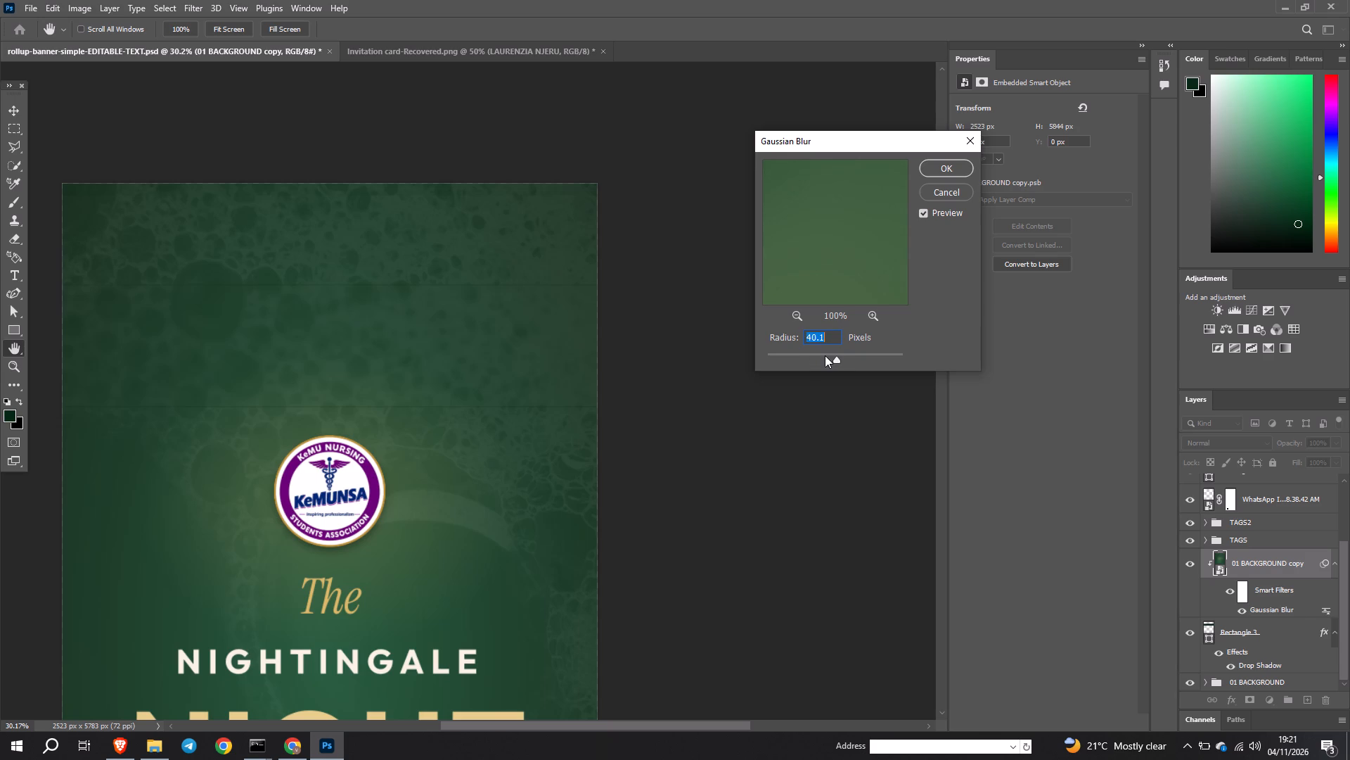
{"action": "left_click", "coordinate": [821, 355]}
{"action": "left_click", "coordinate": [945, 175]}
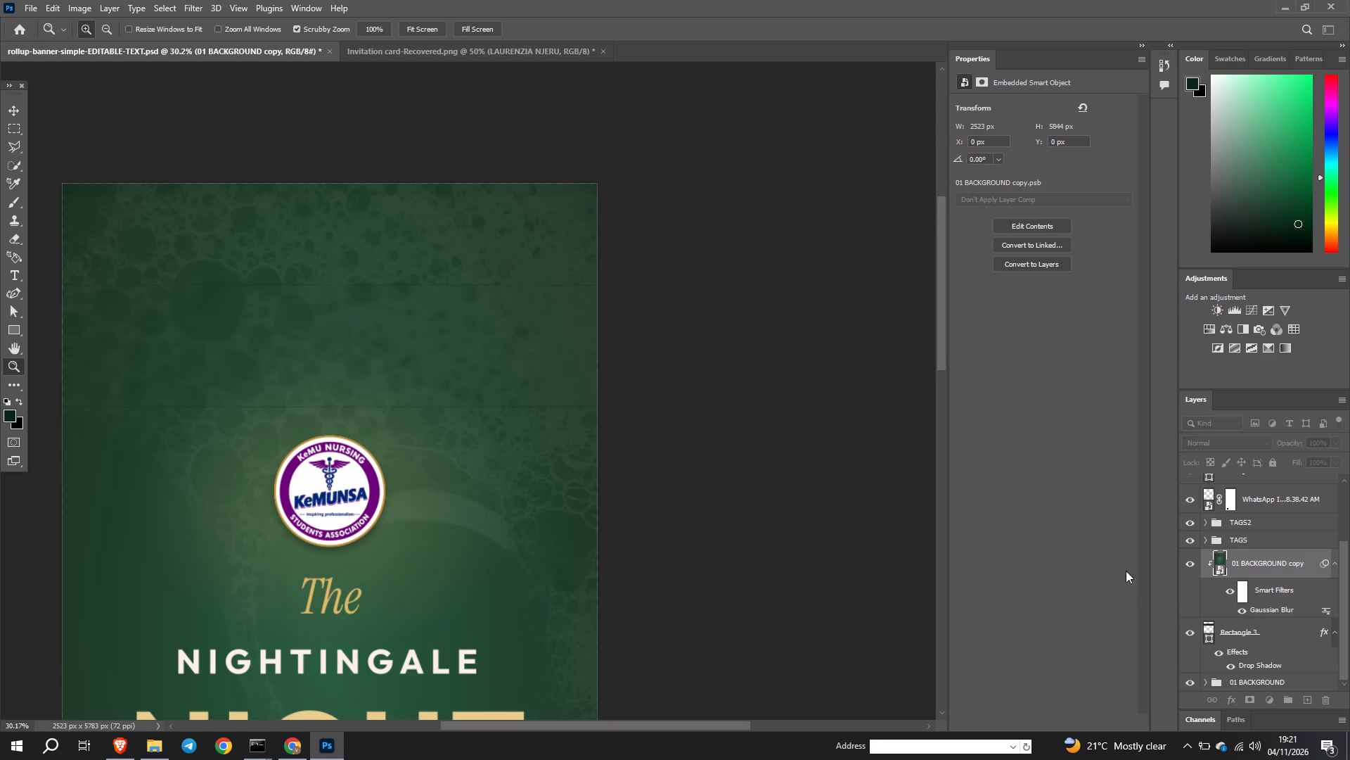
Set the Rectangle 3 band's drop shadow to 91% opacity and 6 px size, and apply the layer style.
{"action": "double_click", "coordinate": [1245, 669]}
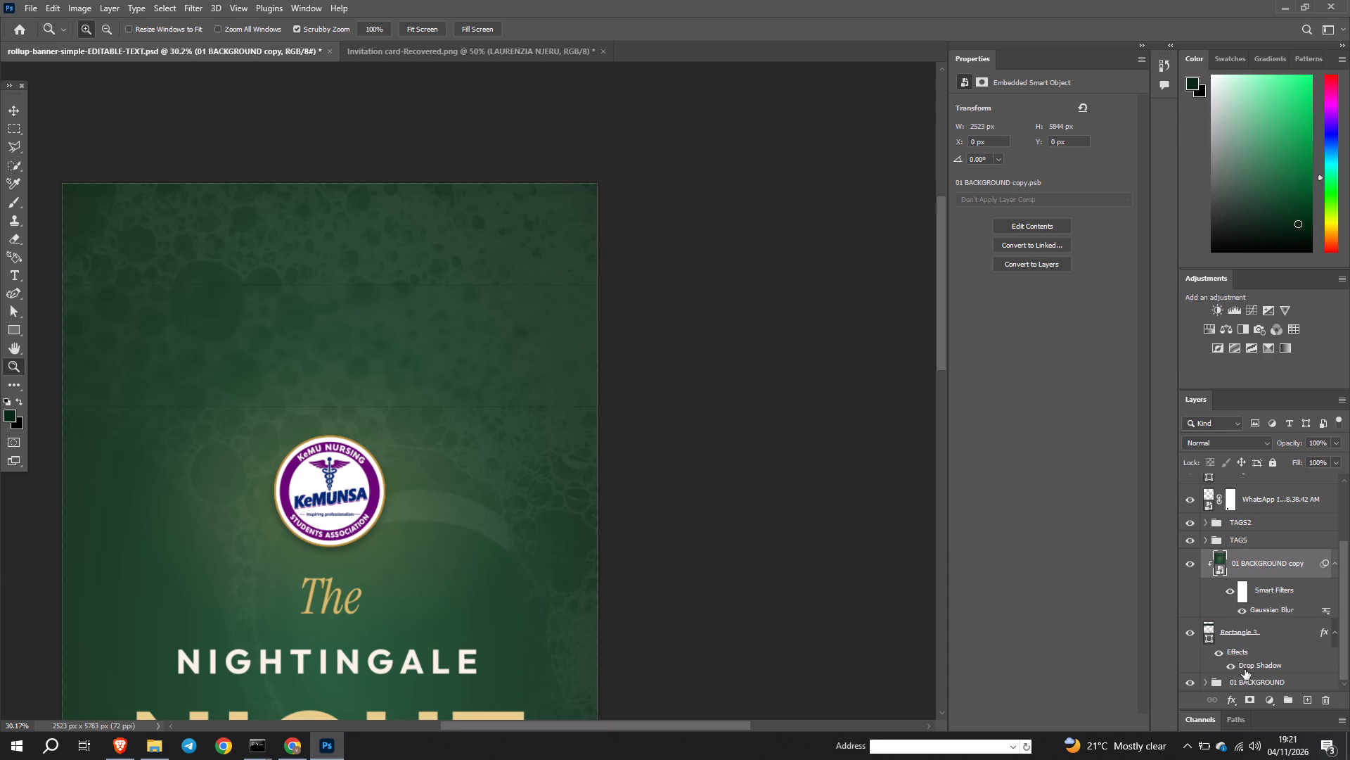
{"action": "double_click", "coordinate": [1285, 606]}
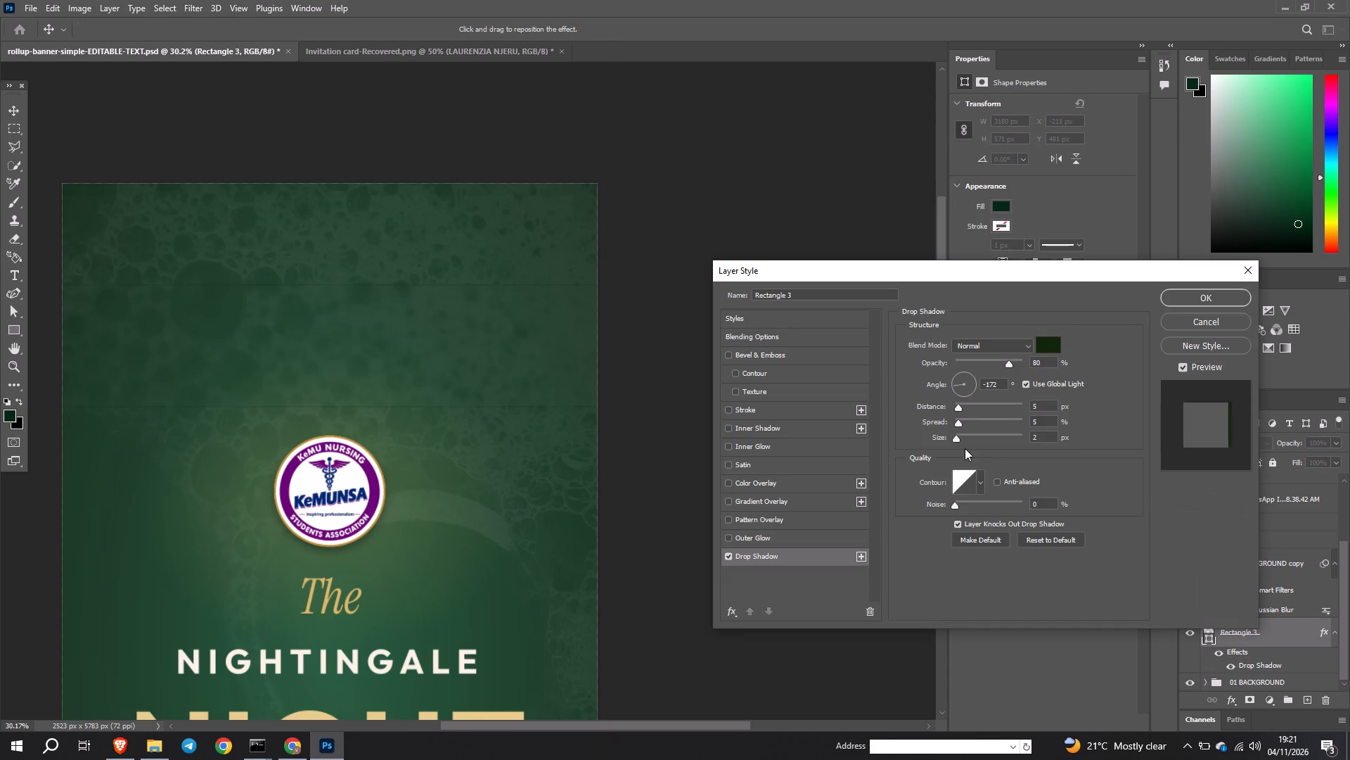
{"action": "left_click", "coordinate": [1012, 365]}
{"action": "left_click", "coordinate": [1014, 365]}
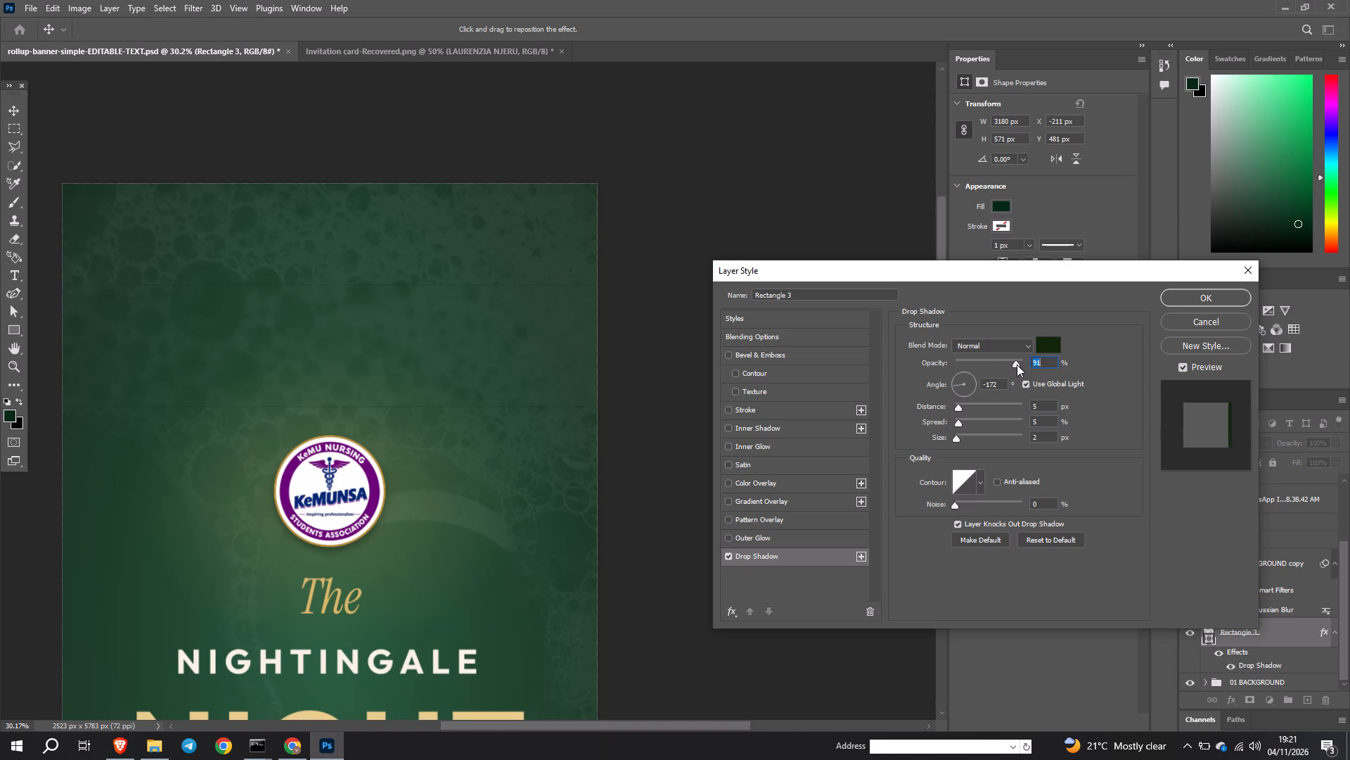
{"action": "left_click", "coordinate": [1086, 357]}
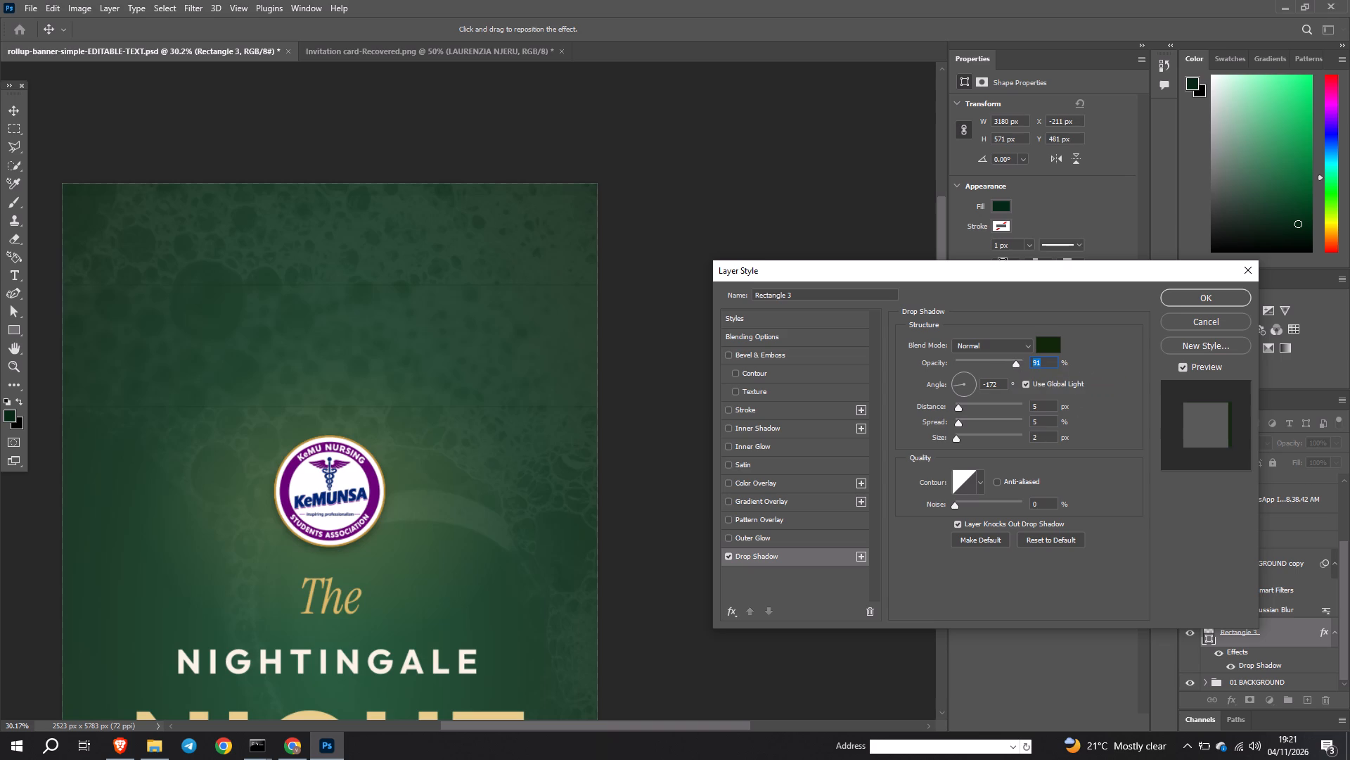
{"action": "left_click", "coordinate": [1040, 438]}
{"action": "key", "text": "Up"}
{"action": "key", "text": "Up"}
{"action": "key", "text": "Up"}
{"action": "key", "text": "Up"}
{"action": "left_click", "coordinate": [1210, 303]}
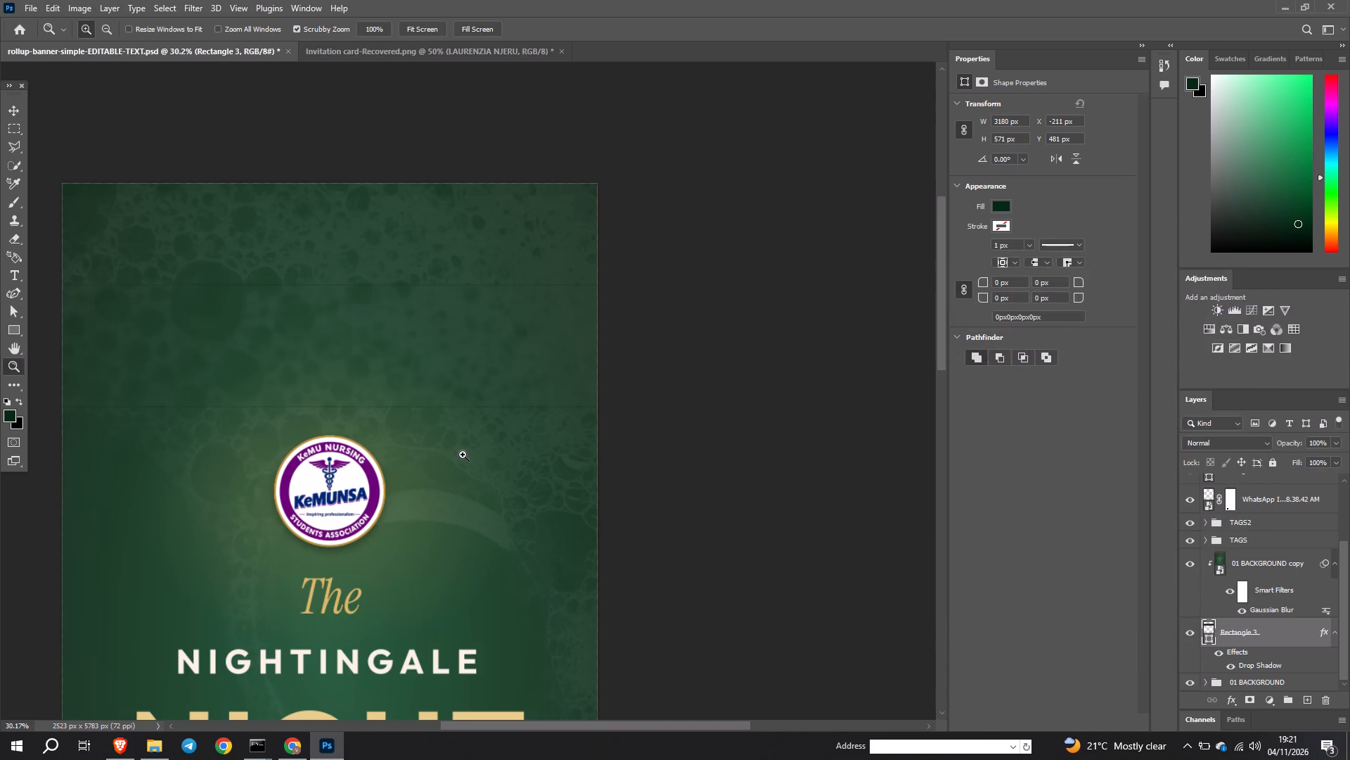
Set the opacity of the Rectangle 3 band's drop shadow to 100%.
{"action": "left_click_drag", "start_coordinate": [409, 454], "coordinate": [438, 462]}
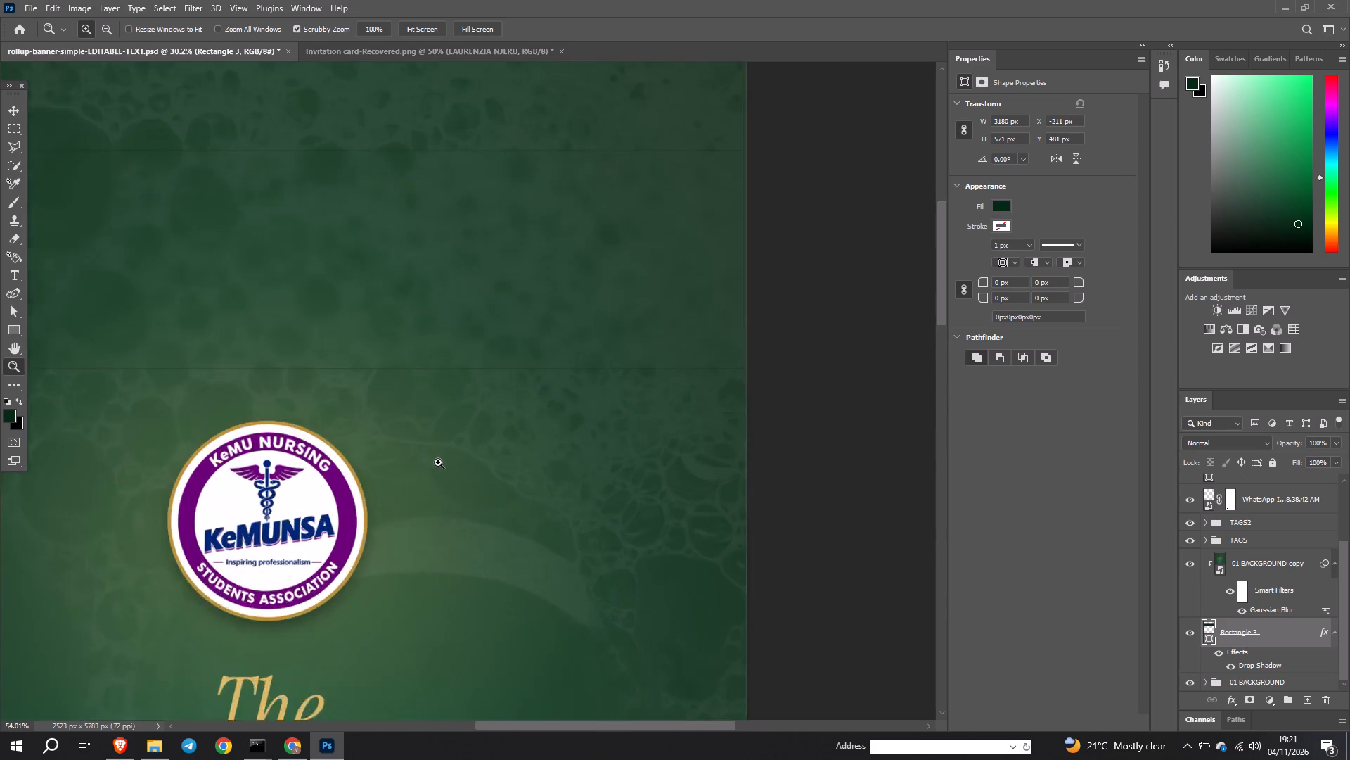
{"action": "left_click_drag", "start_coordinate": [438, 462], "coordinate": [443, 464]}
{"action": "scroll", "coordinate": [443, 464], "scroll_direction": "right", "scroll_amount": 4}
{"action": "scroll", "coordinate": [443, 464], "scroll_direction": "left", "scroll_amount": 13}
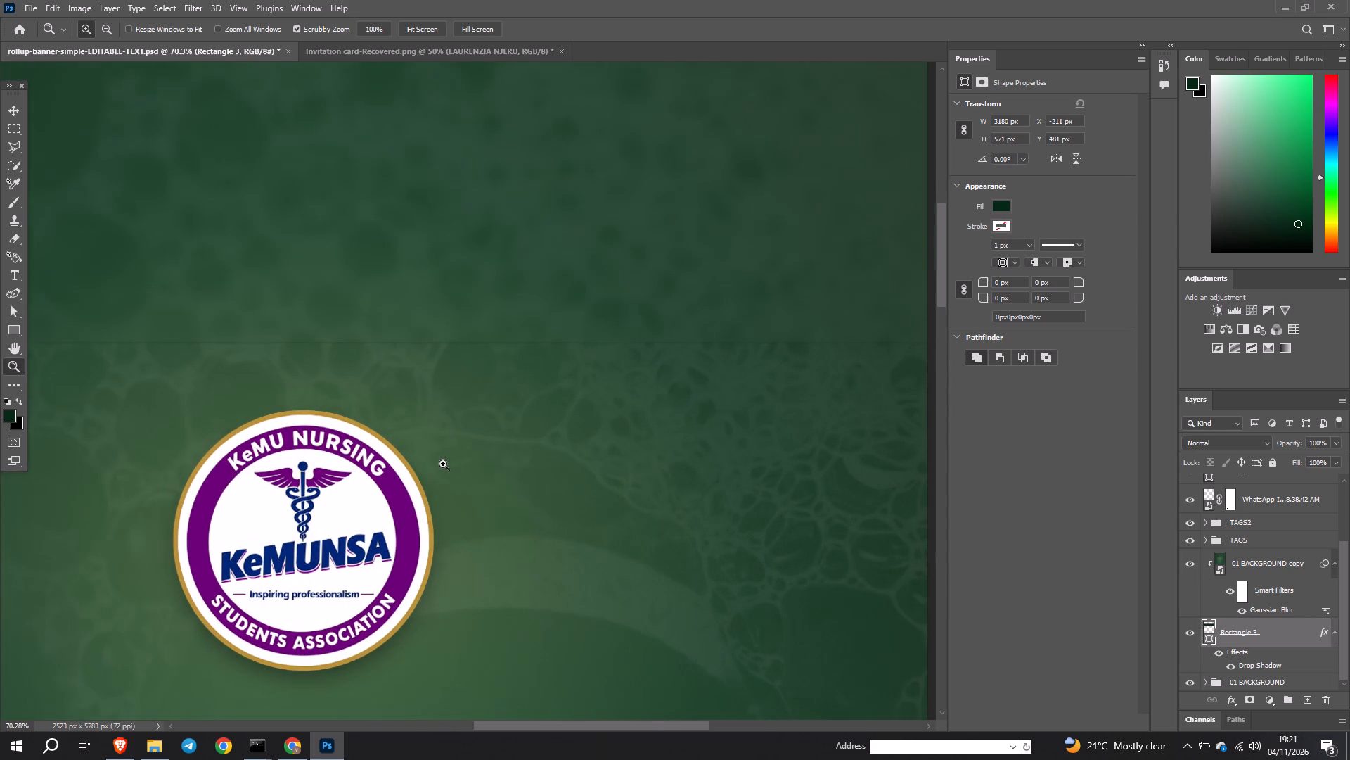
{"action": "scroll", "coordinate": [443, 464], "scroll_direction": "left", "scroll_amount": 3}
{"action": "scroll", "coordinate": [443, 464], "scroll_direction": "up", "scroll_amount": 5}
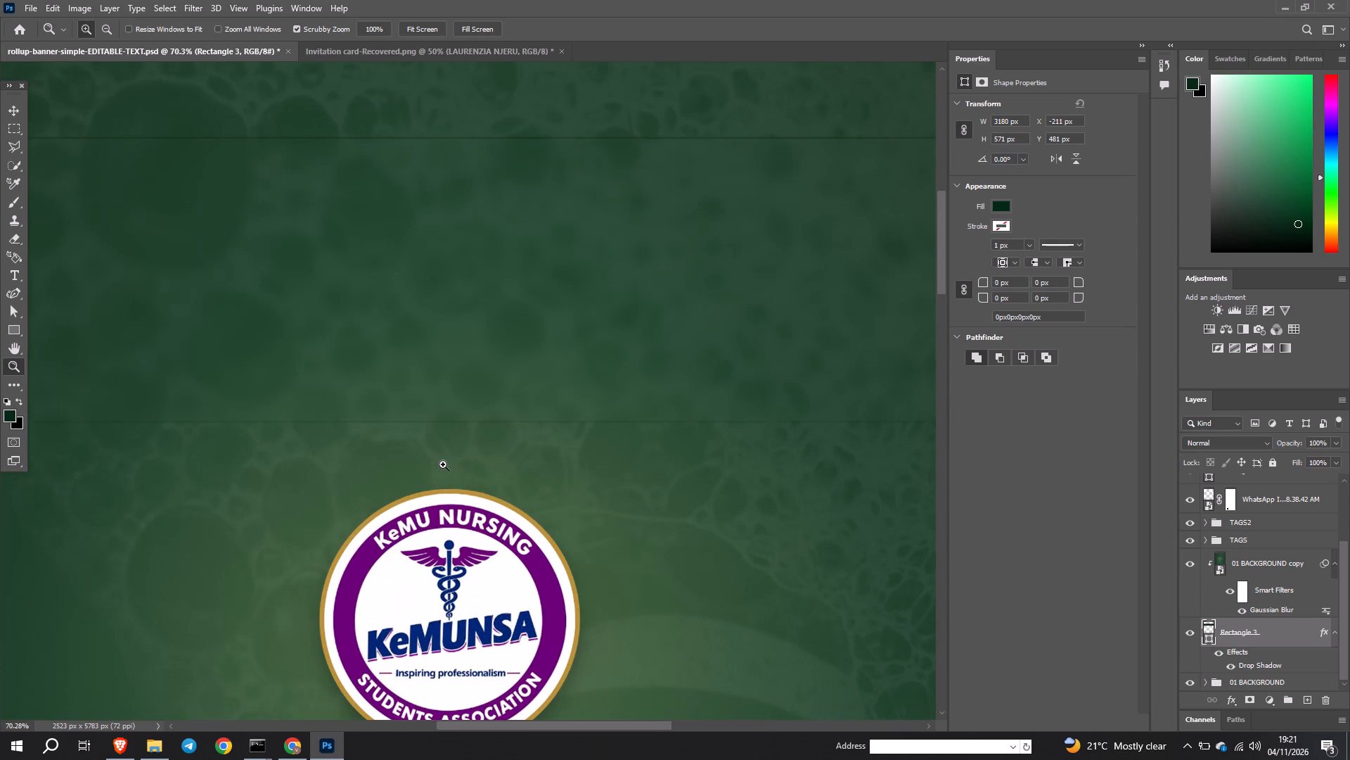
{"action": "left_click", "coordinate": [1259, 673]}
{"action": "double_click", "coordinate": [1264, 670]}
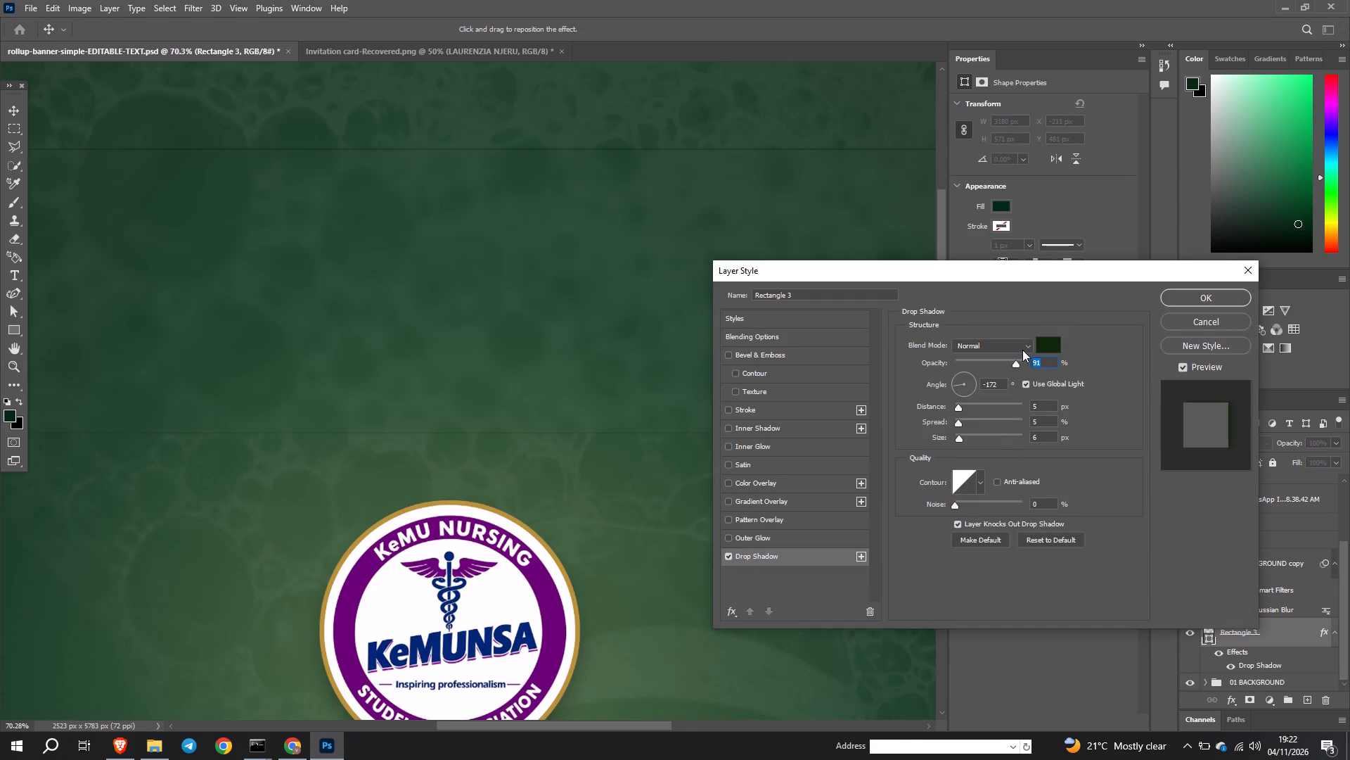
{"action": "left_click_drag", "start_coordinate": [1017, 360], "coordinate": [990, 361]}
{"action": "left_click_drag", "start_coordinate": [990, 361], "coordinate": [1088, 363]}
{"action": "left_click", "coordinate": [1105, 391]}
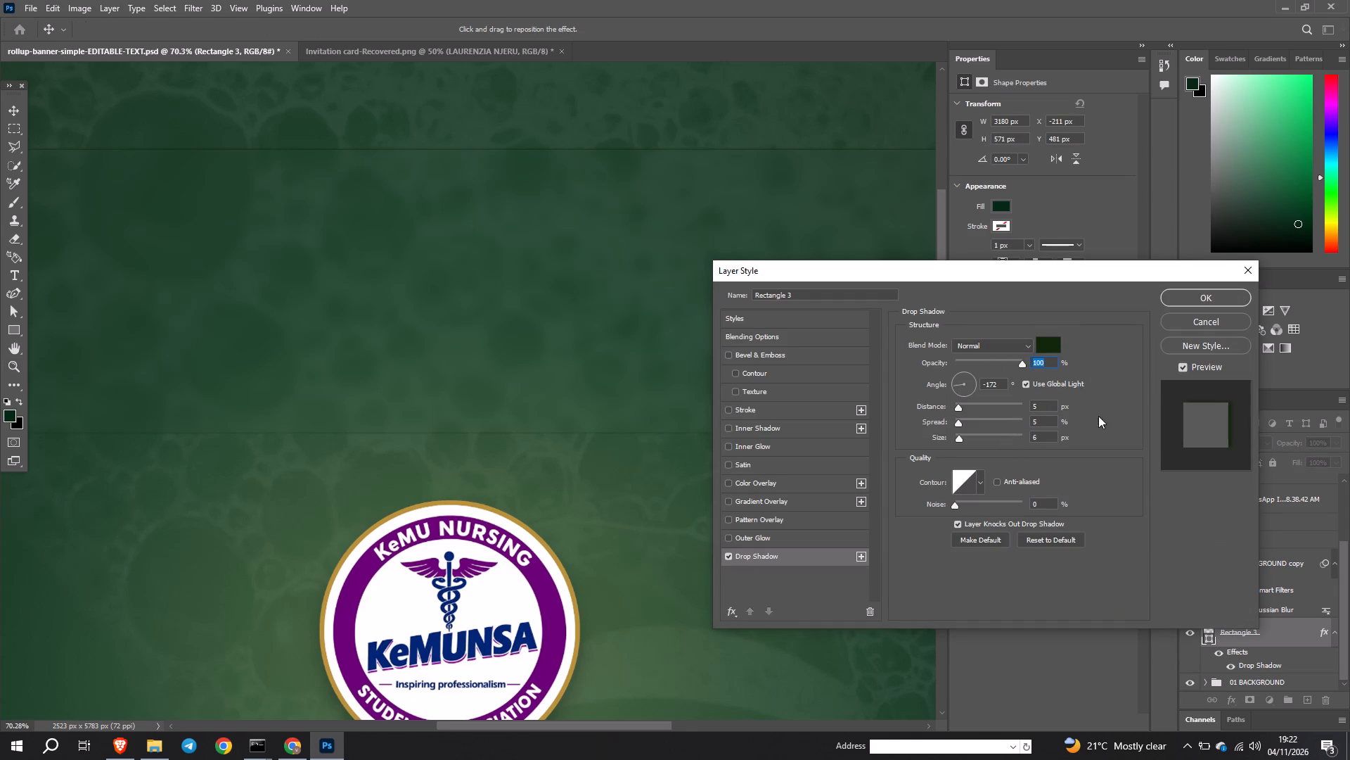
Set the drop shadow's size to 8 px.
{"action": "left_click", "coordinate": [1048, 433]}
{"action": "key", "text": "Up"}
{"action": "key", "text": "Up"}
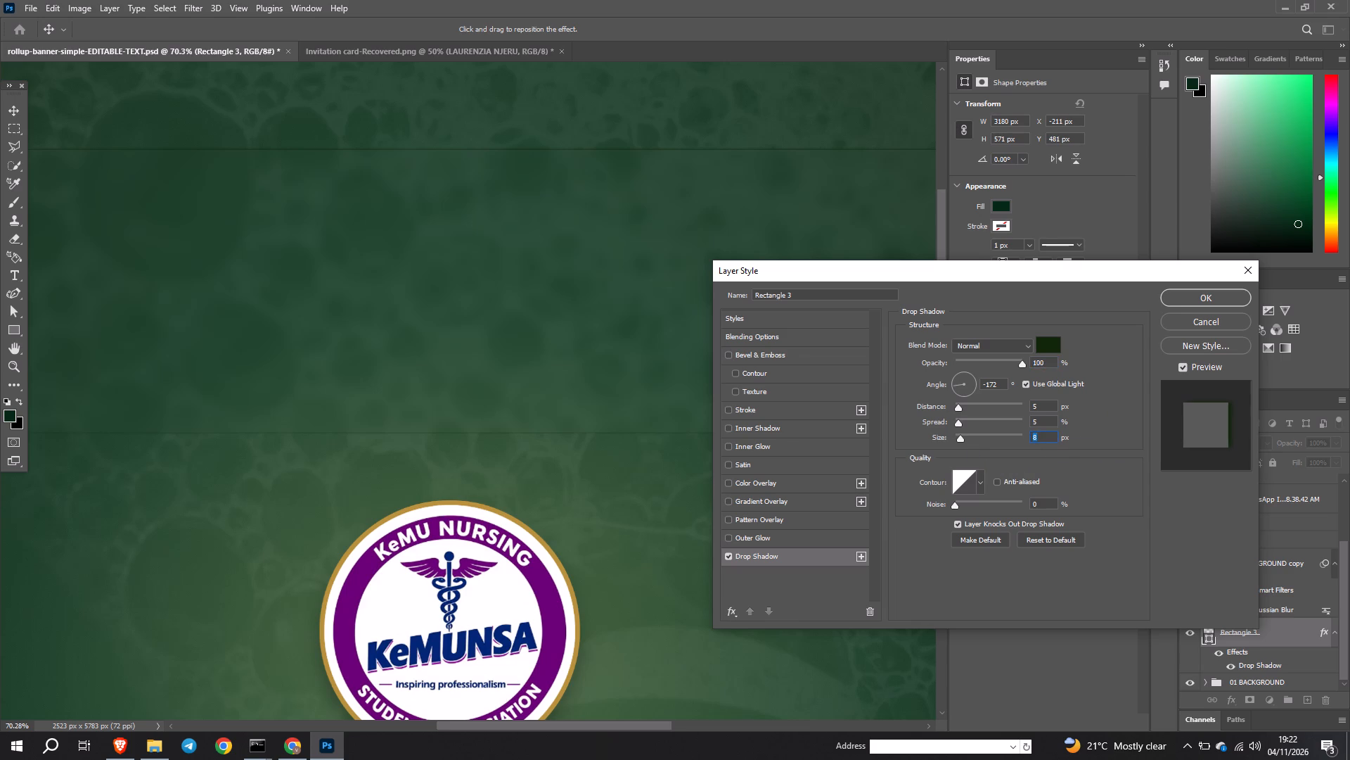
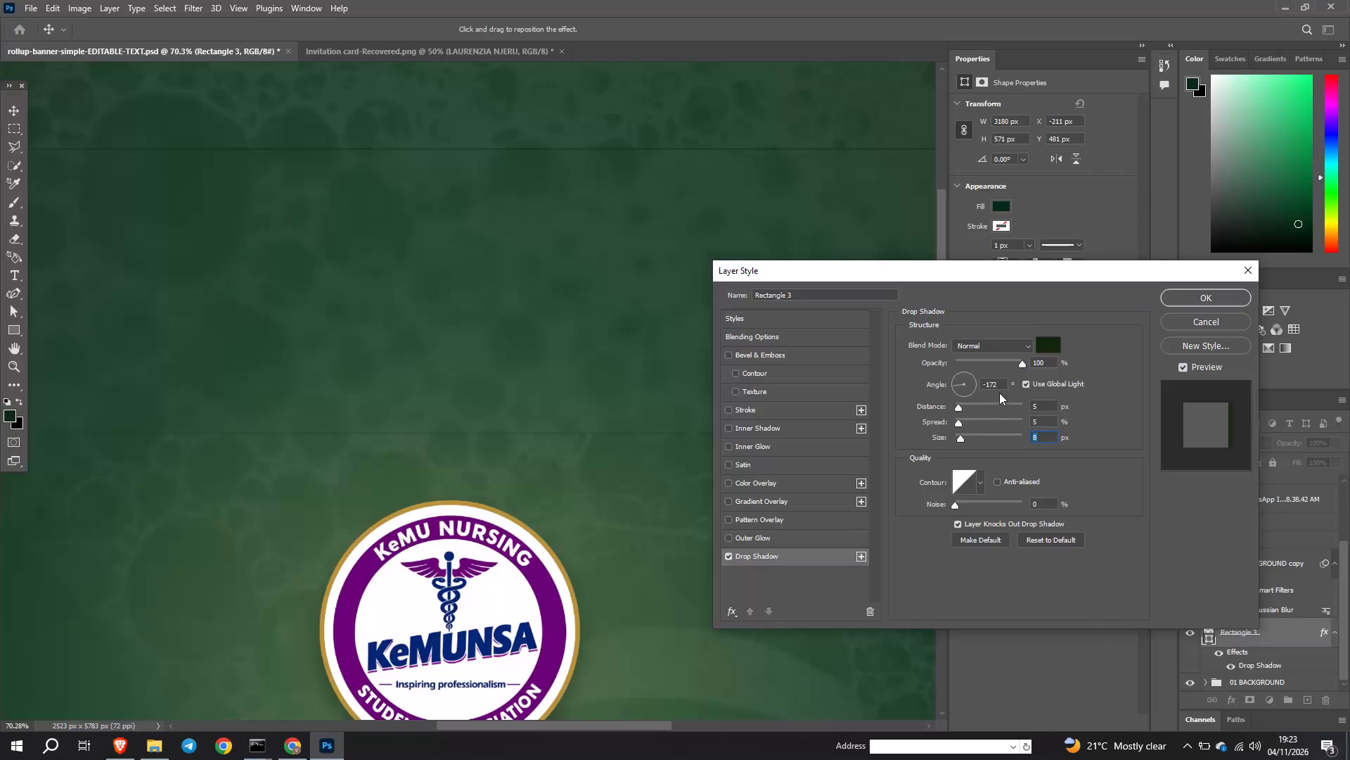
Set the Rectangle 3 drop shadow's distance to 10 px, raise its spread by 3%, and apply the layer style.
{"action": "left_click", "coordinate": [1044, 404]}
{"action": "key", "text": "Down"}
{"action": "key", "text": "Up"}
{"action": "key", "text": "Up"}
{"action": "key", "text": "Up"}
{"action": "key", "text": "Up"}
{"action": "key", "text": "Up"}
{"action": "key", "text": "Up"}
{"action": "left_click", "coordinate": [1046, 417]}
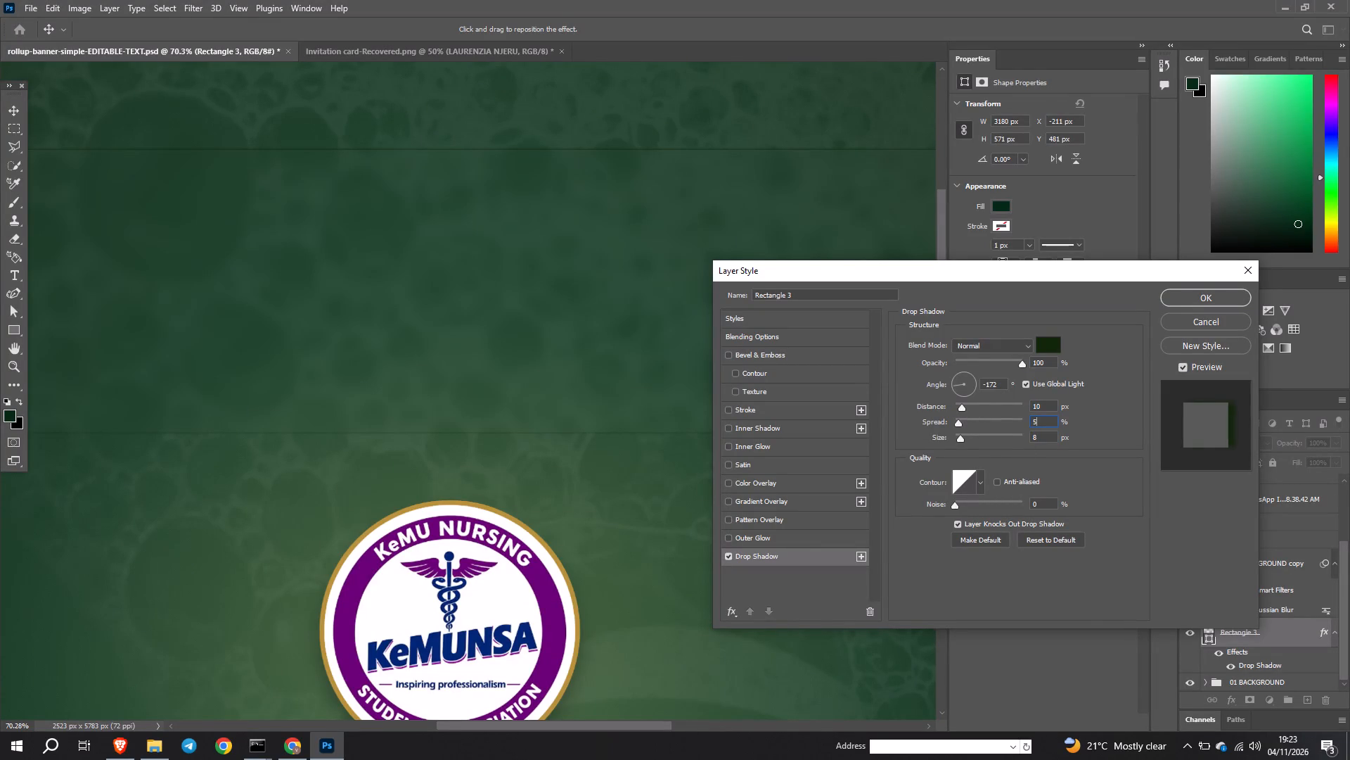
{"action": "key", "text": "Up"}
{"action": "key", "text": "Up"}
{"action": "key", "text": "Up"}
{"action": "left_click", "coordinate": [1192, 297]}
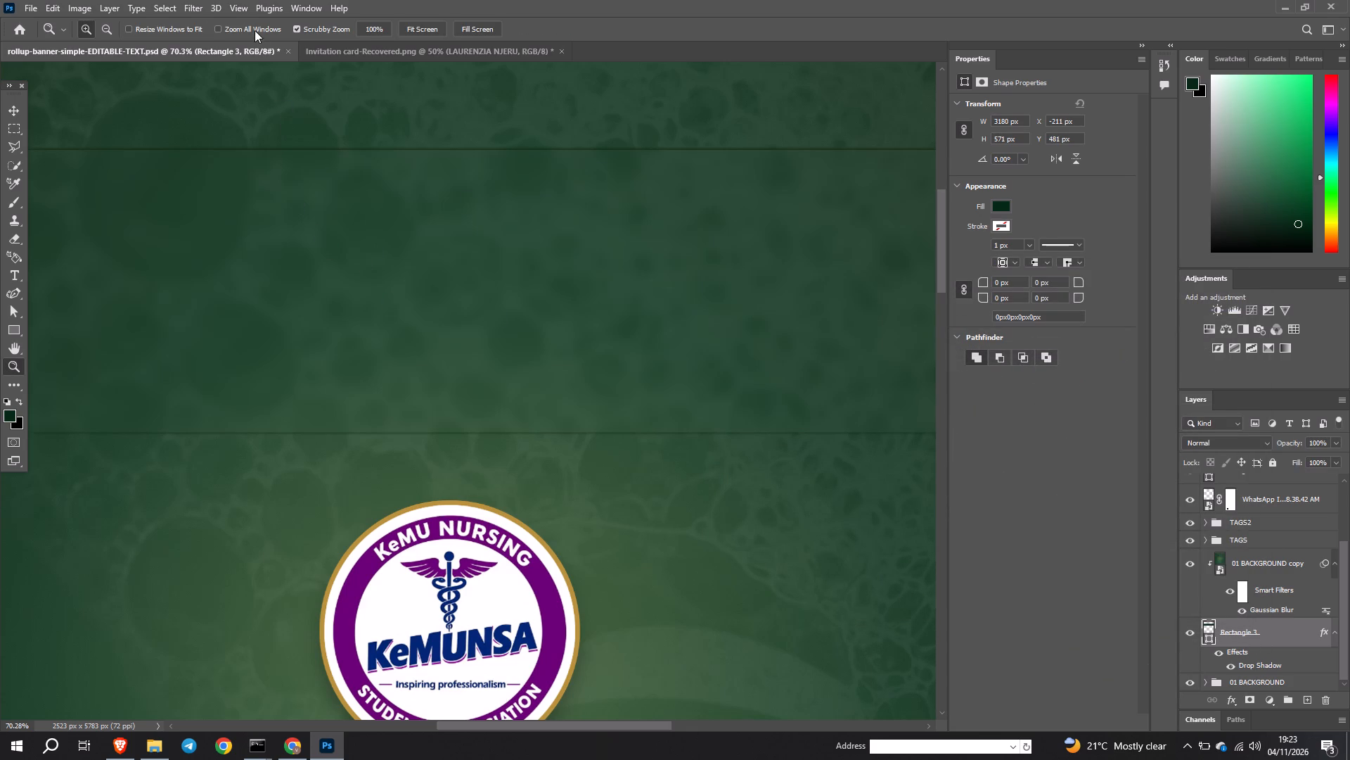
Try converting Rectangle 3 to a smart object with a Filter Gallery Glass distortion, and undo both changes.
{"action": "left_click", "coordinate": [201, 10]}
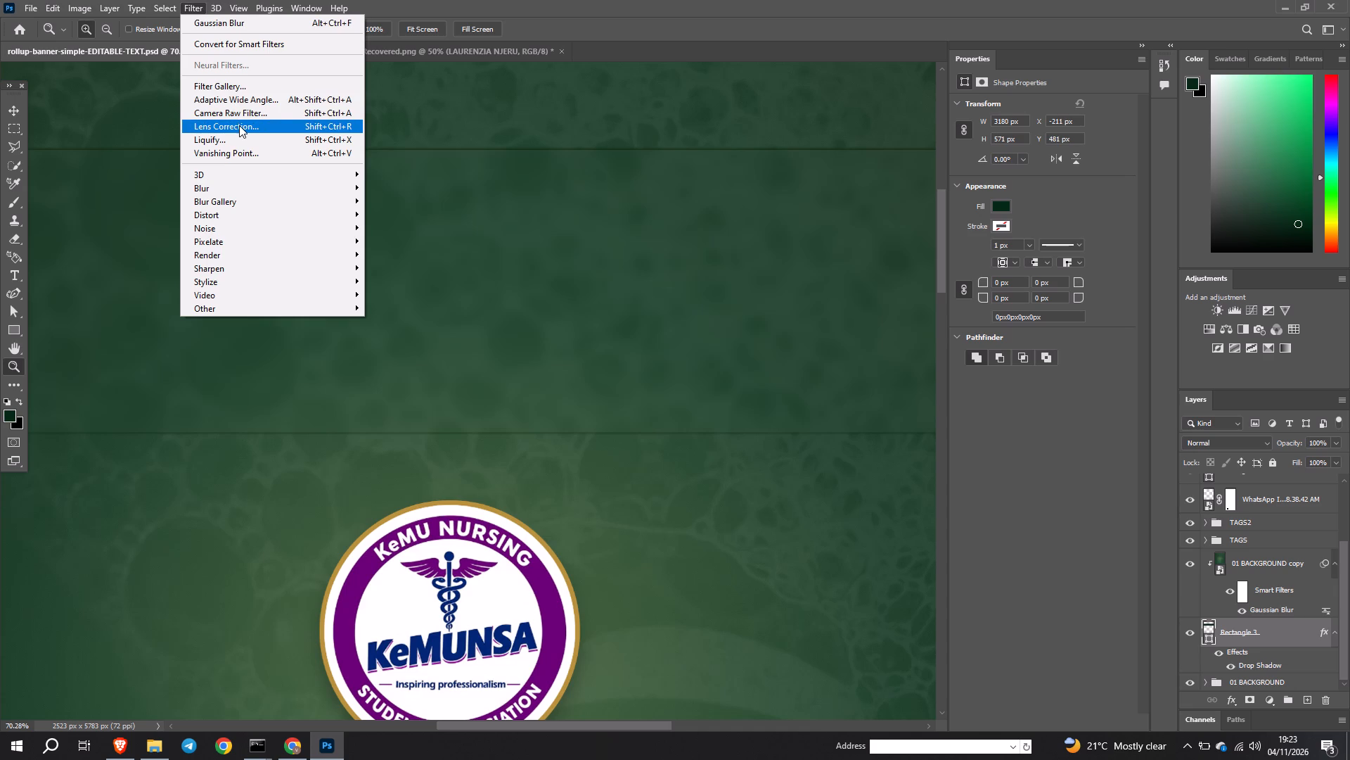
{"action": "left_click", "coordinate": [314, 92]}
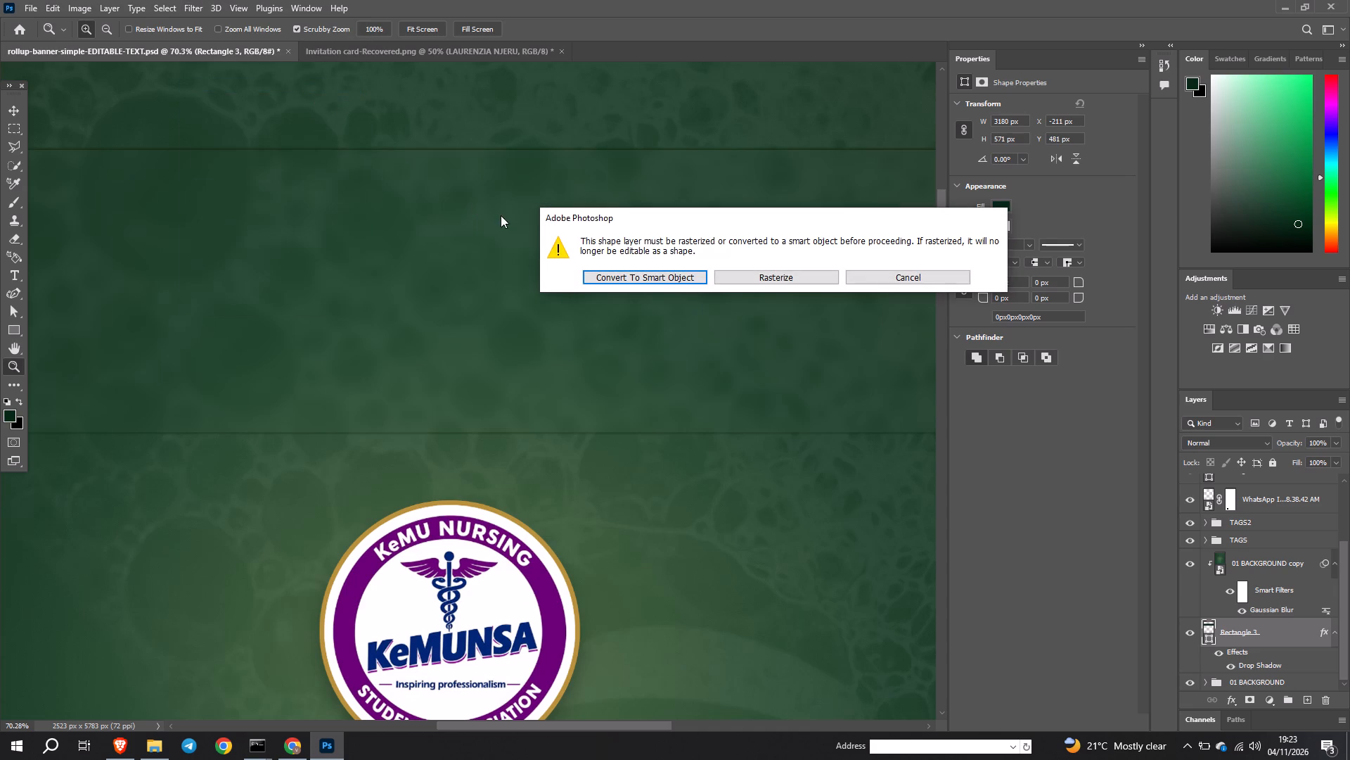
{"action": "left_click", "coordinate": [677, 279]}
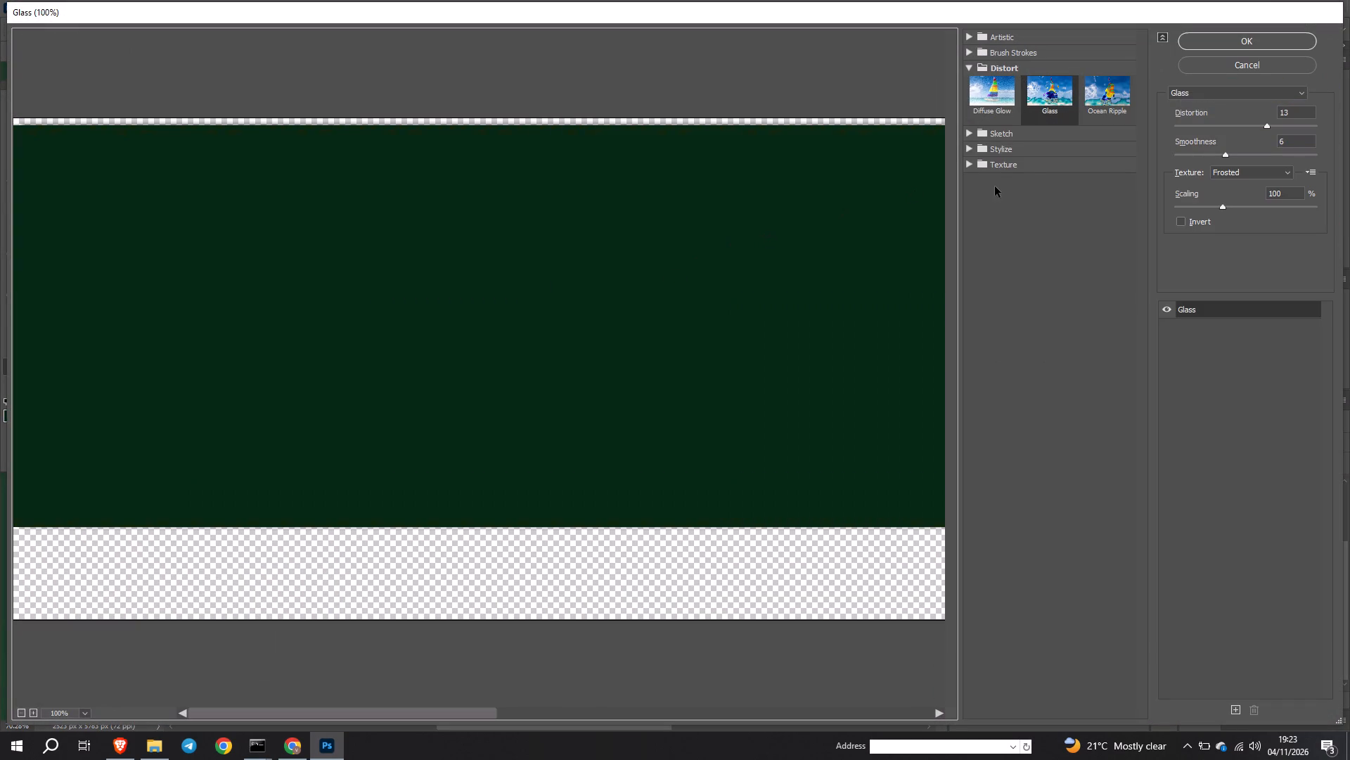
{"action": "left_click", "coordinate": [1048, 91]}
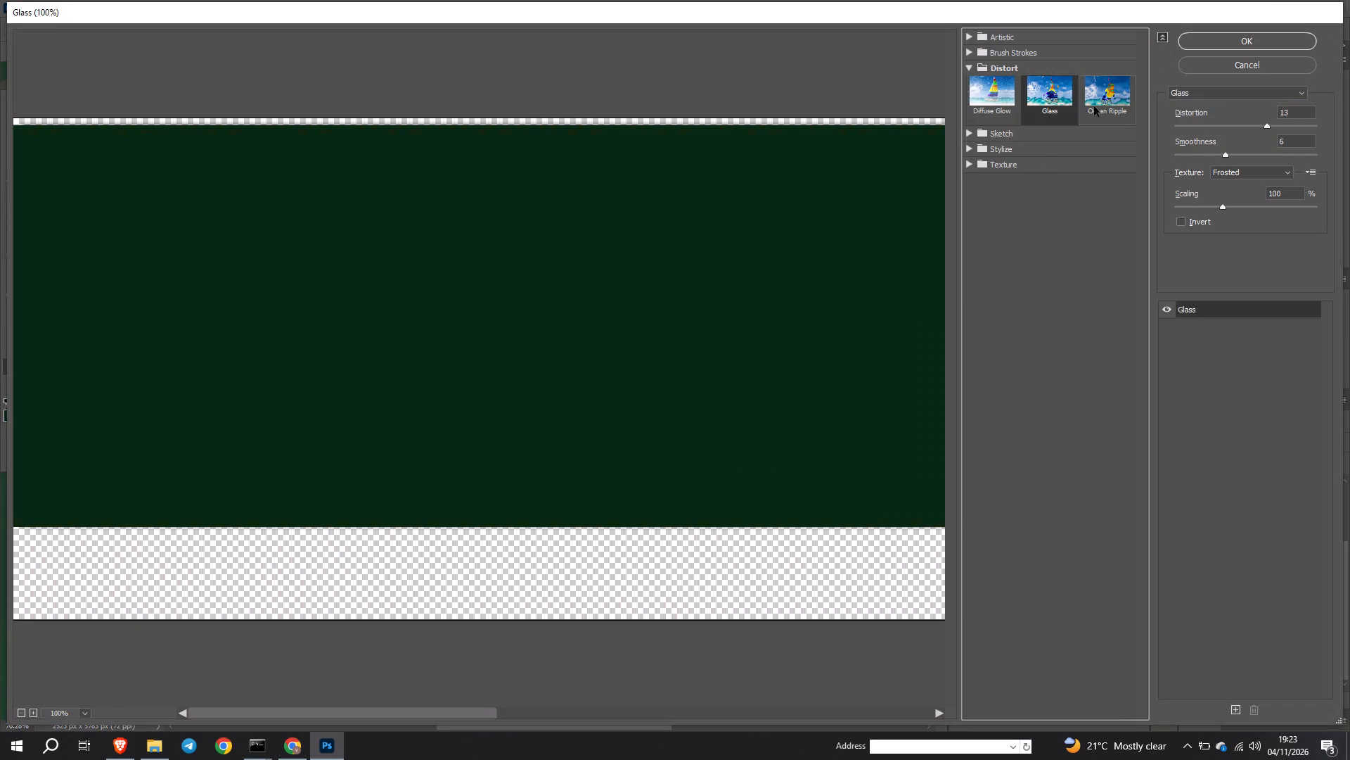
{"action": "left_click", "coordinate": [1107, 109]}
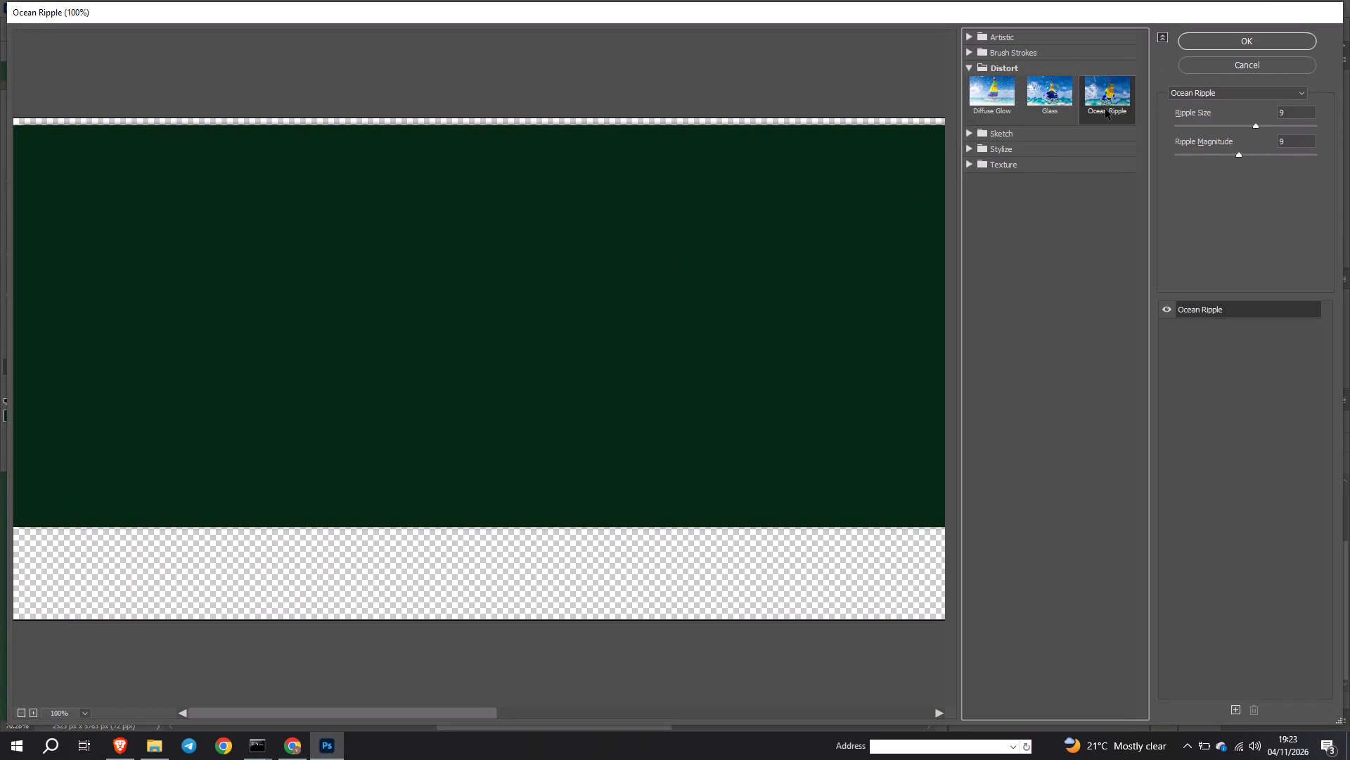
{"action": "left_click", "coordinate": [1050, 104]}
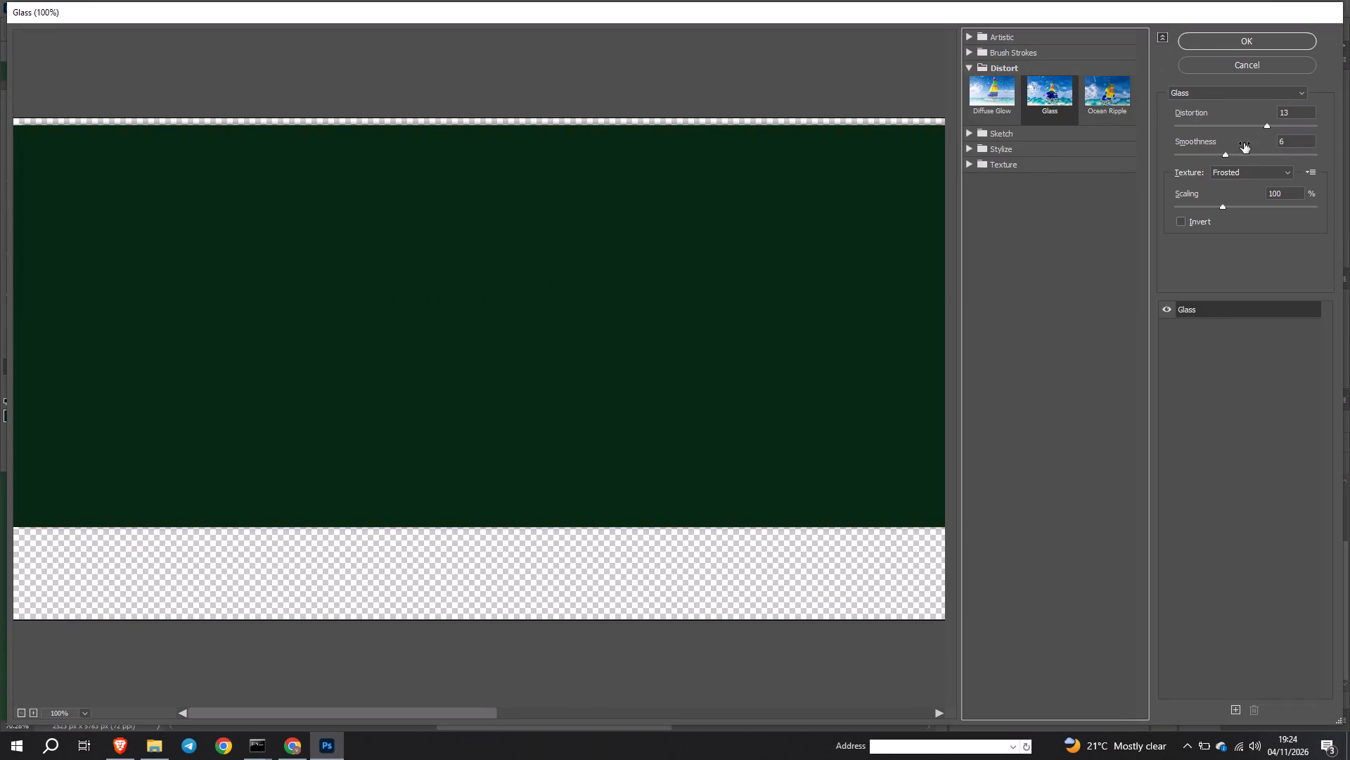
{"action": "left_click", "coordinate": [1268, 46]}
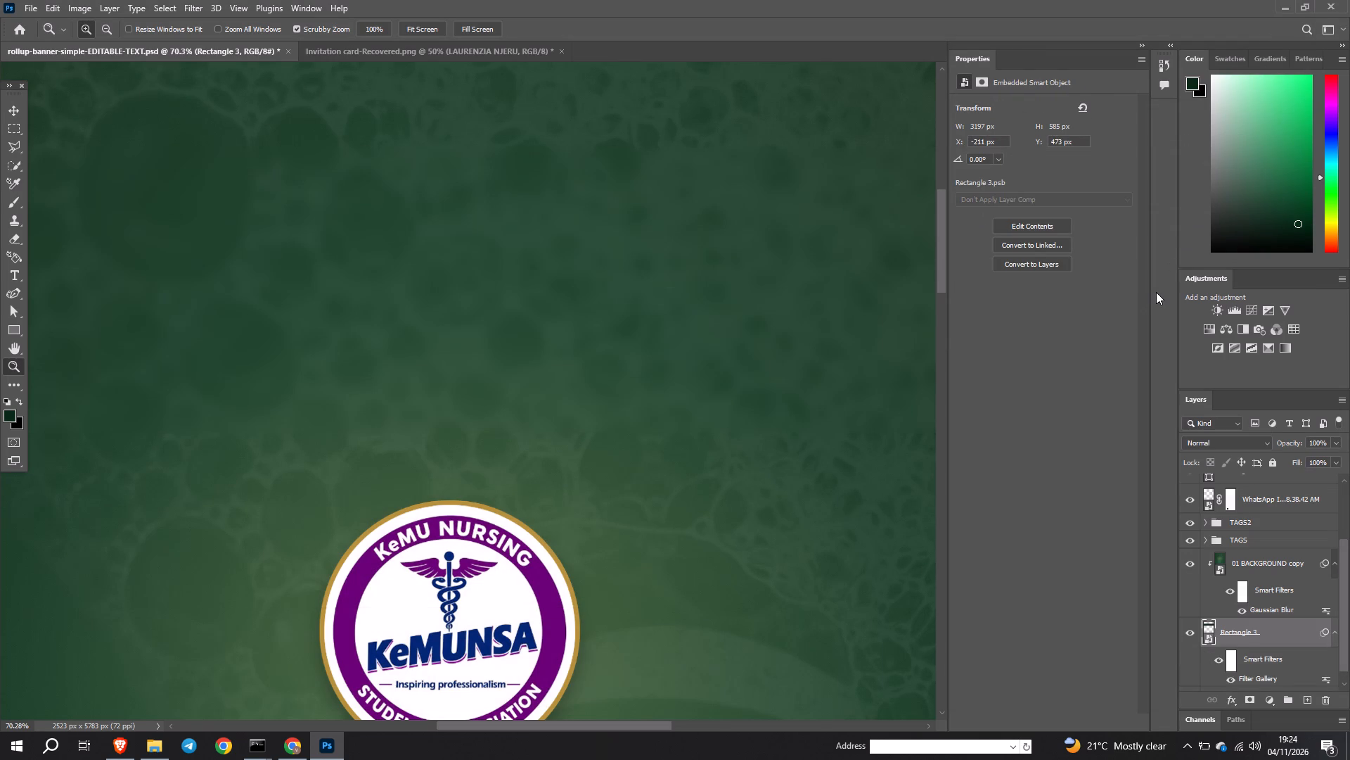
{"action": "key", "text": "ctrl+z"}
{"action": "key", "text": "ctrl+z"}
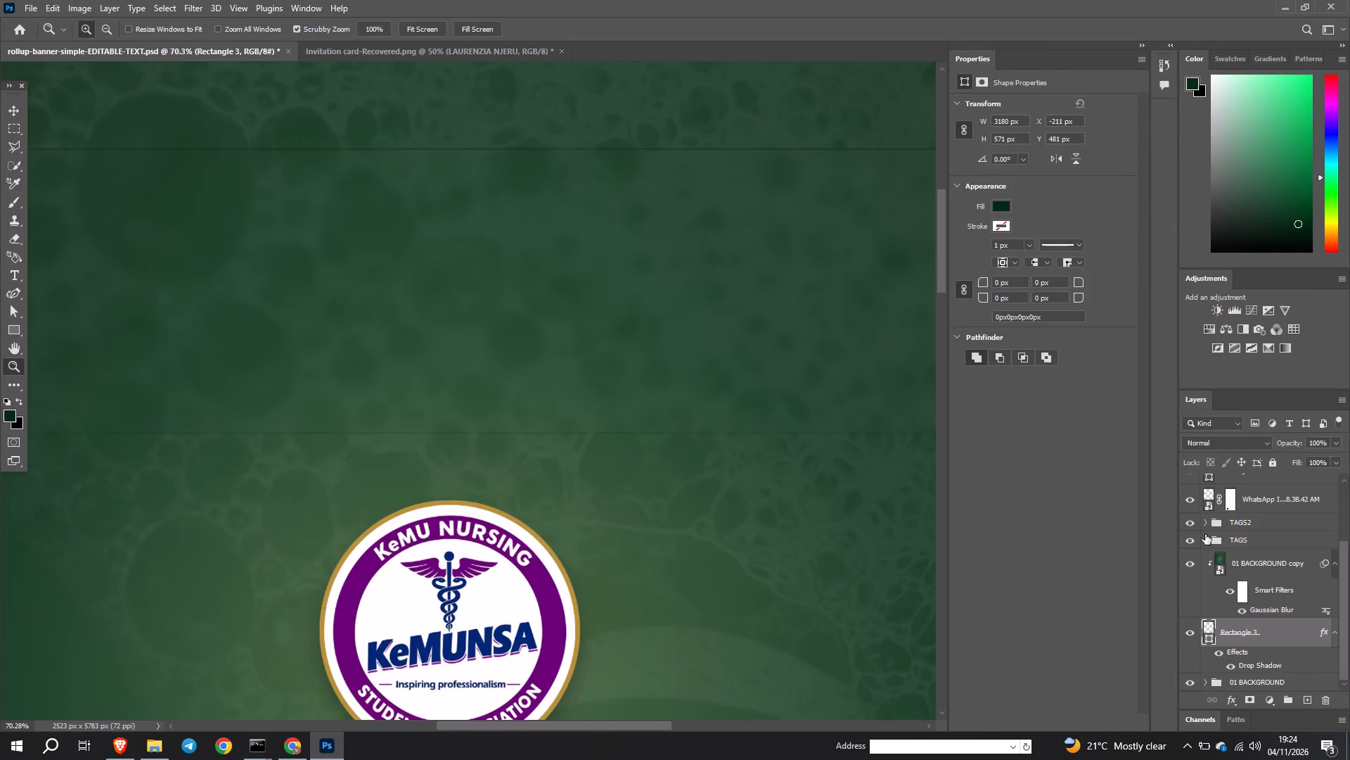
Apply the Filter Gallery's Glass distortion to the 01 BACKGROUND copy layer, using Frosted texture with smoothness 5.
{"action": "left_click", "coordinate": [1258, 562]}
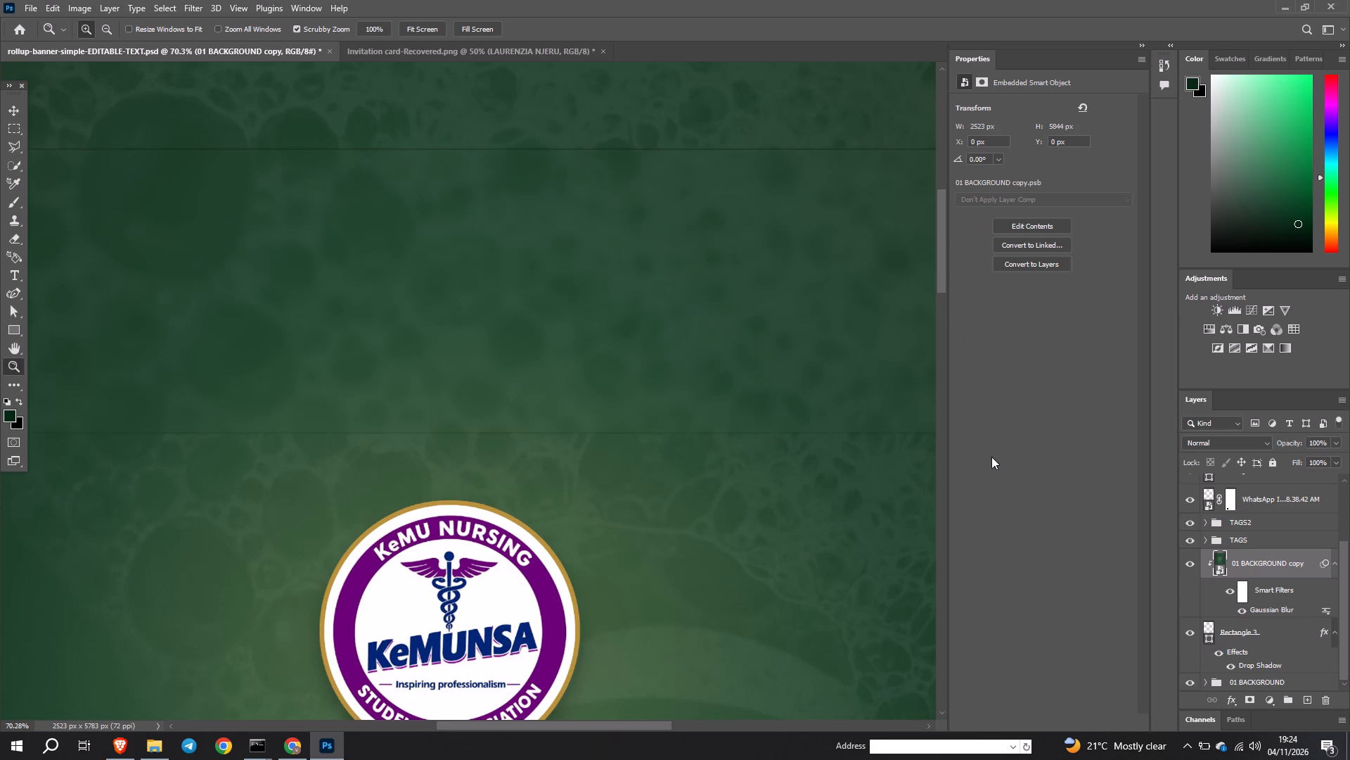
{"action": "left_click", "coordinate": [198, 0]}
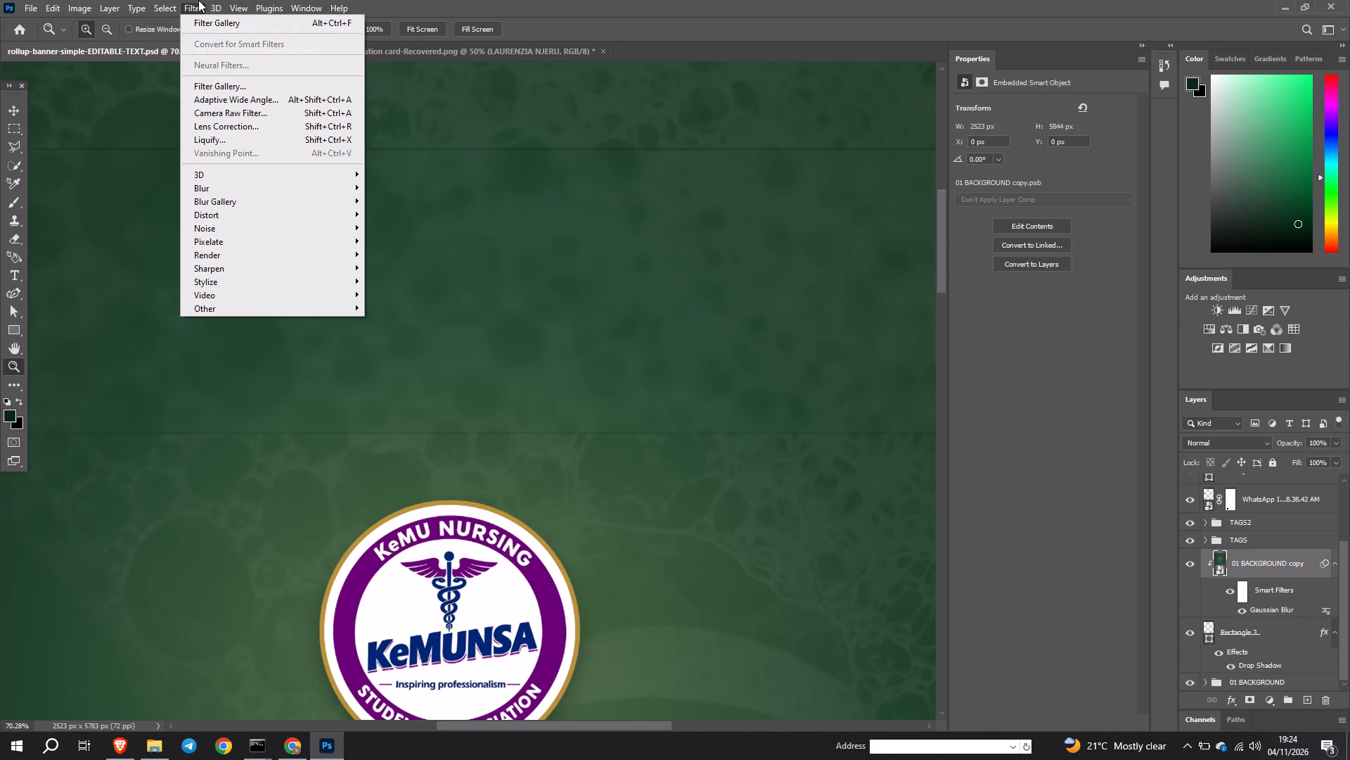
{"action": "left_click", "coordinate": [214, 83]}
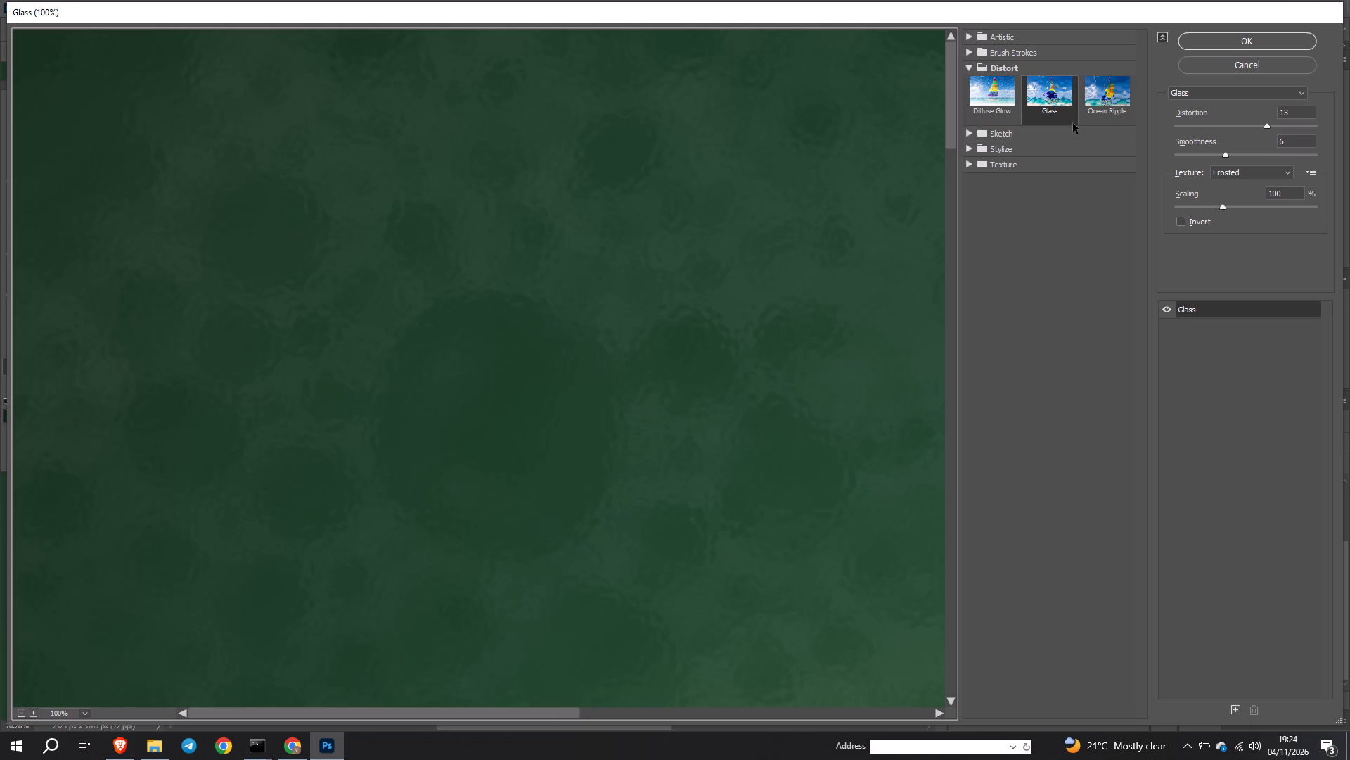
{"action": "left_click", "coordinate": [1105, 113]}
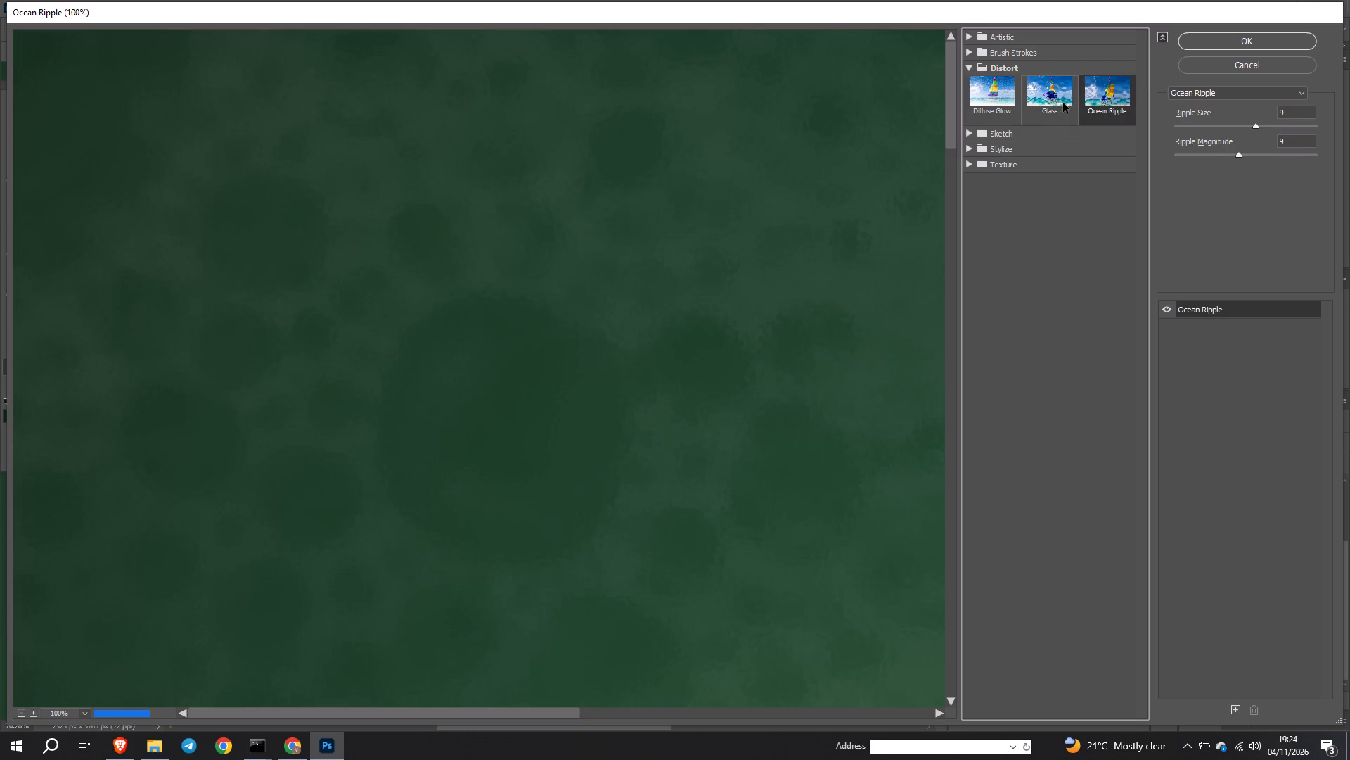
{"action": "left_click", "coordinate": [998, 101]}
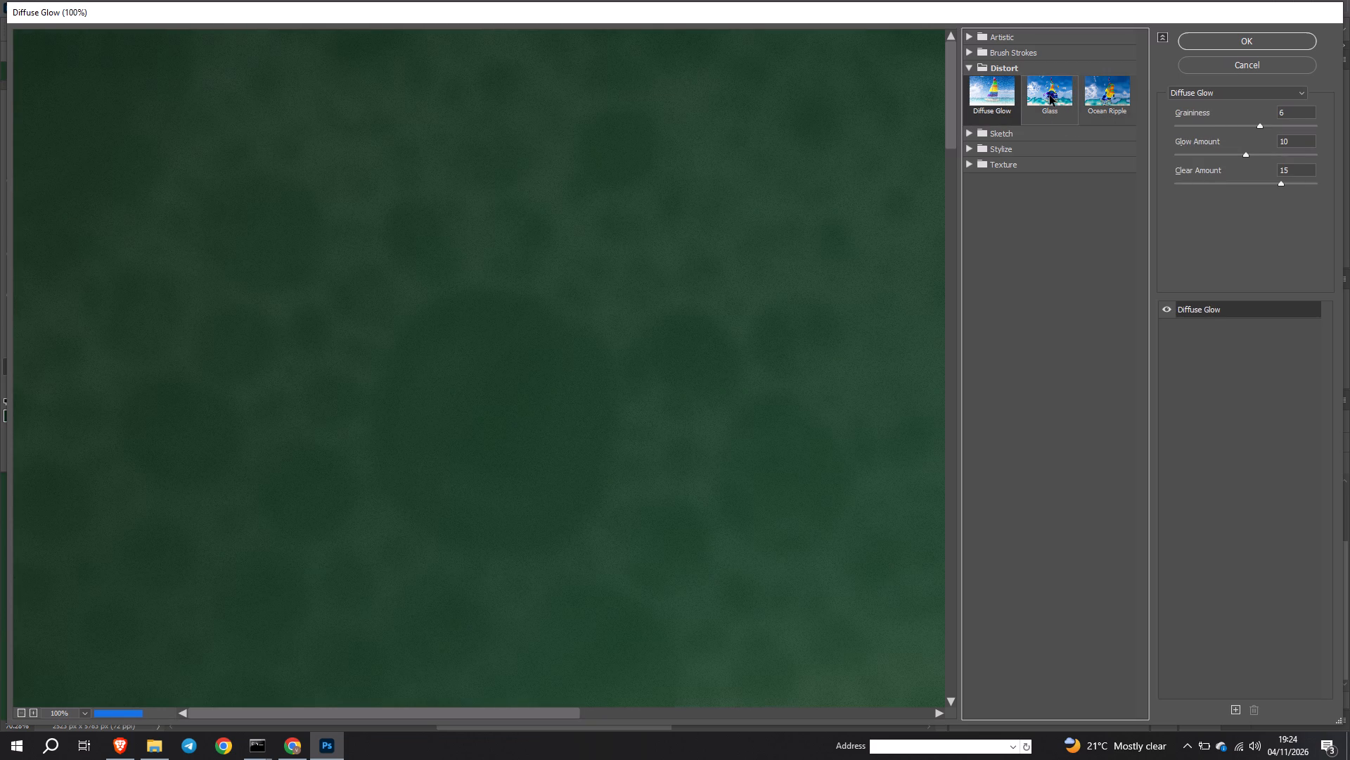
{"action": "left_click", "coordinate": [1050, 96]}
{"action": "left_click", "coordinate": [1237, 159]}
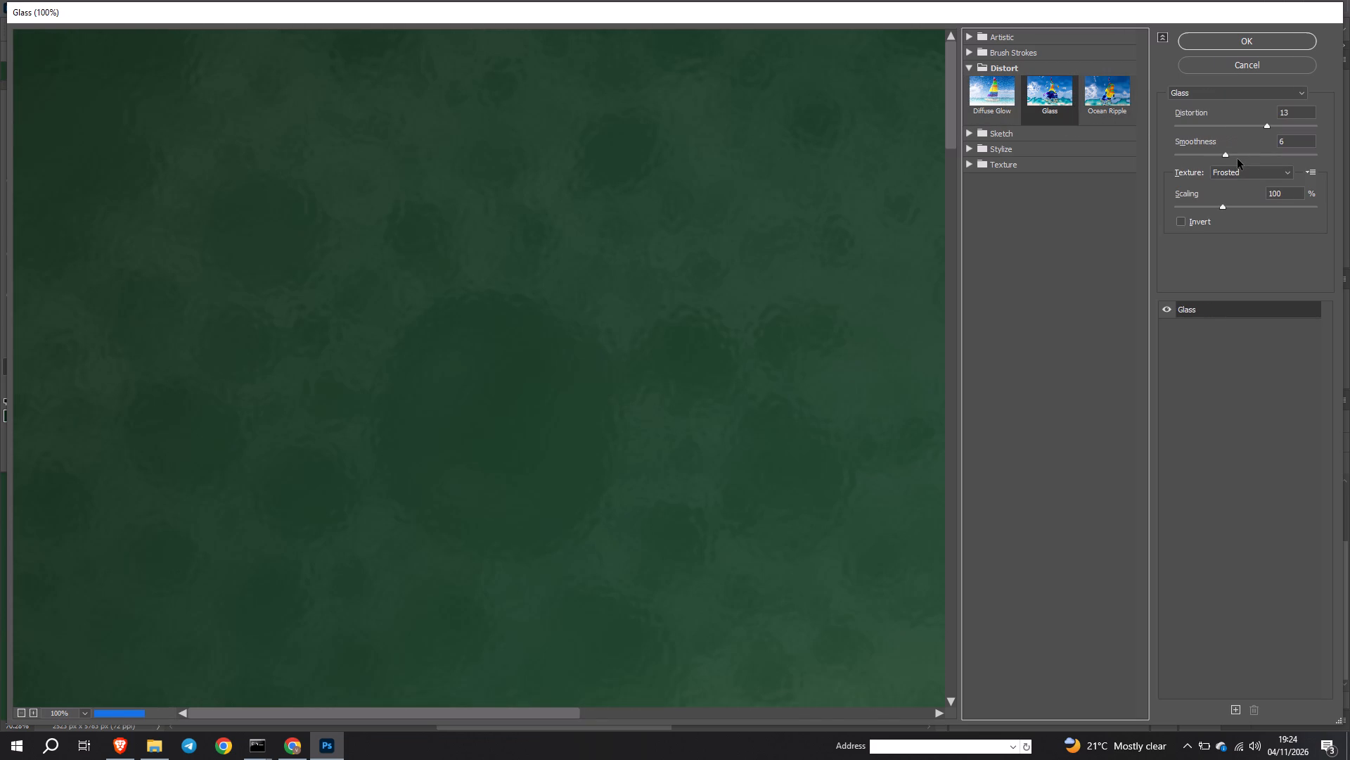
{"action": "left_click", "coordinate": [1238, 159]}
{"action": "left_click", "coordinate": [1247, 158]}
{"action": "left_click", "coordinate": [1245, 154]}
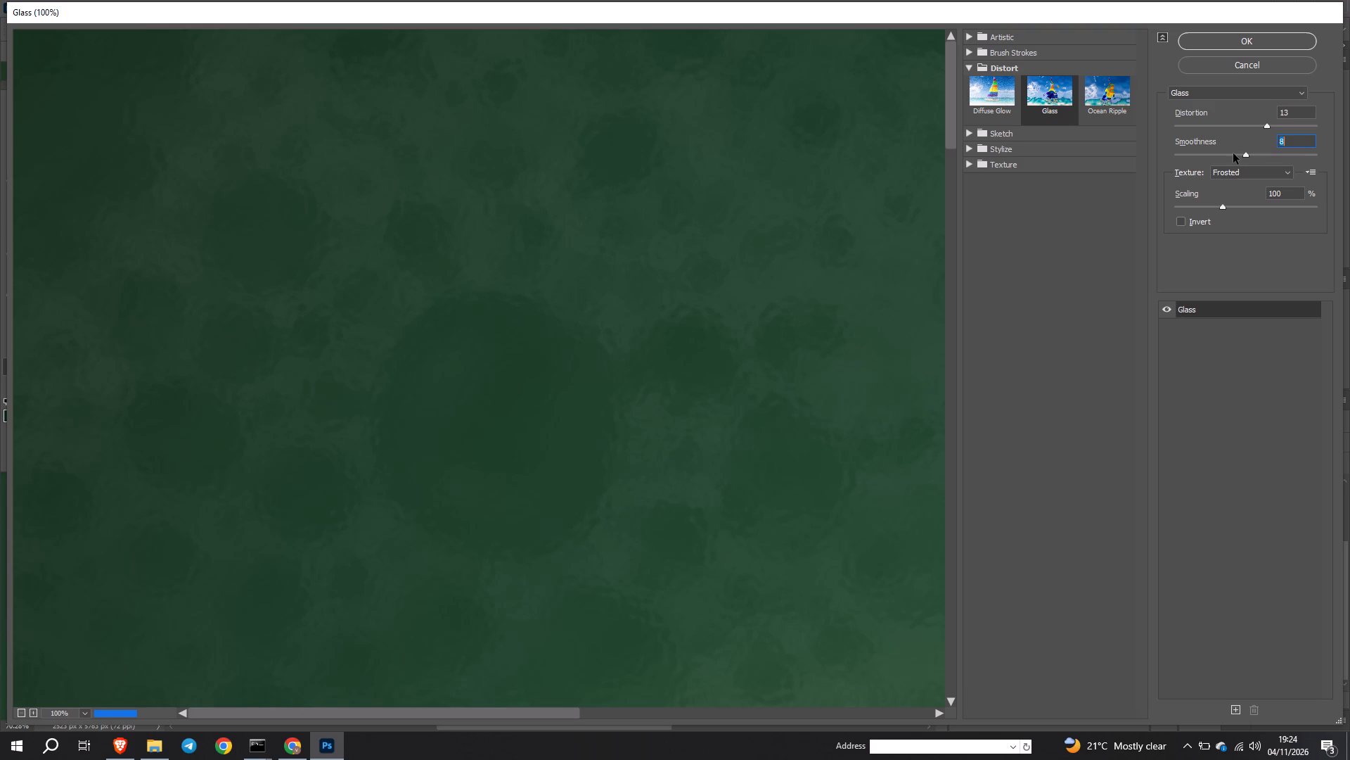
{"action": "left_click", "coordinate": [1233, 153]}
{"action": "left_click", "coordinate": [1217, 155]}
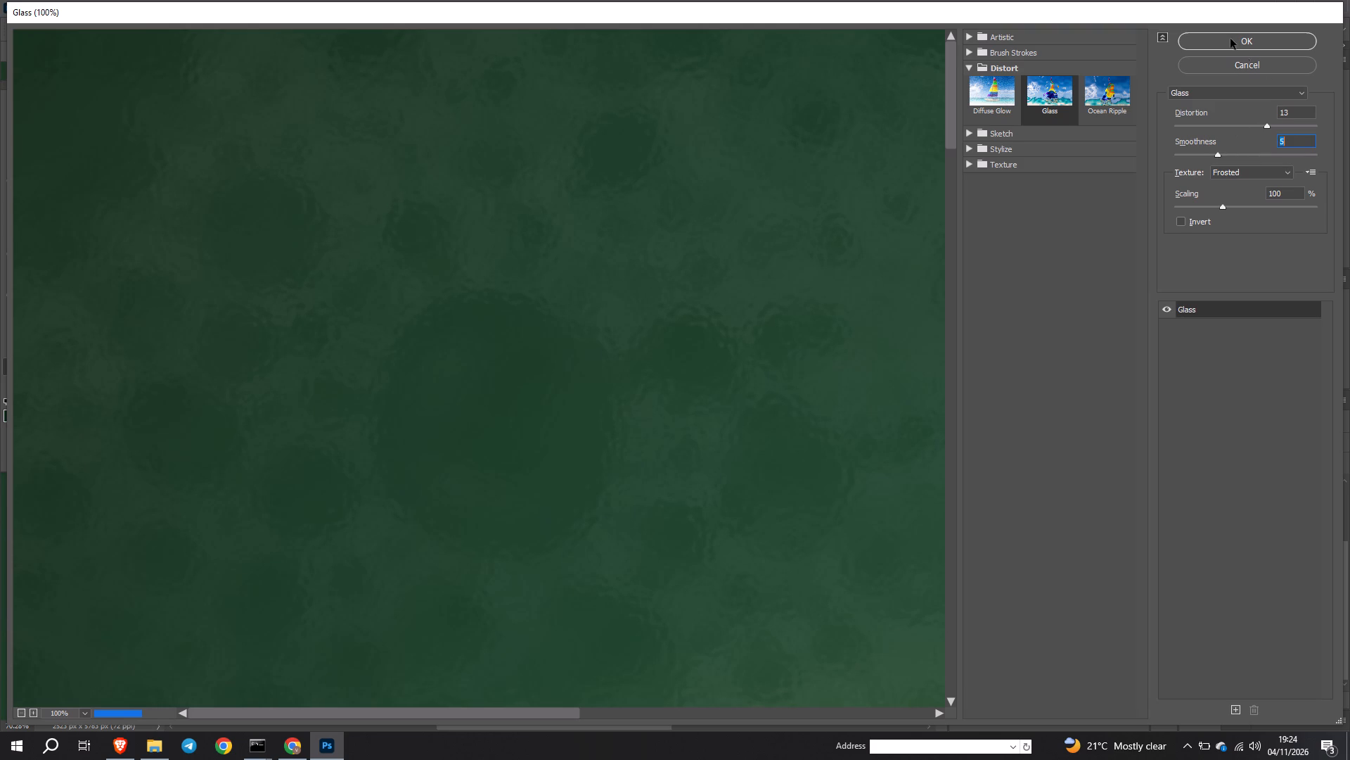
{"action": "left_click", "coordinate": [1230, 38]}
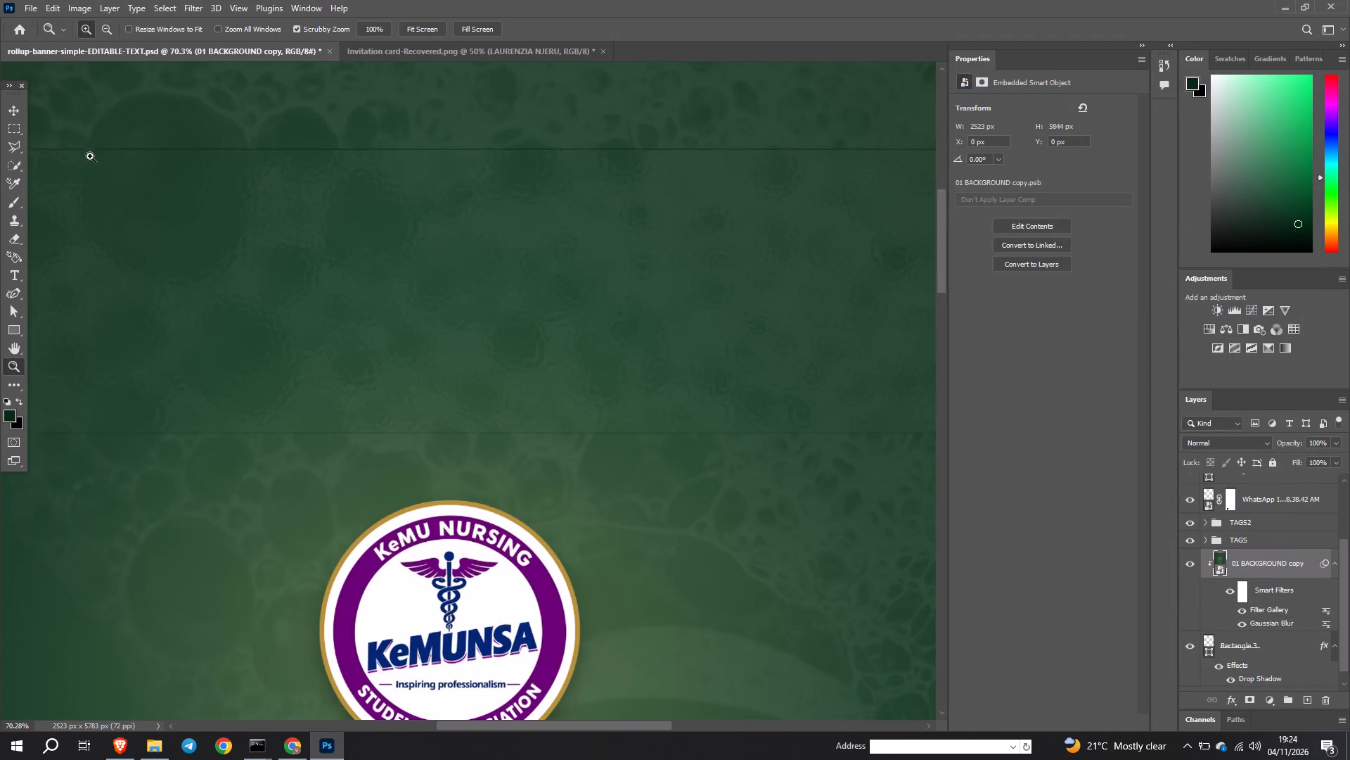
Examine the whole banner at a reduced view to judge the glass-textured band in the overall layout.
{"action": "left_click", "coordinate": [15, 114]}
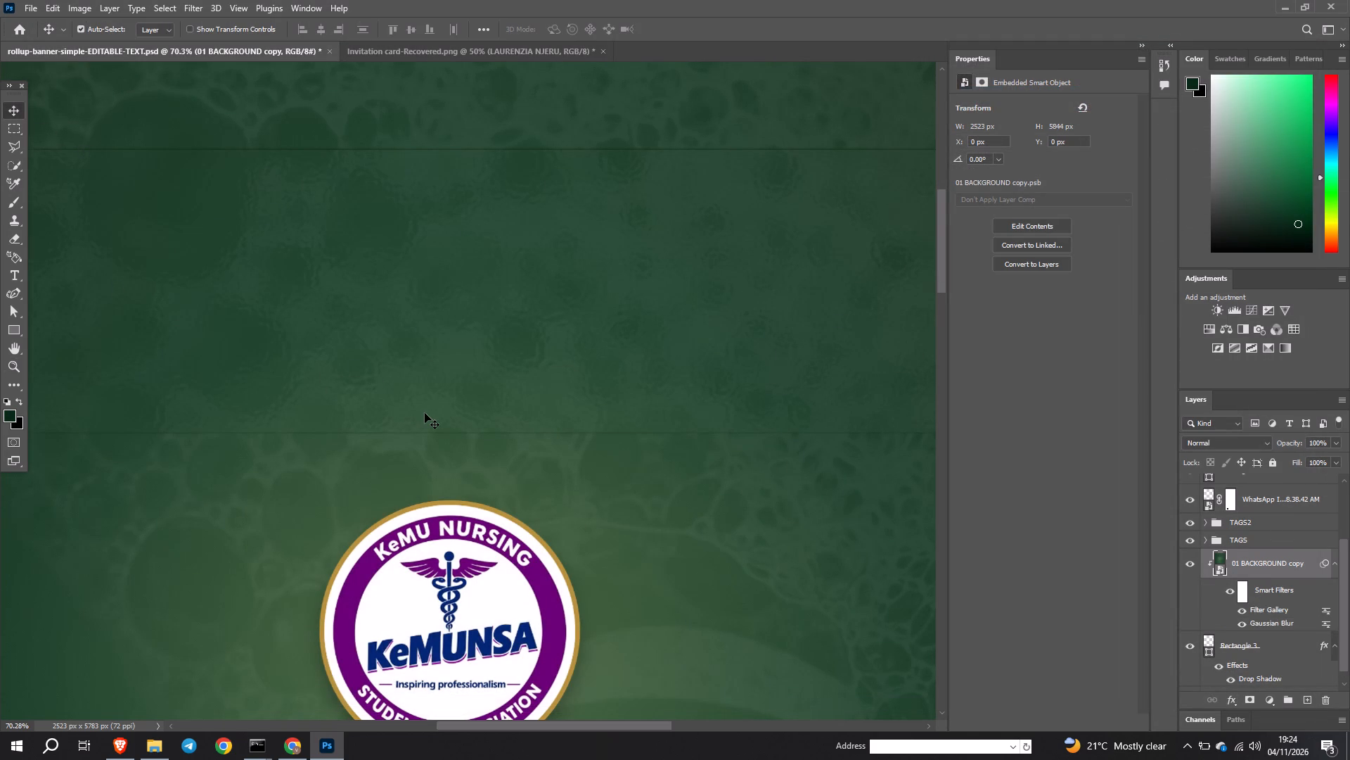
{"action": "key", "text": "z"}
{"action": "left_click_drag", "start_coordinate": [425, 413], "coordinate": [350, 377]}
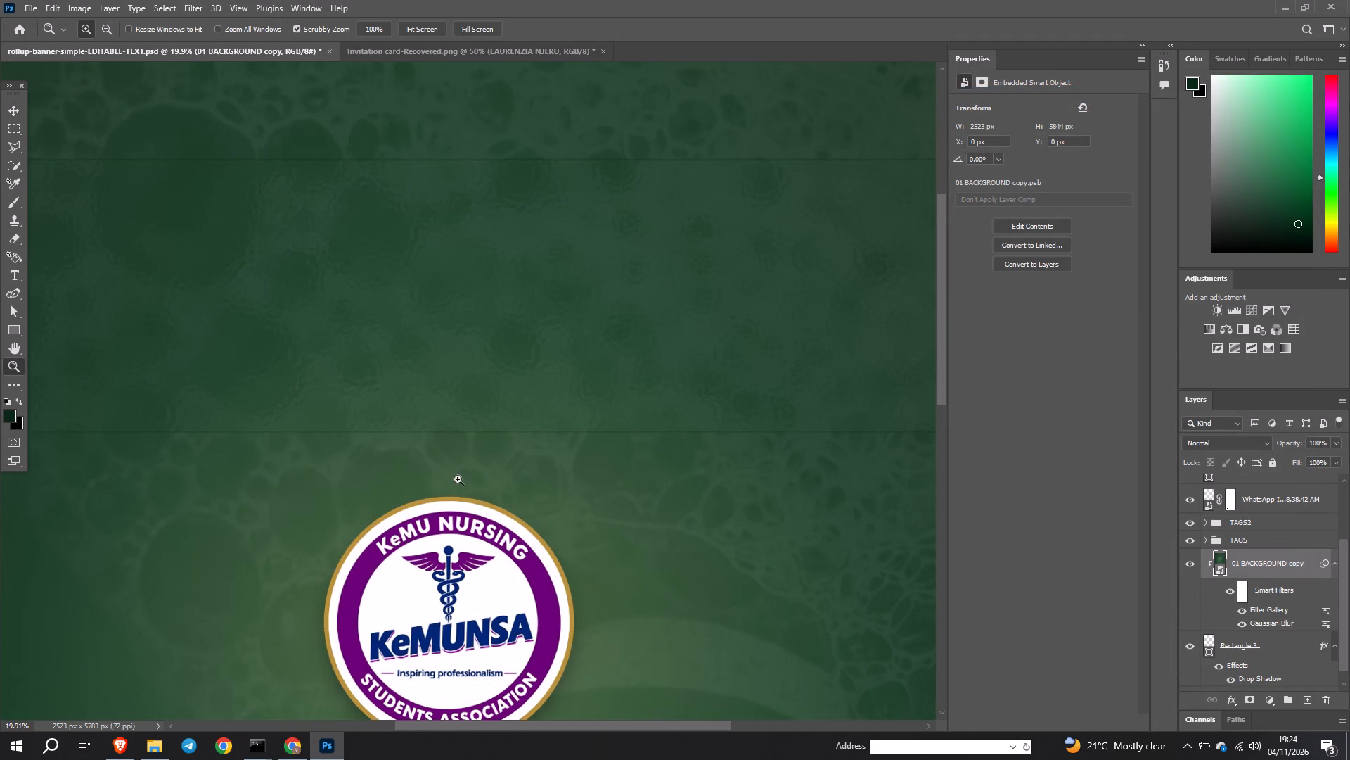
{"action": "left_click_drag", "start_coordinate": [471, 486], "coordinate": [404, 452]}
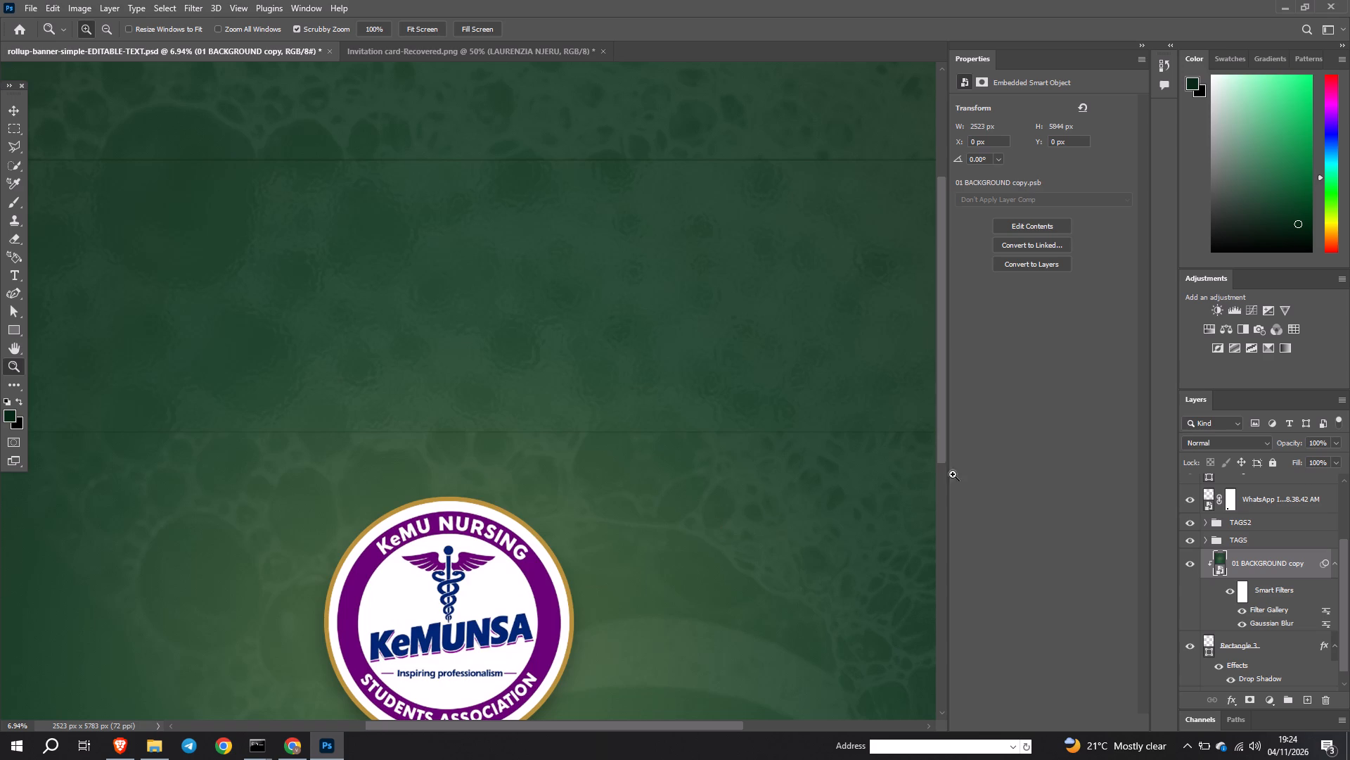
{"action": "left_click", "coordinate": [1044, 480]}
{"action": "left_click", "coordinate": [20, 106]}
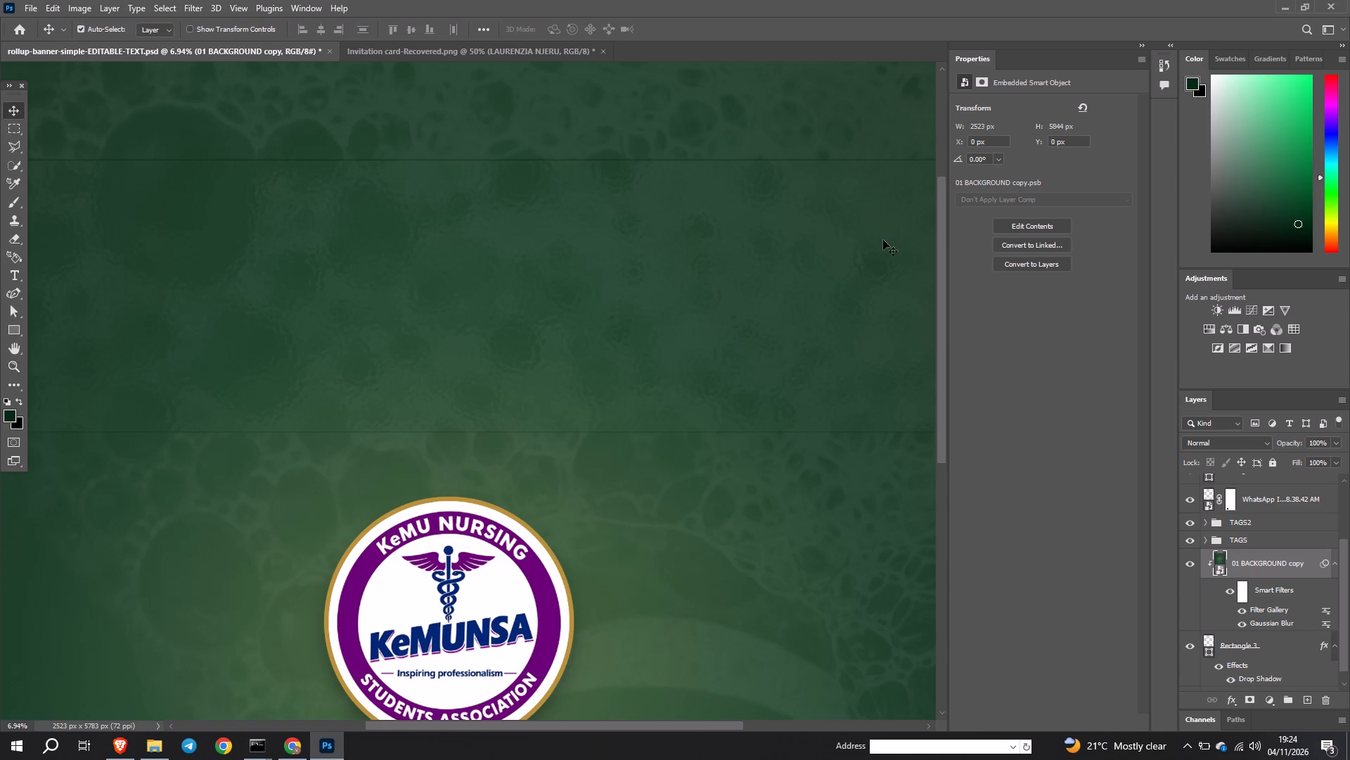
{"action": "left_click", "coordinate": [947, 349]}
{"action": "left_click_drag", "start_coordinate": [943, 352], "coordinate": [934, 468]}
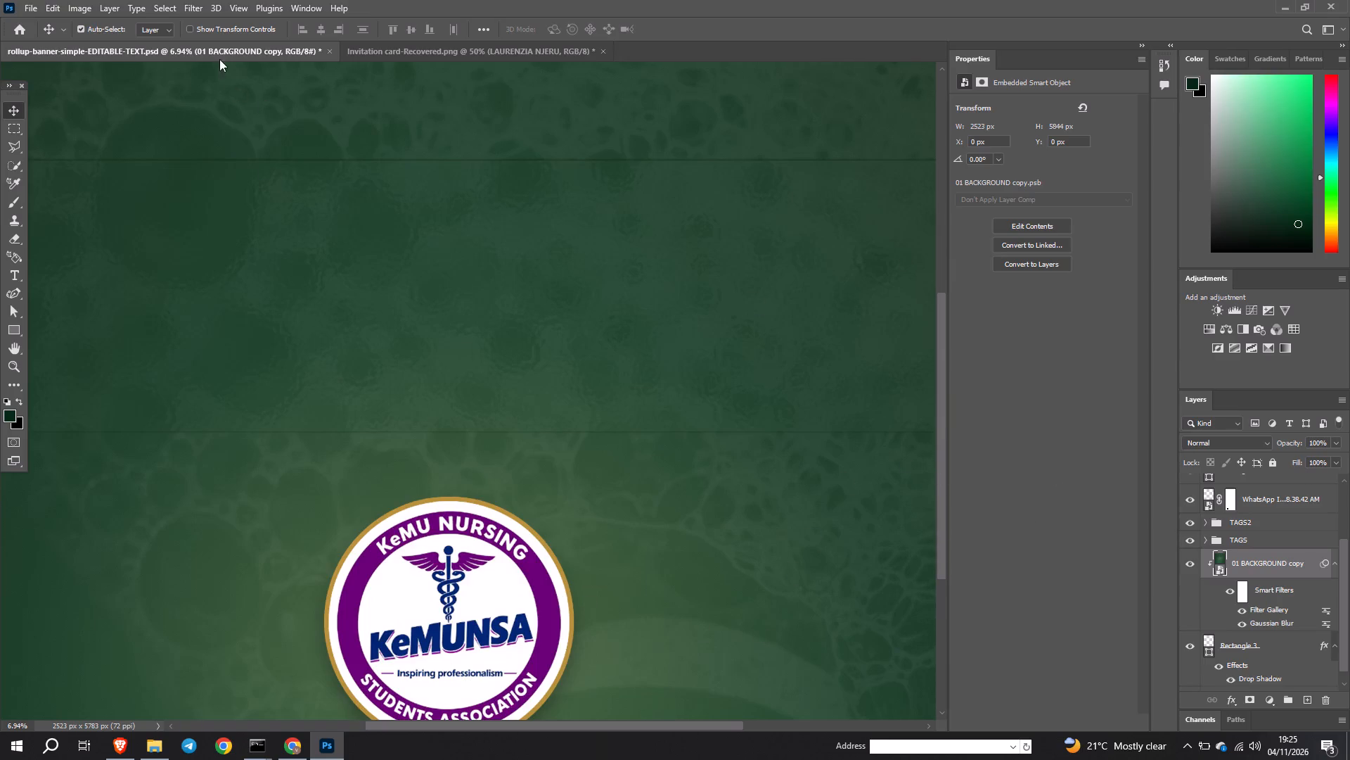
{"action": "left_click", "coordinate": [378, 46]}
{"action": "left_click", "coordinate": [239, 52]}
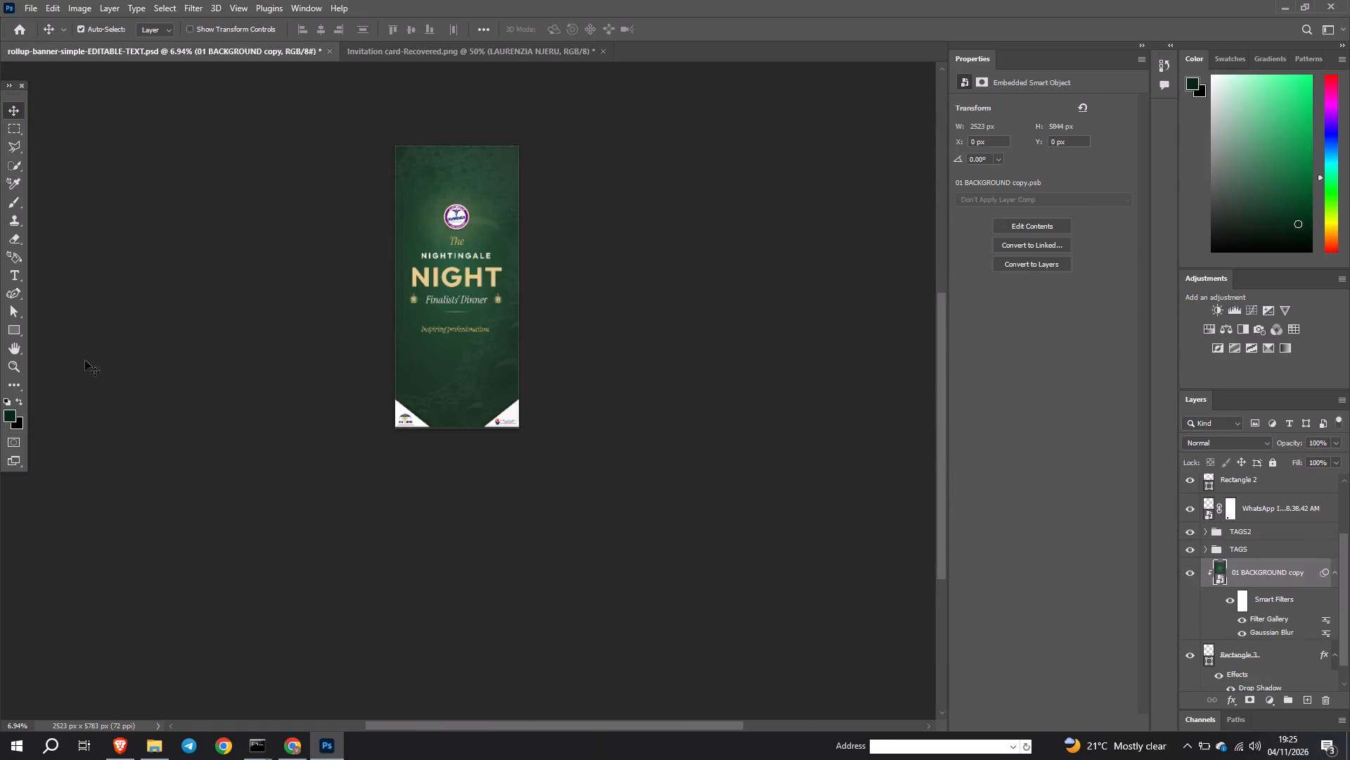
{"action": "left_click", "coordinate": [17, 362]}
{"action": "left_click_drag", "start_coordinate": [431, 275], "coordinate": [489, 319]}
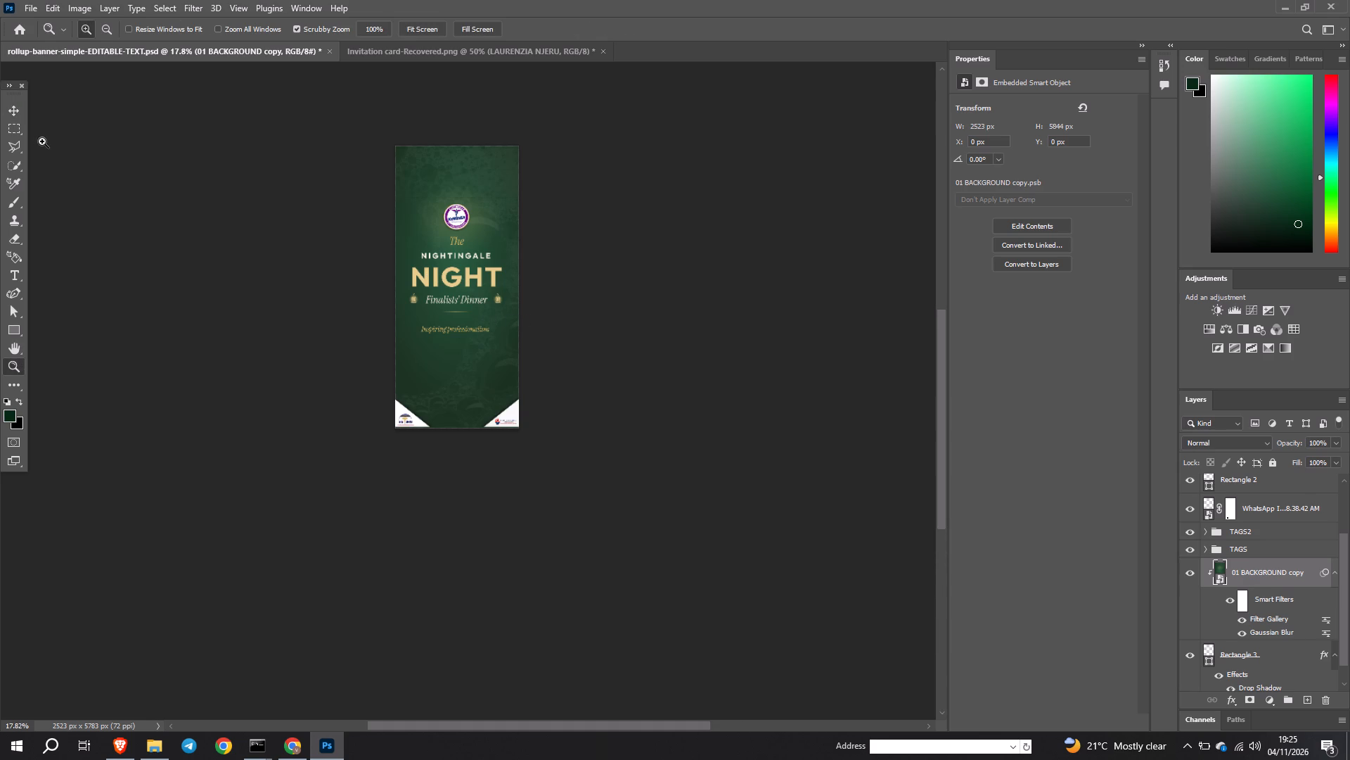
{"action": "left_click", "coordinate": [9, 101]}
Group the 01 BACKGROUND copy and Rectangle 3 layers together and name the group GLASS.
{"action": "left_click", "coordinate": [1292, 664], "text": "ctrl"}
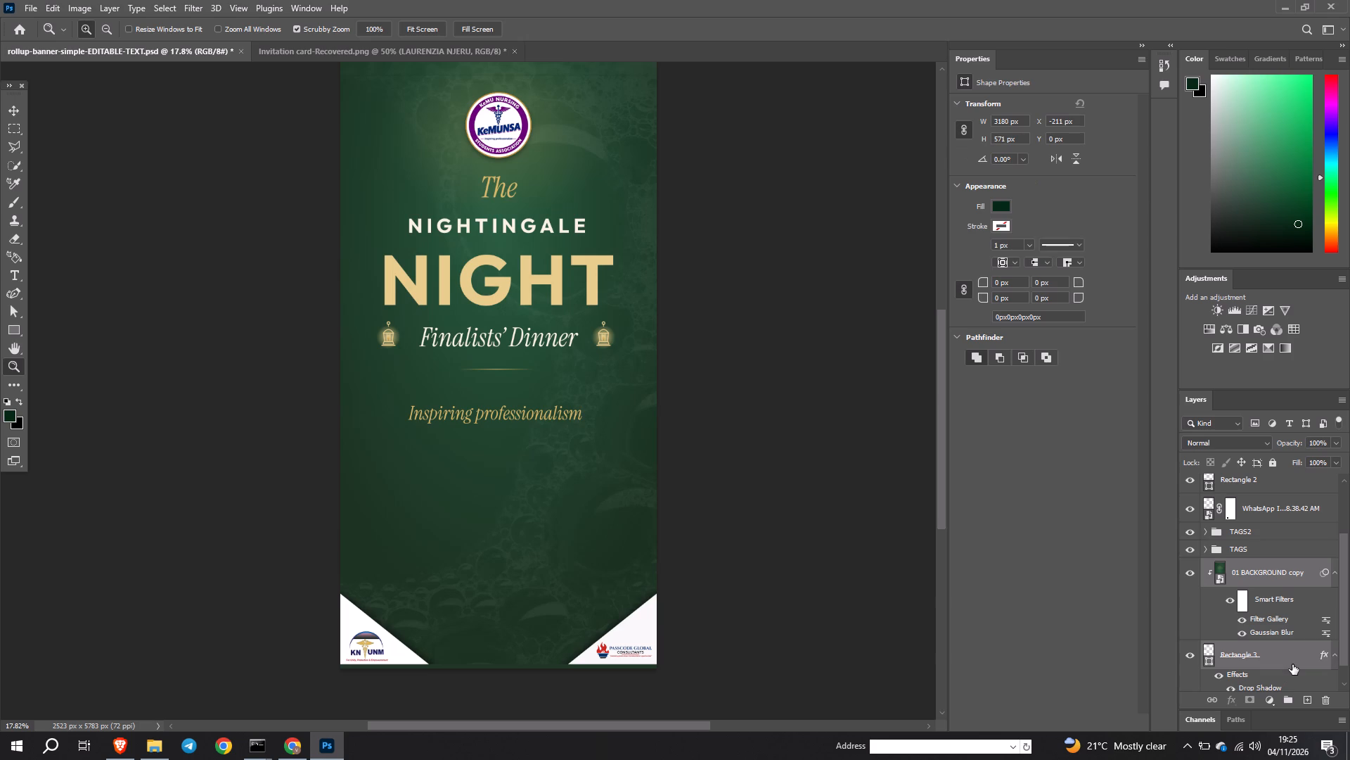
{"action": "scroll", "coordinate": [1311, 642], "scroll_direction": "down", "scroll_amount": 2}
{"action": "key", "text": "ctrl+g"}
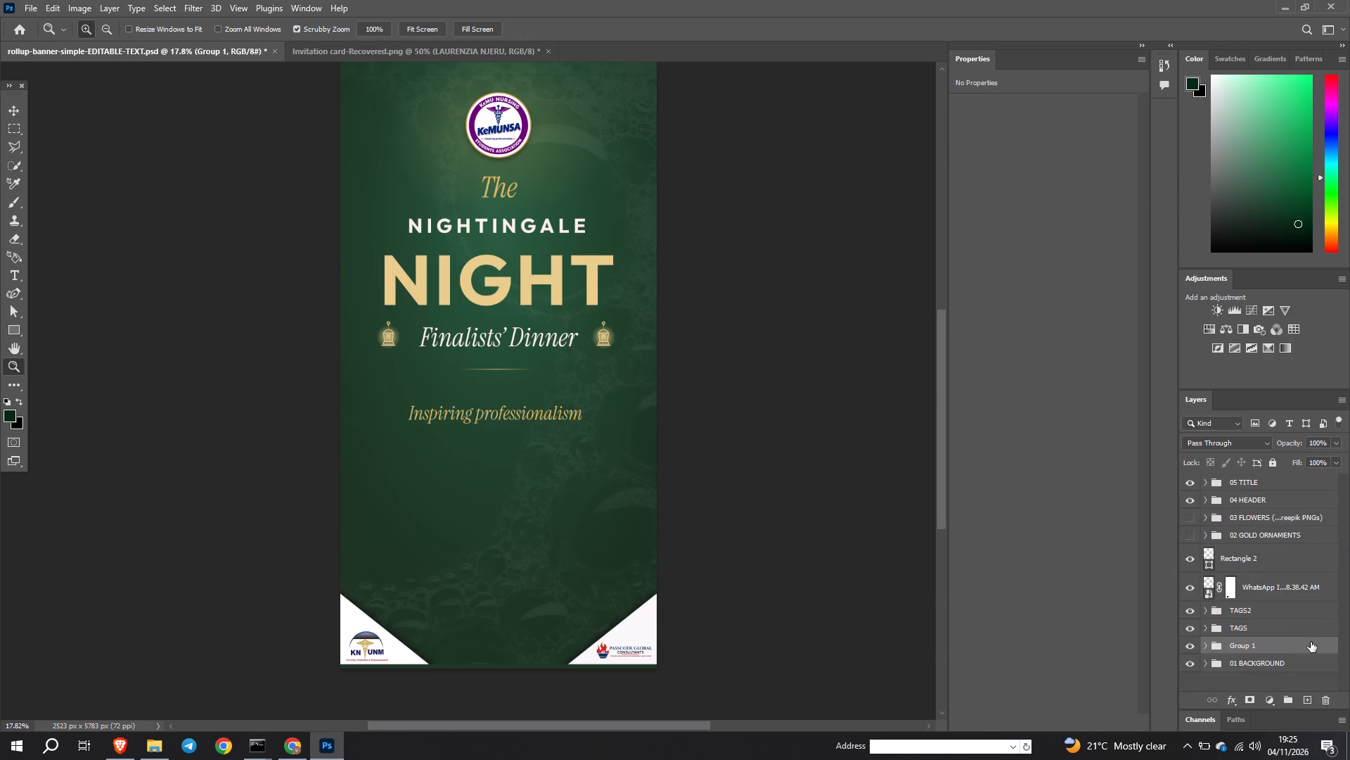
{"action": "double_click", "coordinate": [1238, 643]}
{"action": "type", "text": "GLASS"}
{"action": "key", "text": "Return"}
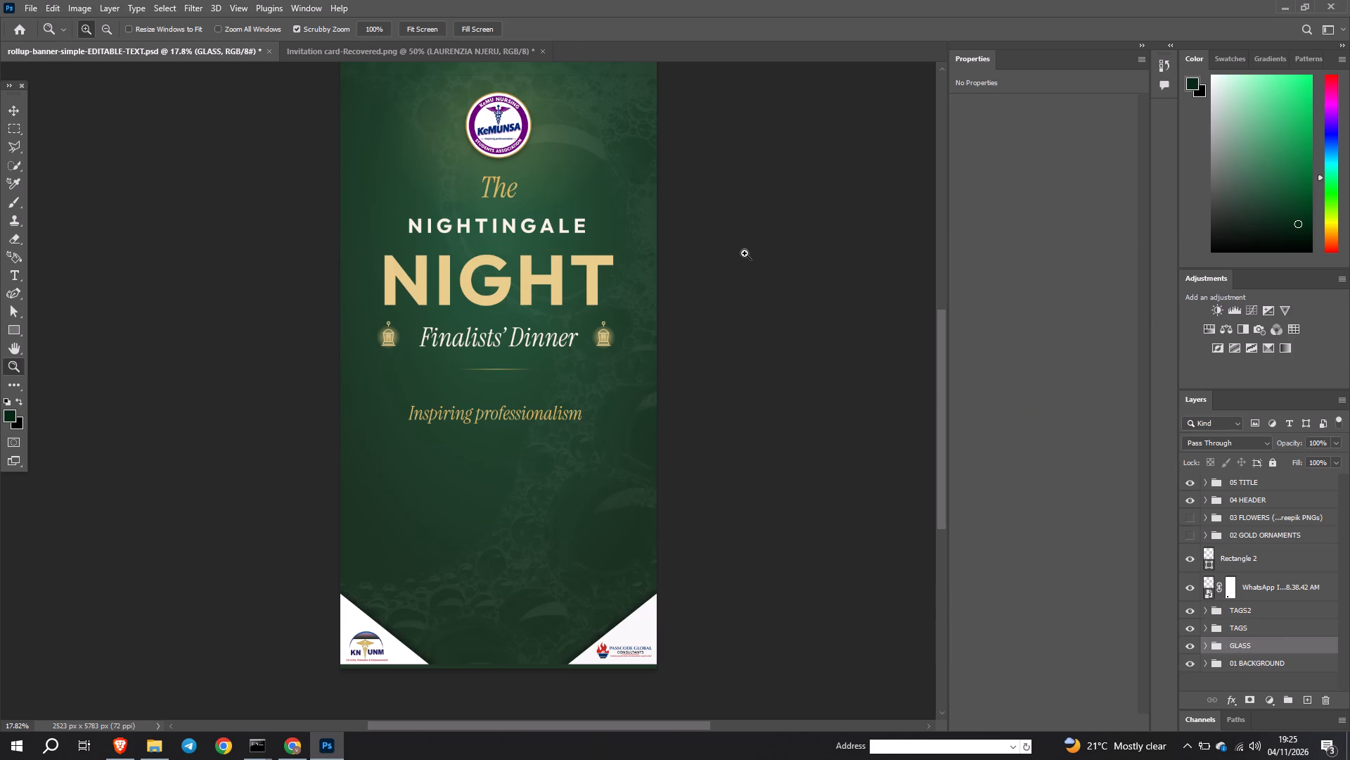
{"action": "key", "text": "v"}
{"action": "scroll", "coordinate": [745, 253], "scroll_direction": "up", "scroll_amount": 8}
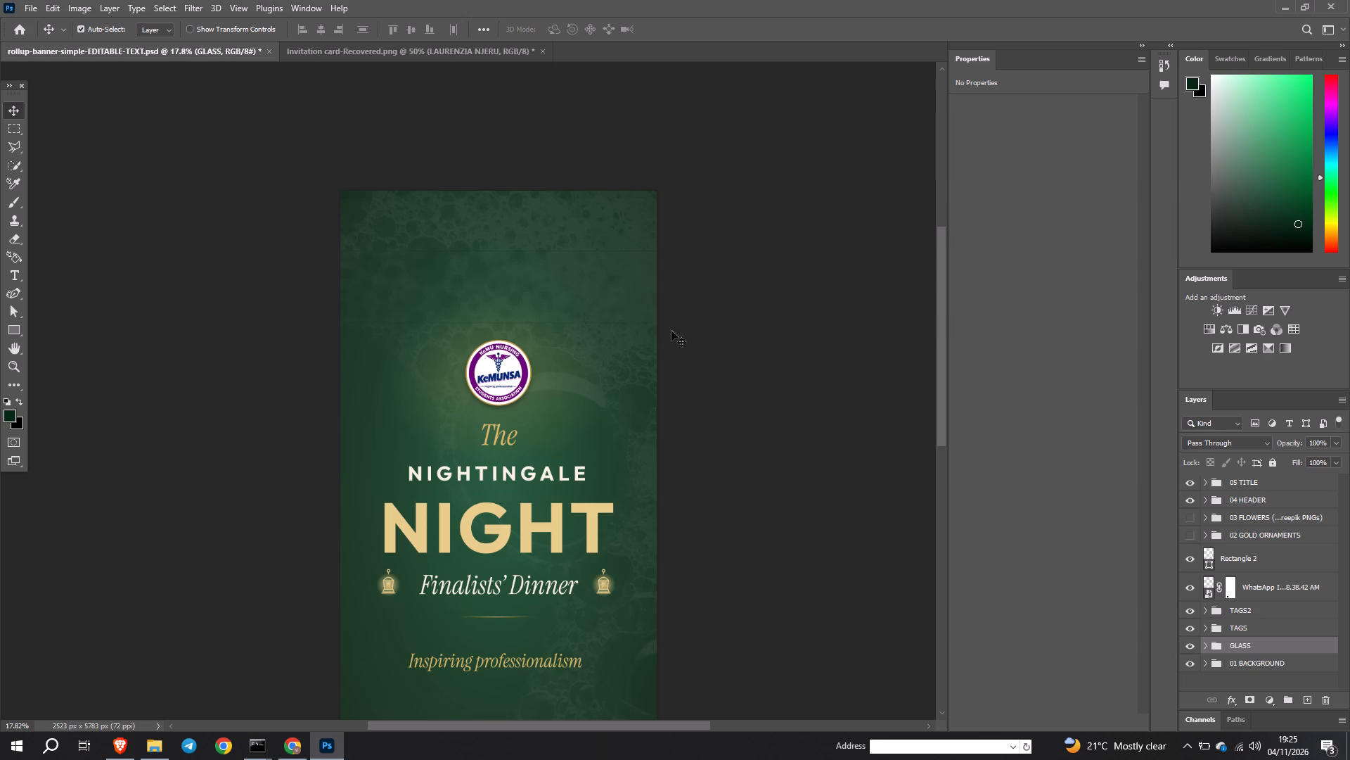
In the GLASS group, set Rectangle 3's drop shadow to 95% opacity, 10 px distance, 19% spread and 10 px size.
{"action": "left_click", "coordinate": [1204, 648]}
{"action": "scroll", "coordinate": [1234, 646], "scroll_direction": "down", "scroll_amount": 2}
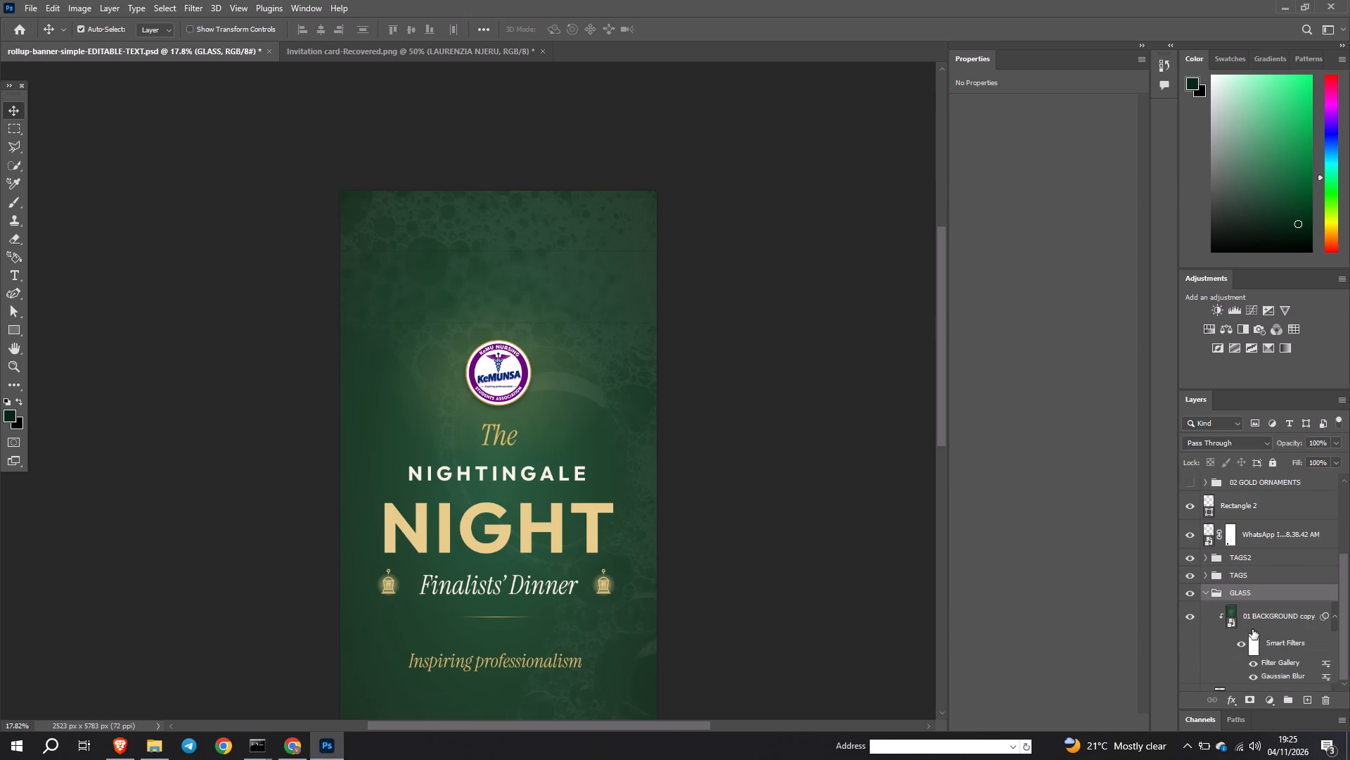
{"action": "left_click", "coordinate": [1254, 645]}
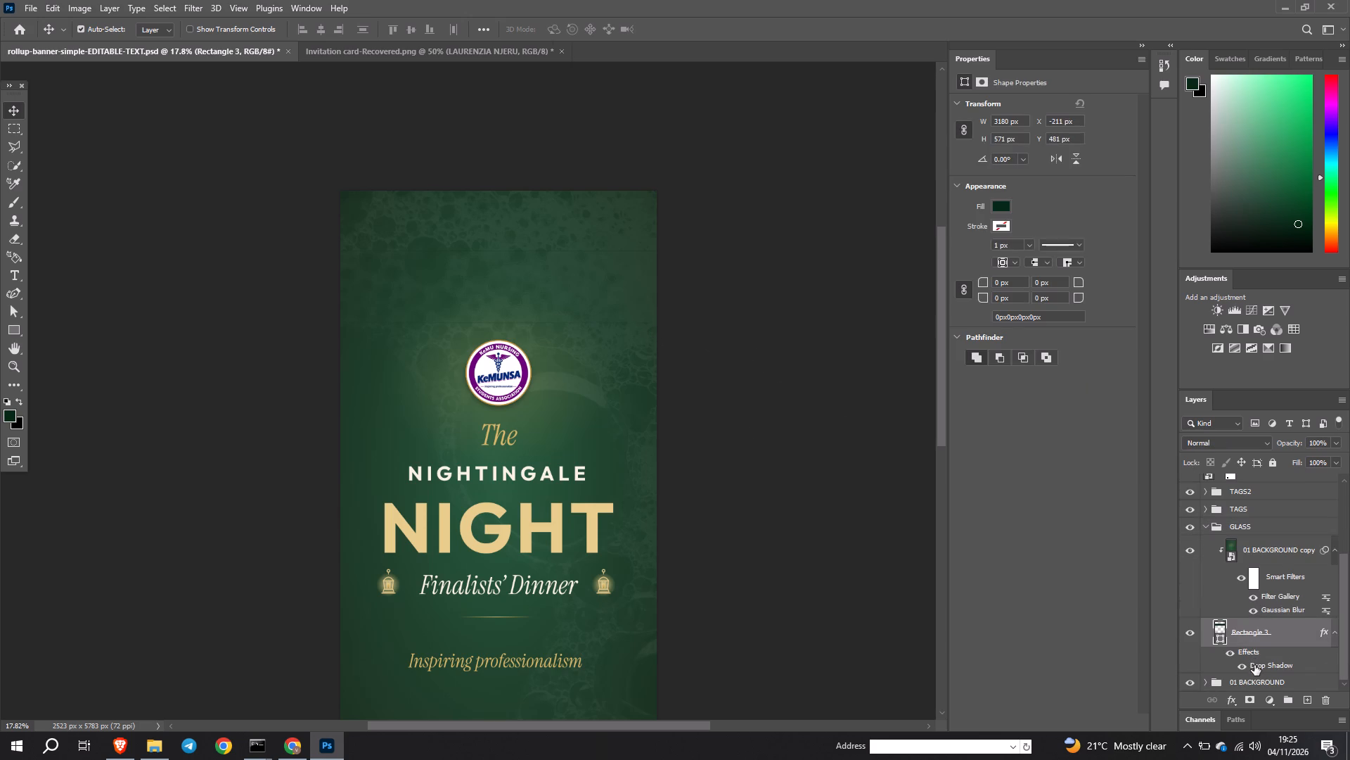
{"action": "double_click", "coordinate": [1254, 665]}
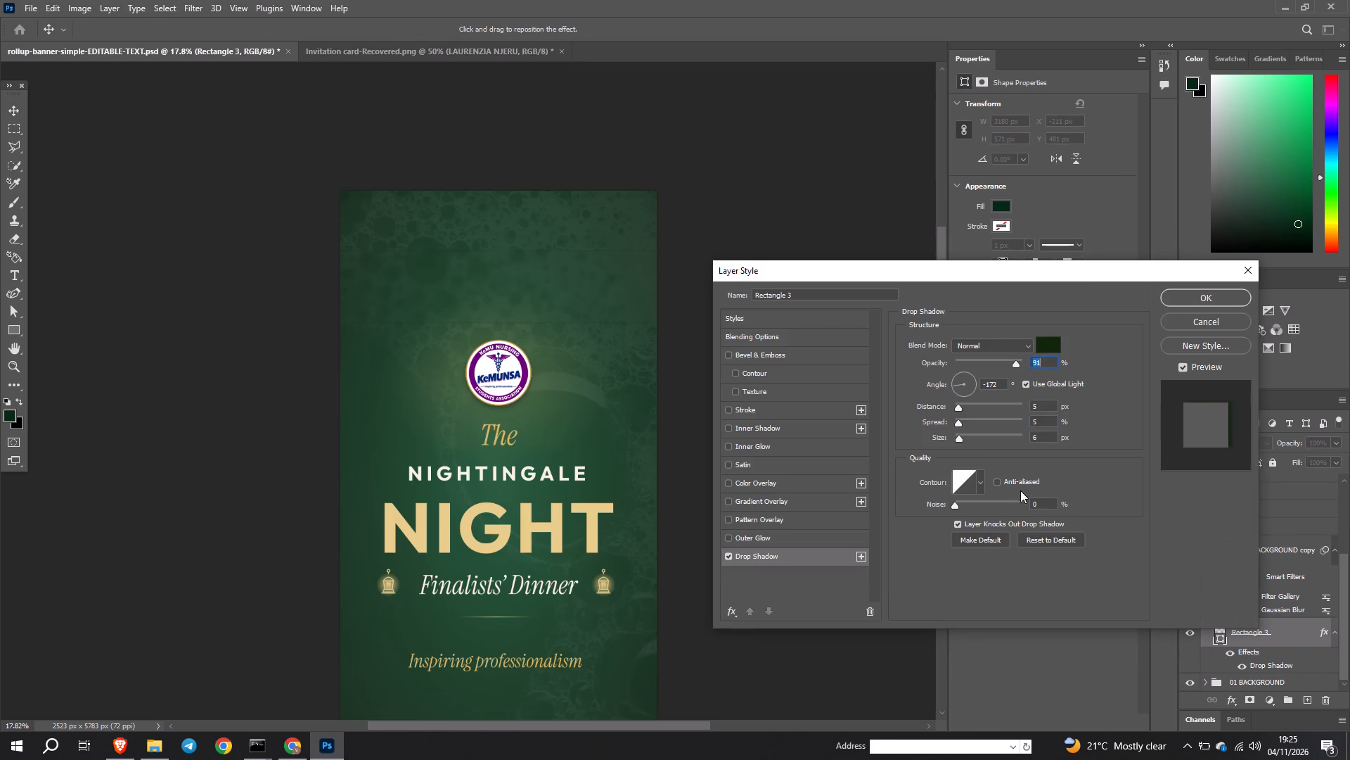
{"action": "left_click", "coordinate": [1042, 443]}
{"action": "left_click", "coordinate": [962, 424]}
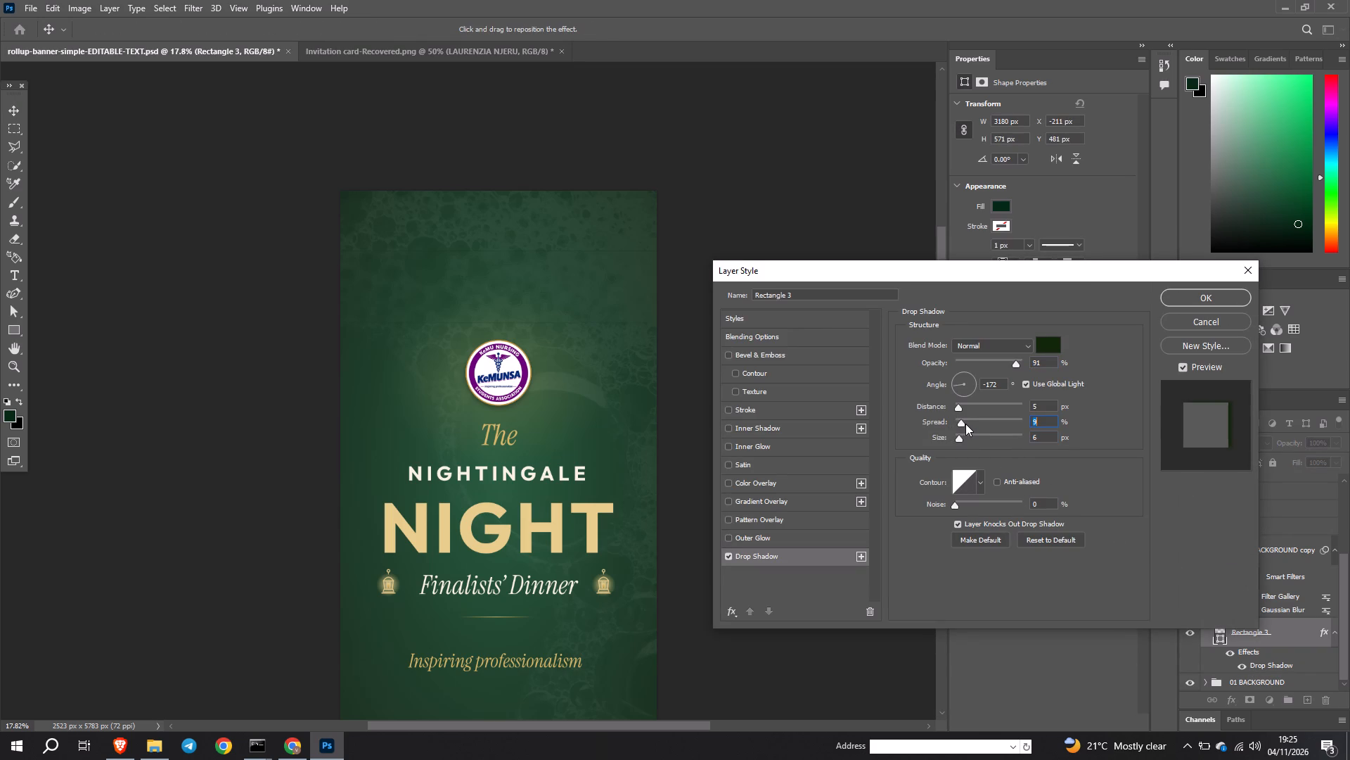
{"action": "left_click", "coordinate": [968, 424]}
{"action": "left_click", "coordinate": [1036, 434]}
{"action": "key", "text": "BackSpace"}
{"action": "type", "text": "10"}
{"action": "left_click", "coordinate": [1042, 405]}
{"action": "key", "text": "BackSpace"}
{"action": "type", "text": "10"}
{"action": "left_click", "coordinate": [1110, 419]}
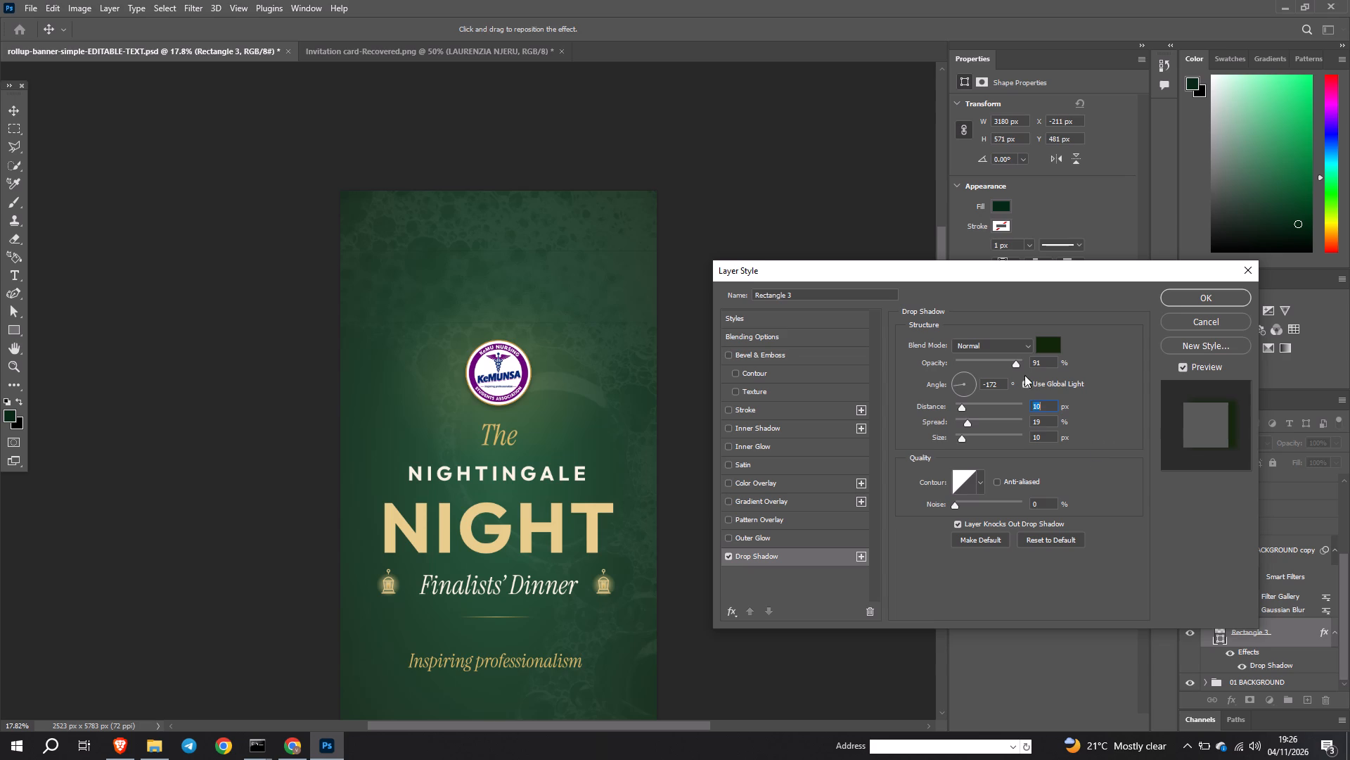
{"action": "left_click", "coordinate": [1020, 365]}
{"action": "left_click", "coordinate": [1218, 299]}
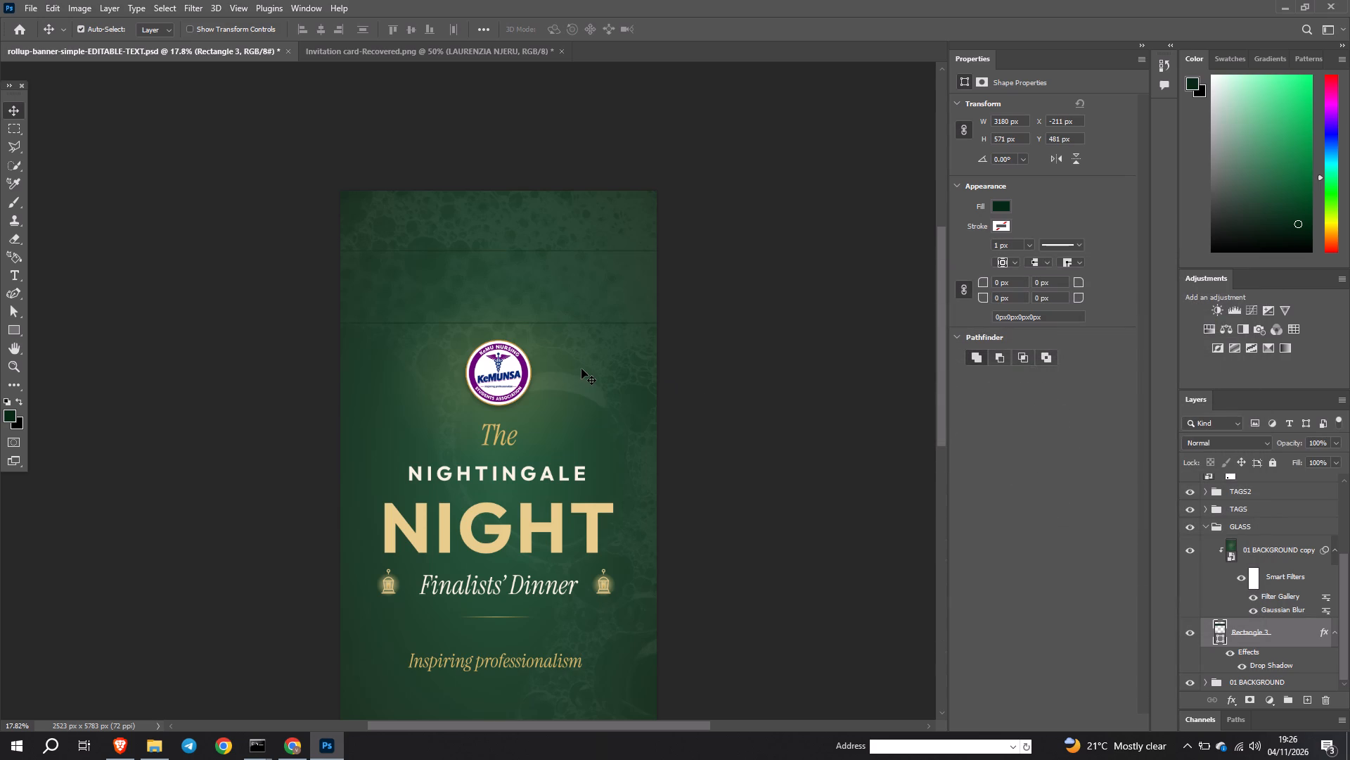
Darken Rectangle 3's drop shadow colour to a near-black green (H 104, S 71, B 7) and set its distance to 4 px.
{"action": "key", "text": "z"}
{"action": "left_click_drag", "start_coordinate": [545, 359], "coordinate": [571, 381]}
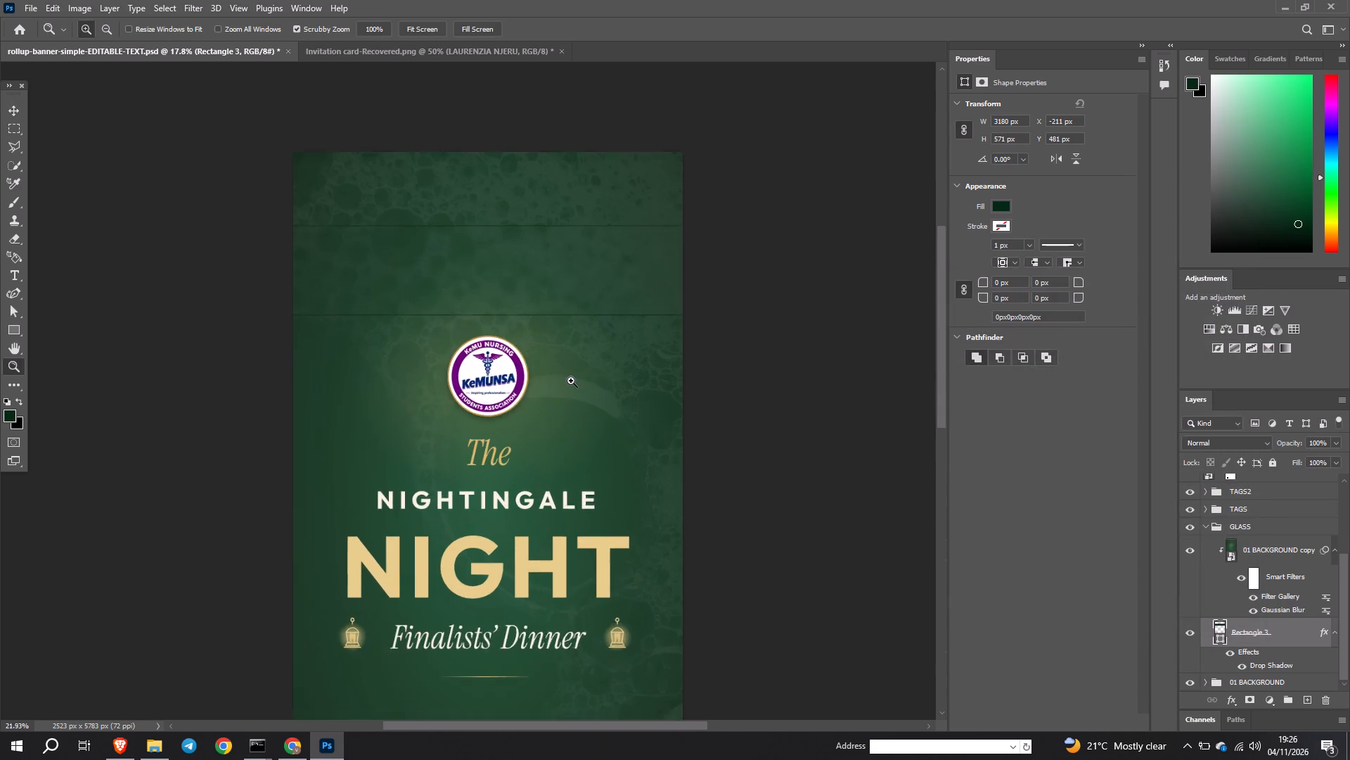
{"action": "left_click_drag", "start_coordinate": [571, 381], "coordinate": [591, 394]}
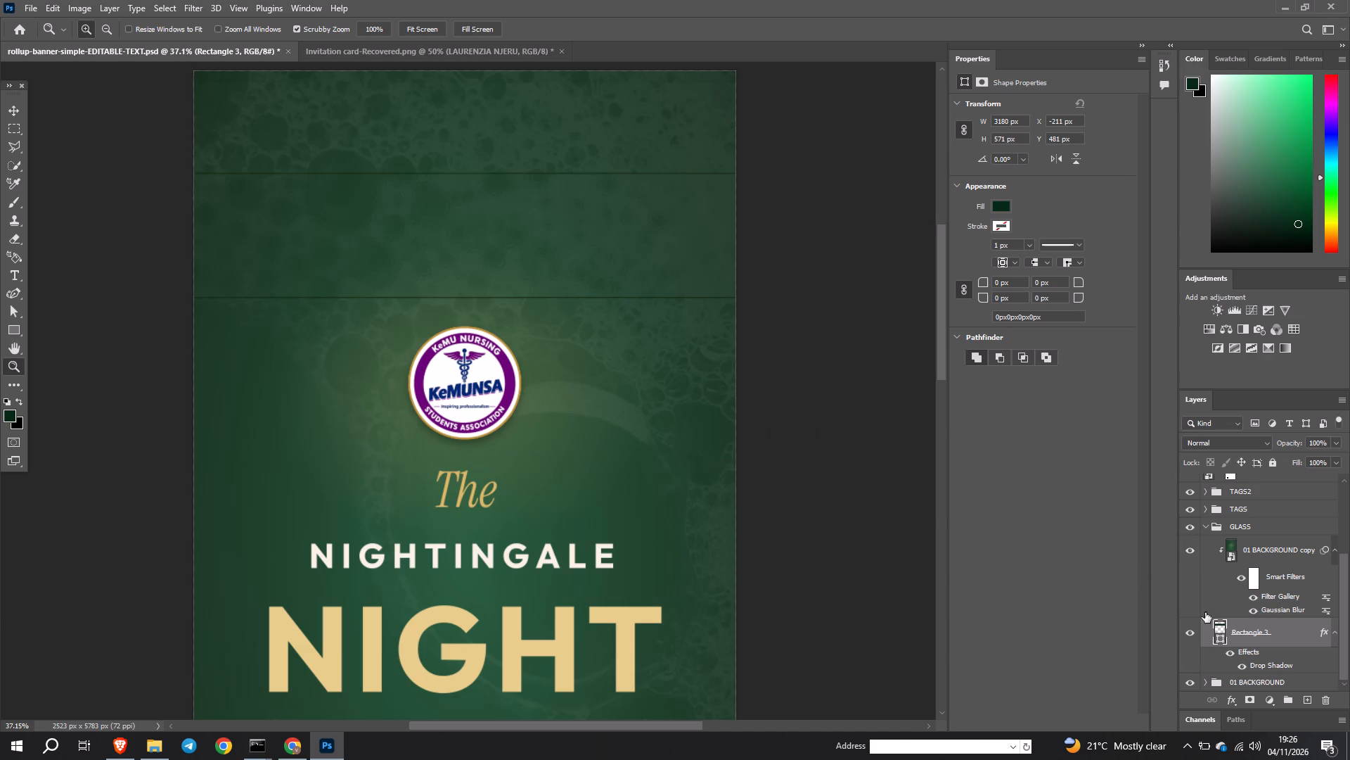
{"action": "double_click", "coordinate": [1256, 662]}
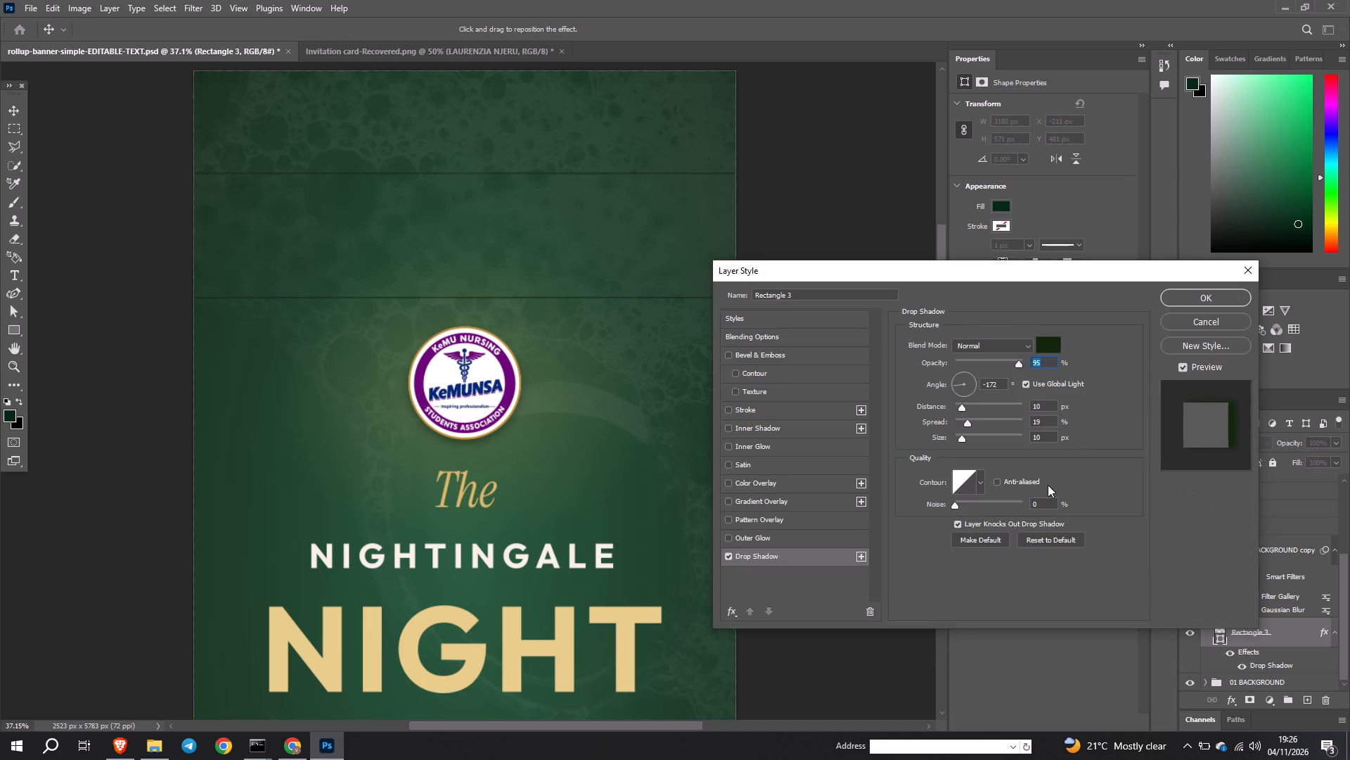
{"action": "left_click", "coordinate": [1040, 353]}
{"action": "left_click", "coordinate": [1047, 362]}
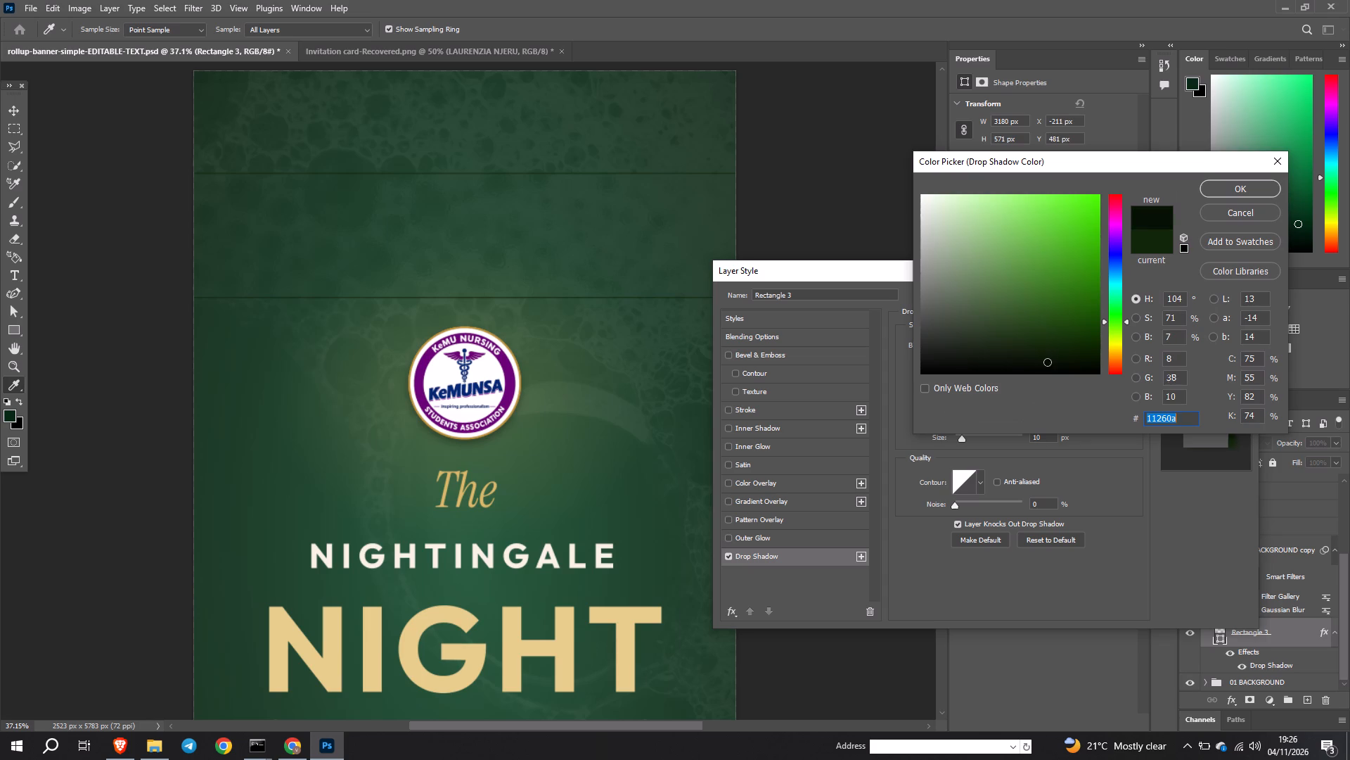
{"action": "left_click", "coordinate": [1236, 194]}
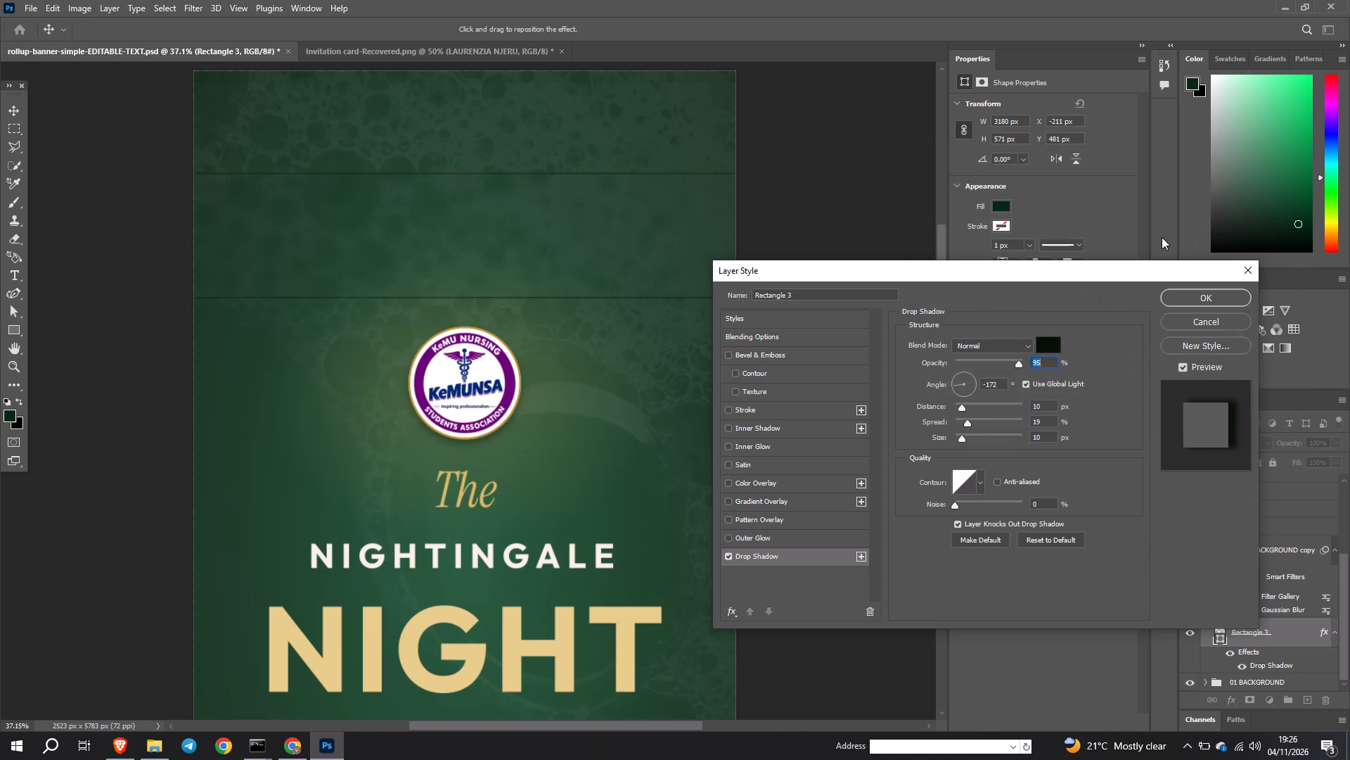
{"action": "left_click", "coordinate": [1042, 403]}
{"action": "key", "text": "BackSpace"}
{"action": "key", "text": "BackSpace"}
{"action": "key", "text": "4"}
{"action": "key", "text": "Return"}
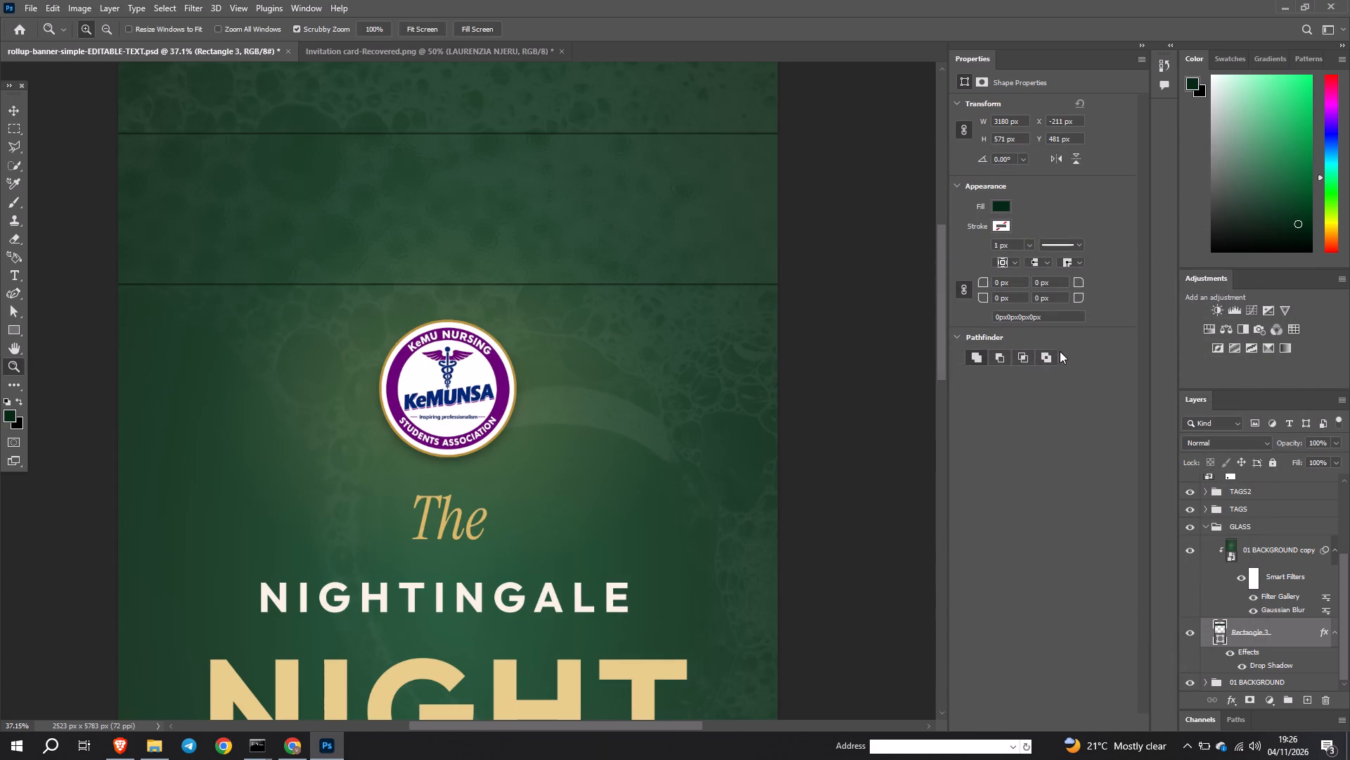
Reduce Rectangle 3's drop shadow to a size of 4 px and a spread of 10%.
{"action": "double_click", "coordinate": [1258, 670]}
{"action": "left_click", "coordinate": [1041, 433]}
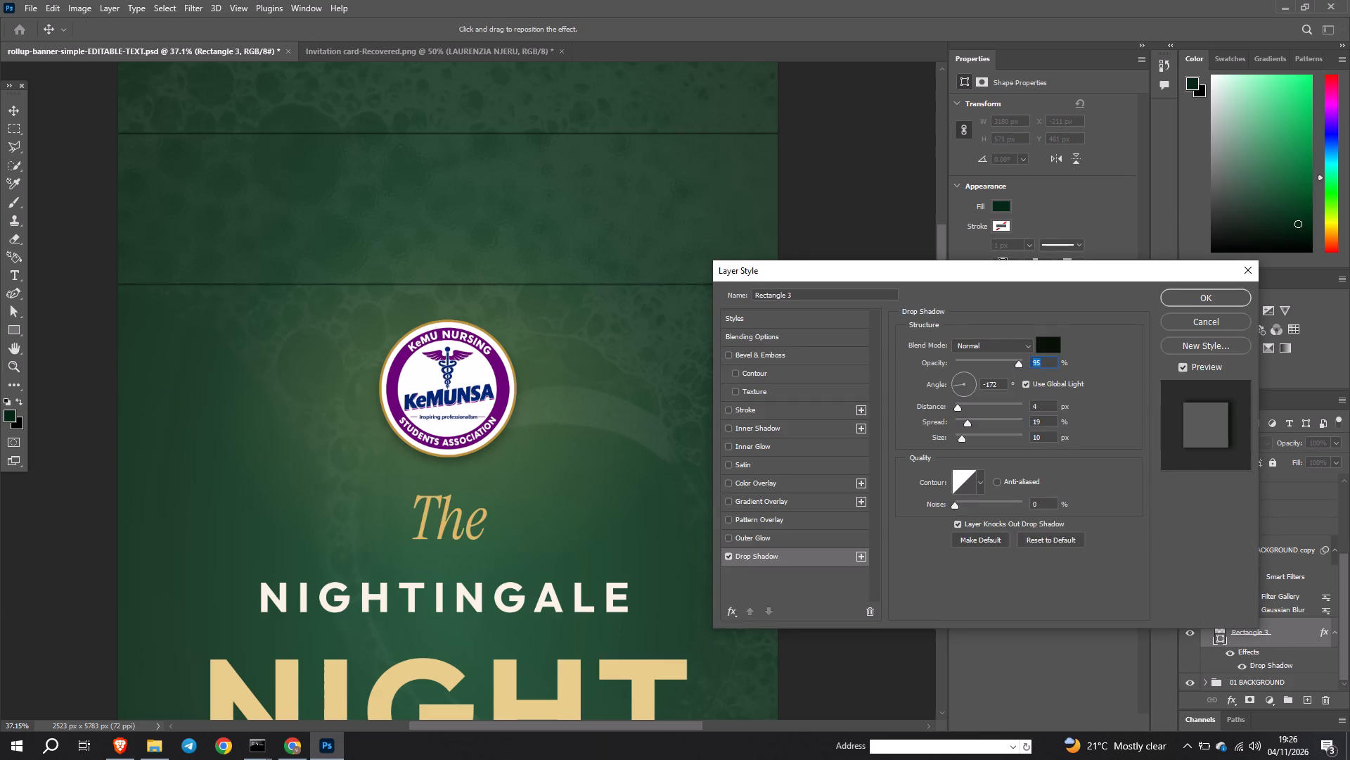
{"action": "key", "text": "BackSpace"}
{"action": "key", "text": "BackSpace"}
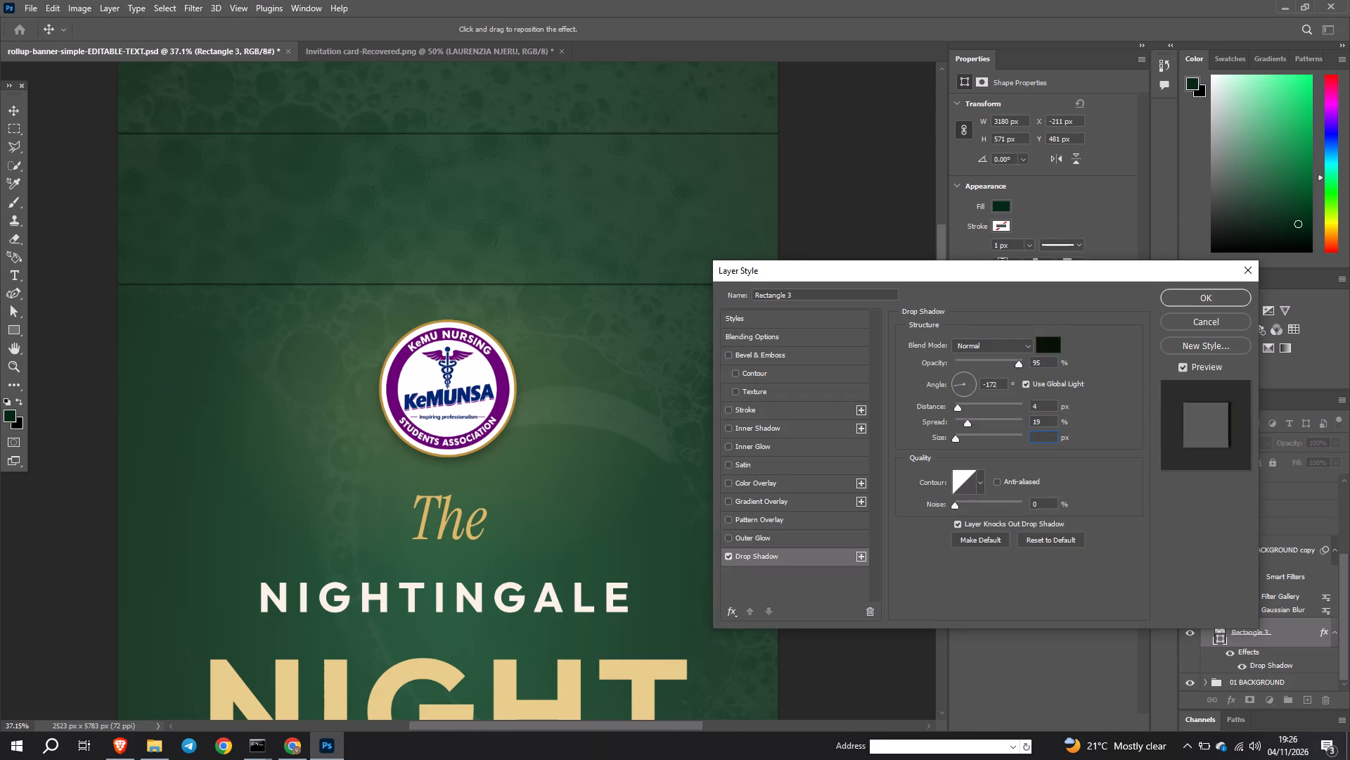
{"action": "key", "text": "4"}
{"action": "left_click", "coordinate": [1041, 424]}
{"action": "key", "text": "BackSpace"}
{"action": "key", "text": "0"}
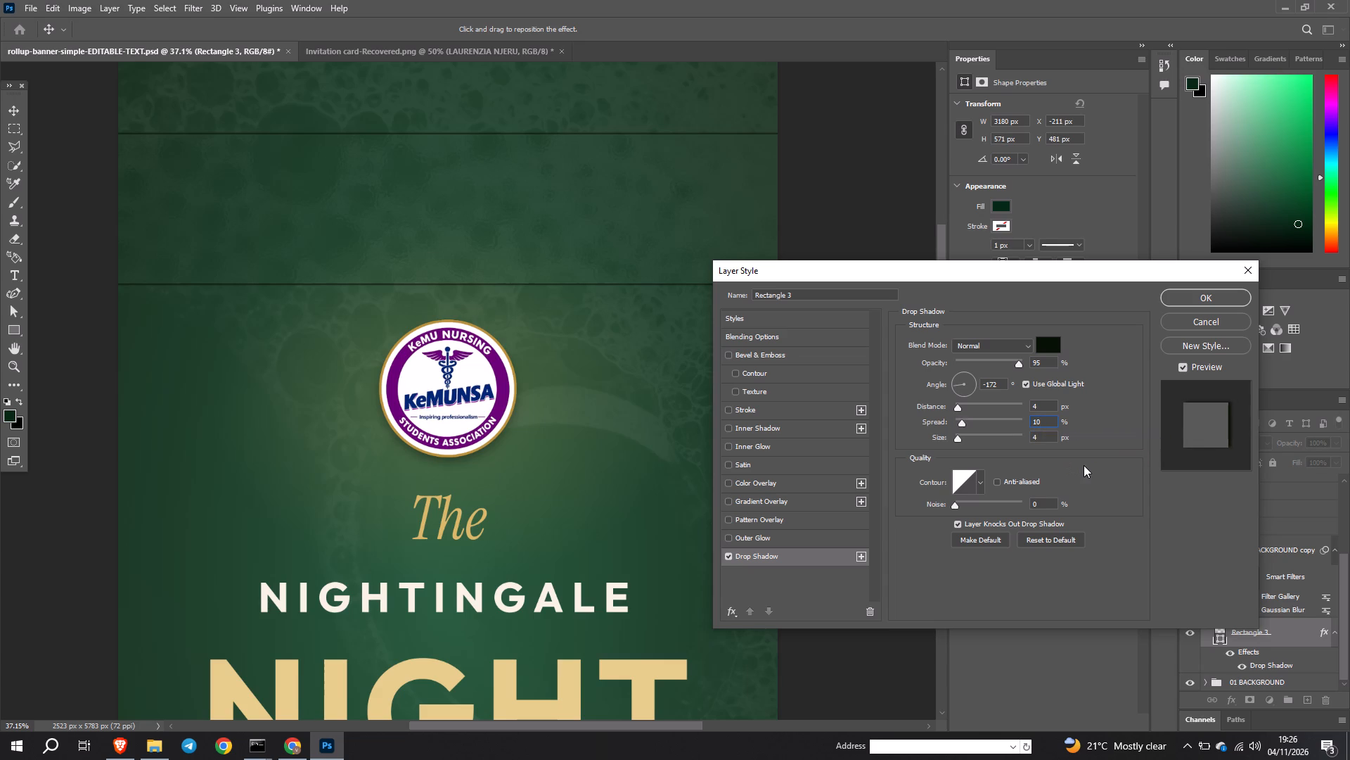
{"action": "left_click", "coordinate": [1084, 465]}
{"action": "left_click", "coordinate": [1107, 483]}
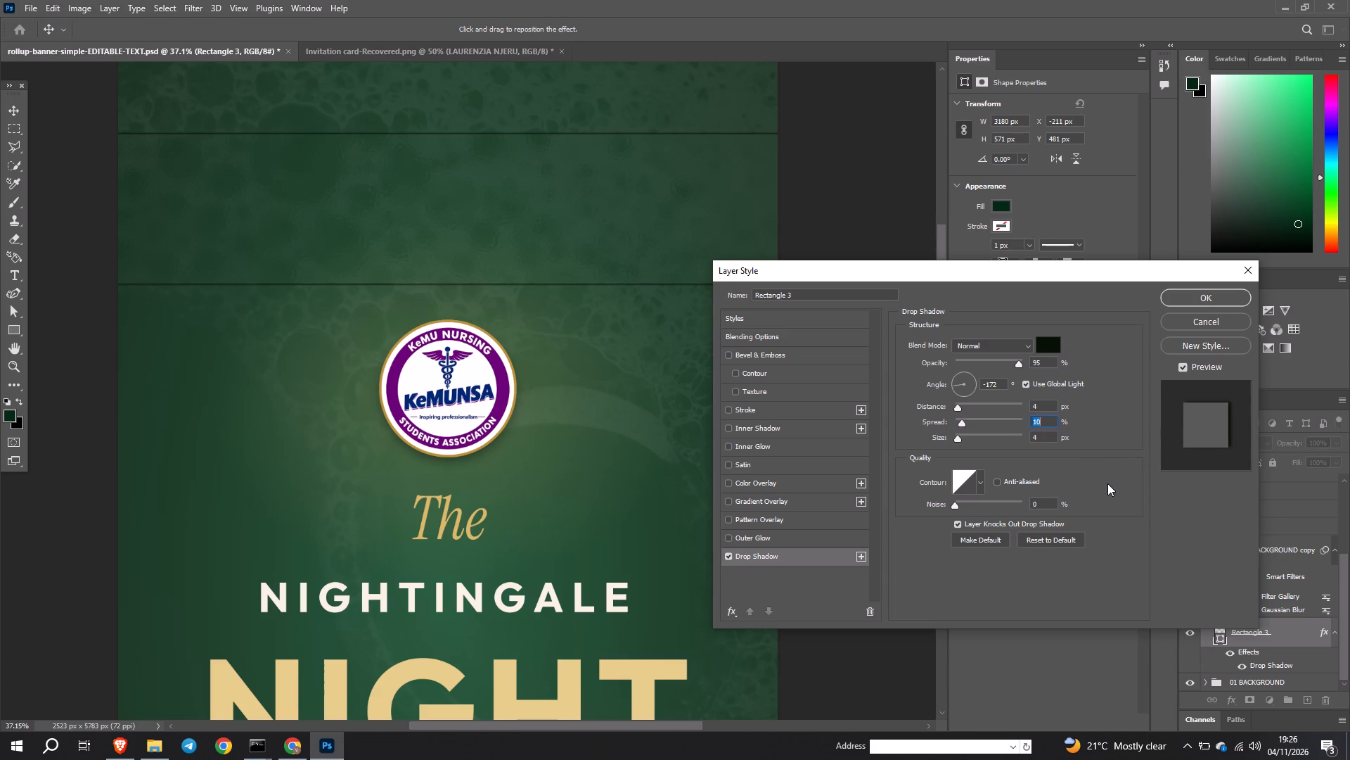
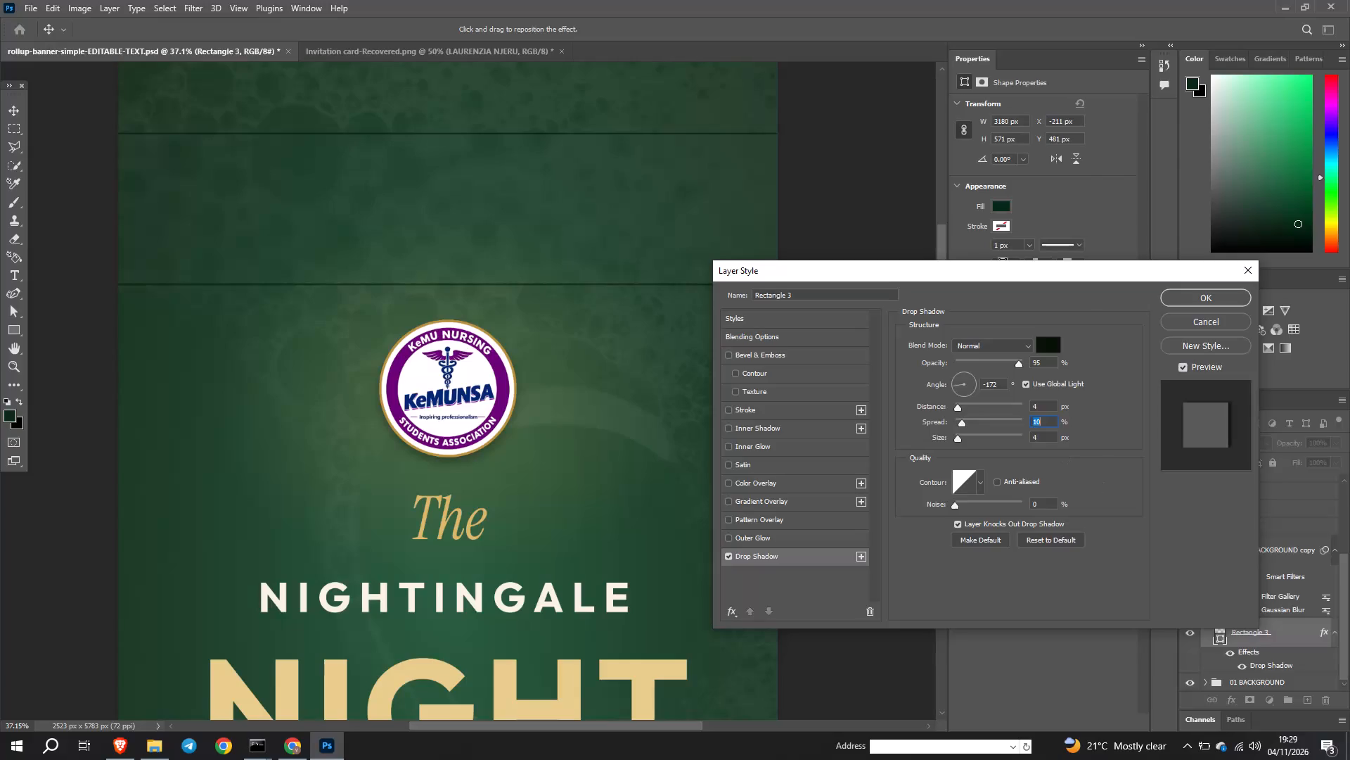
Reduce Rectangle 3's drop shadow to a spread of 3% and a size of 2 px, and apply the layer style.
{"action": "key", "text": "3"}
{"action": "key", "text": "0"}
{"action": "key", "text": "BackSpace"}
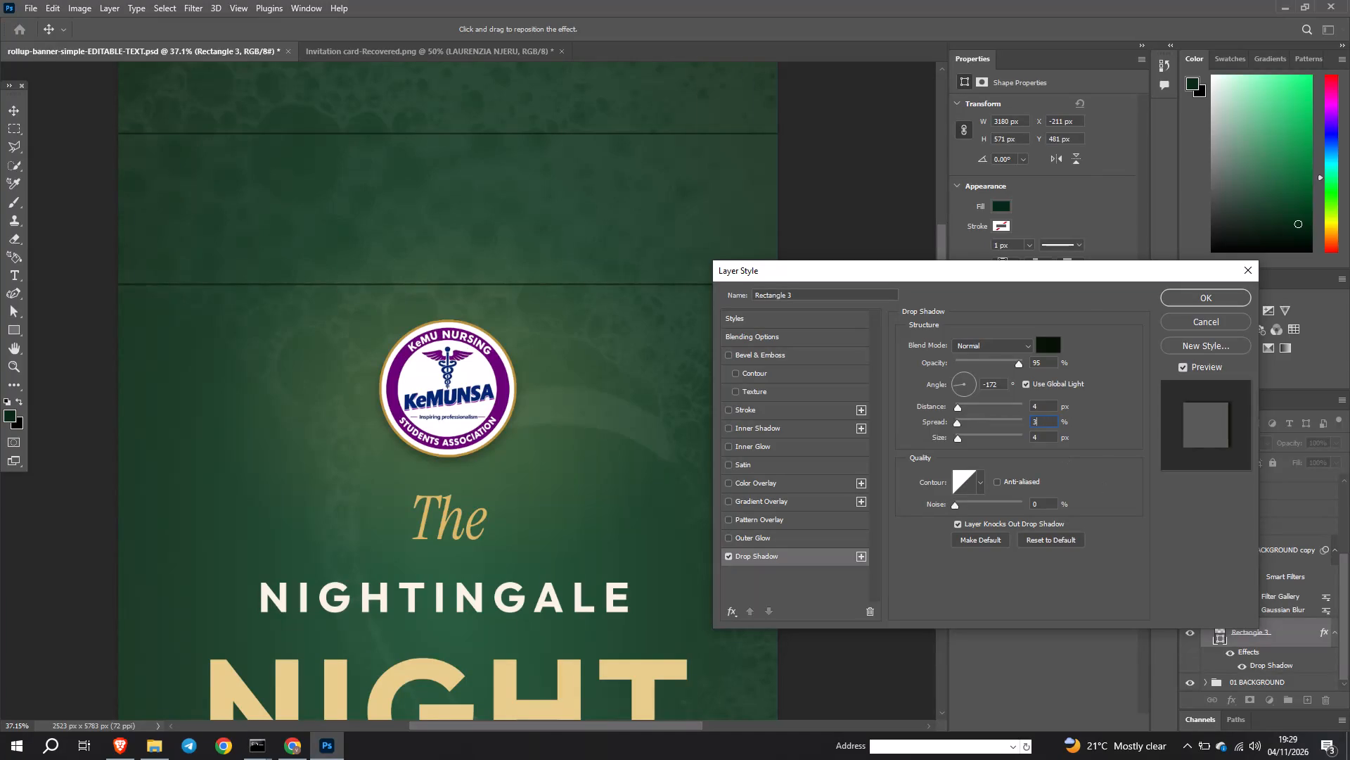
{"action": "left_click", "coordinate": [1038, 434]}
{"action": "key", "text": "BackSpace"}
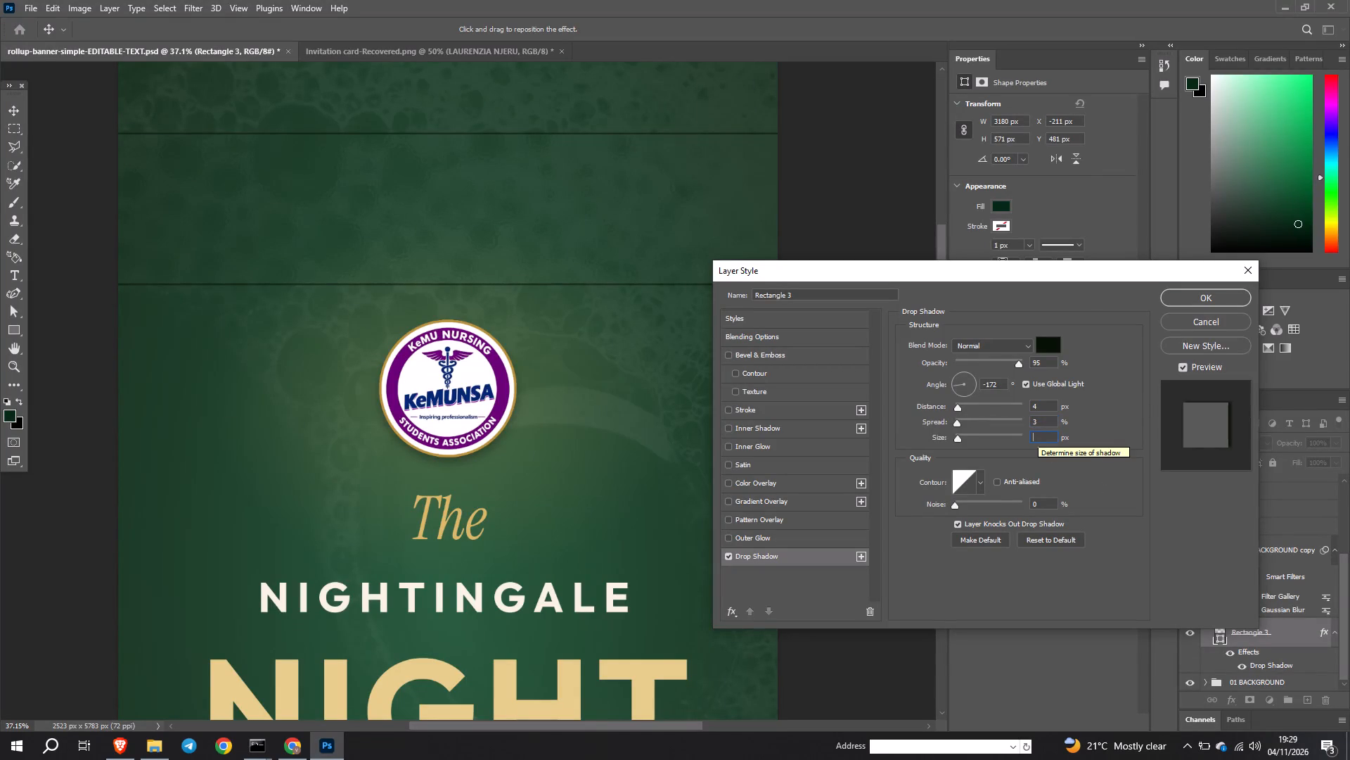
{"action": "key", "text": "2"}
{"action": "left_click", "coordinate": [1107, 449]}
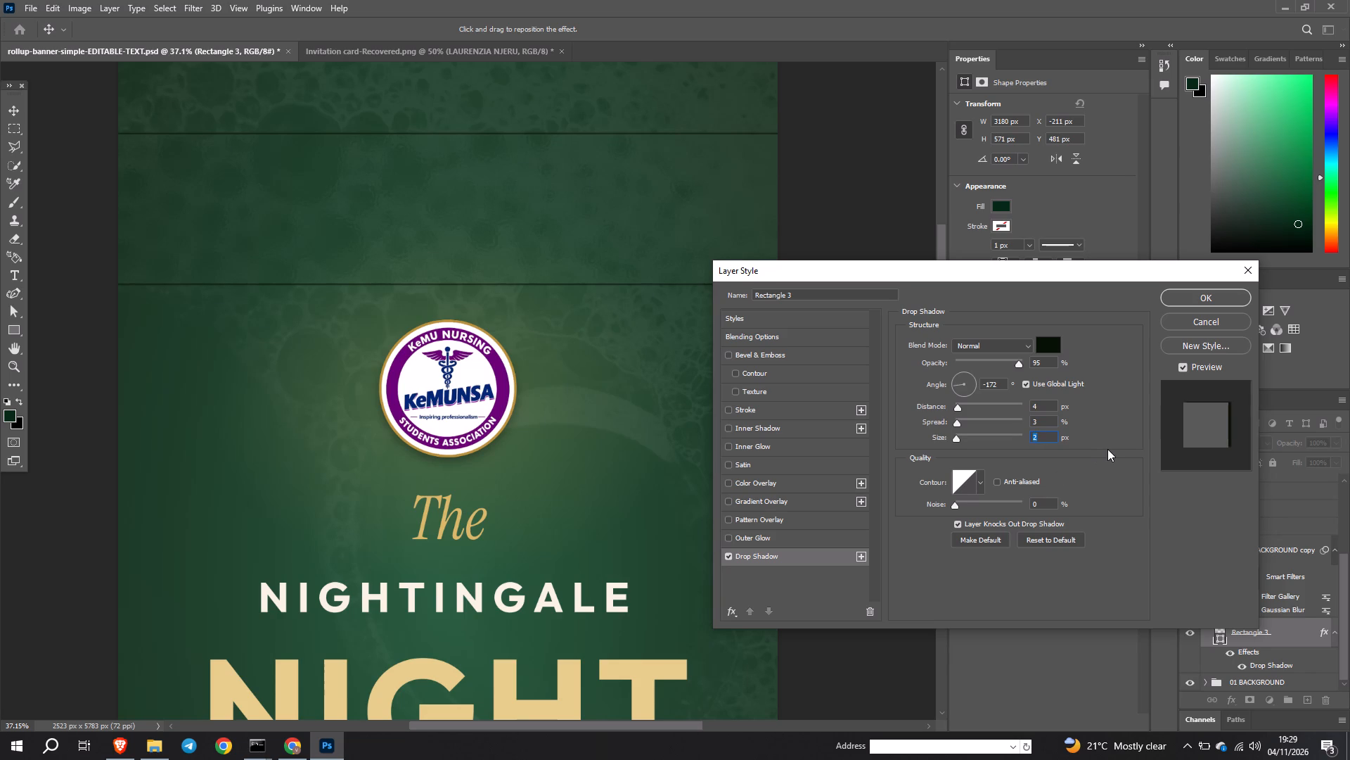
{"action": "key", "text": "Return"}
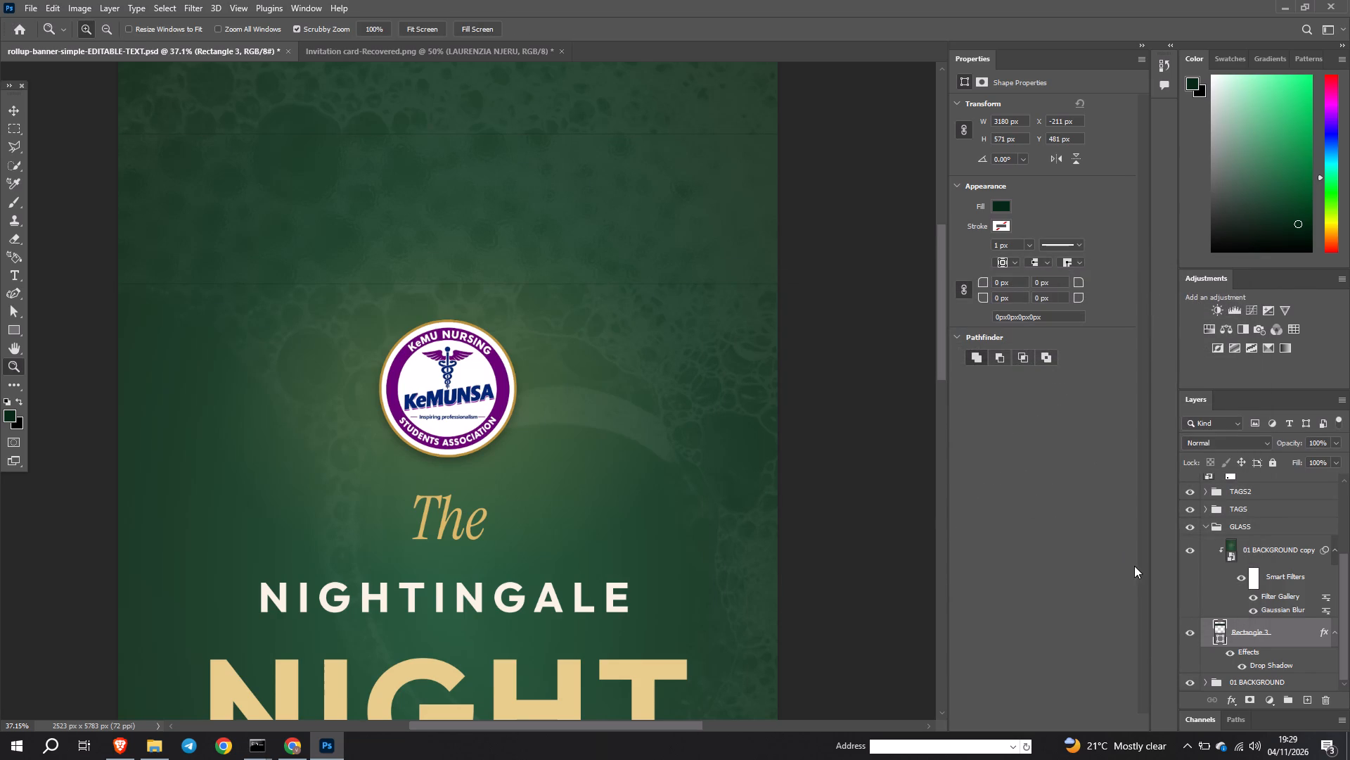
Reopen the drop shadow settings of Rectangle 3 in the GLASS group.
{"action": "double_click", "coordinate": [1261, 666]}
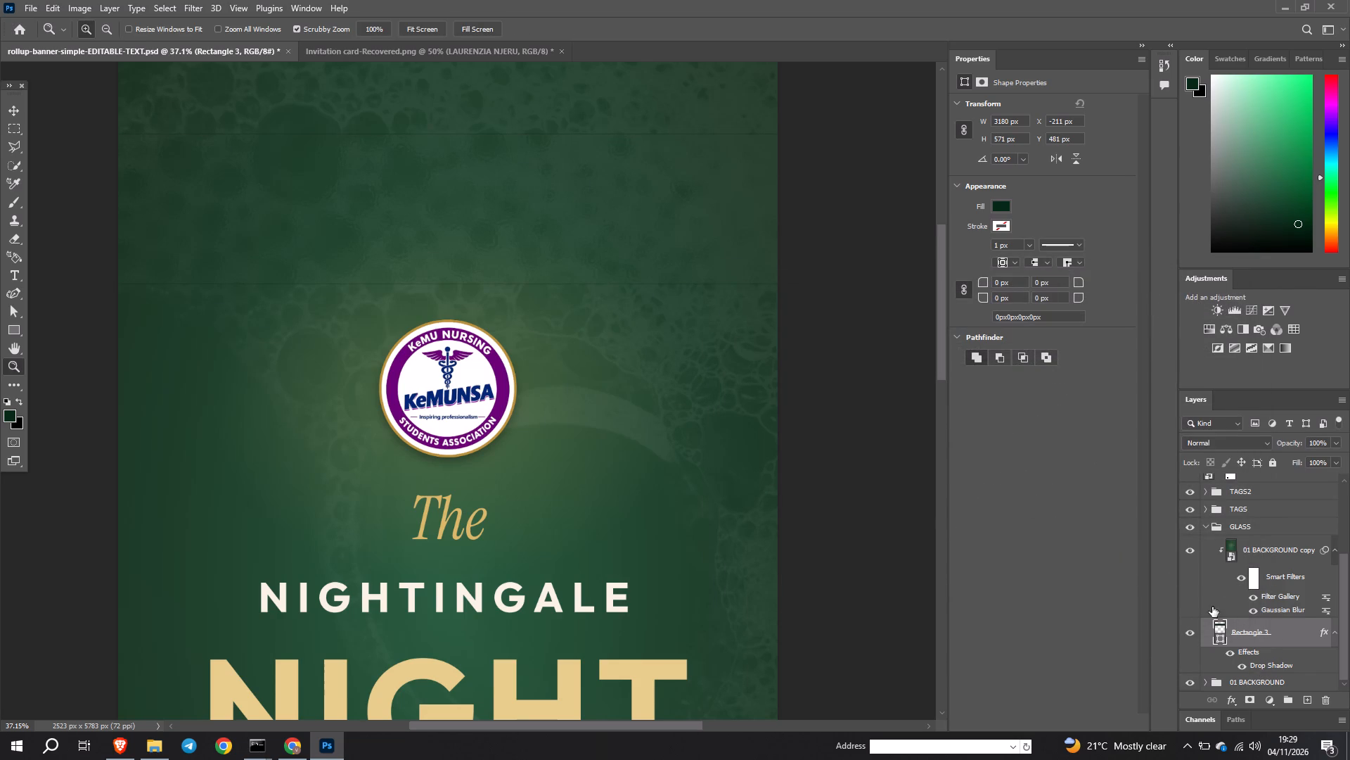
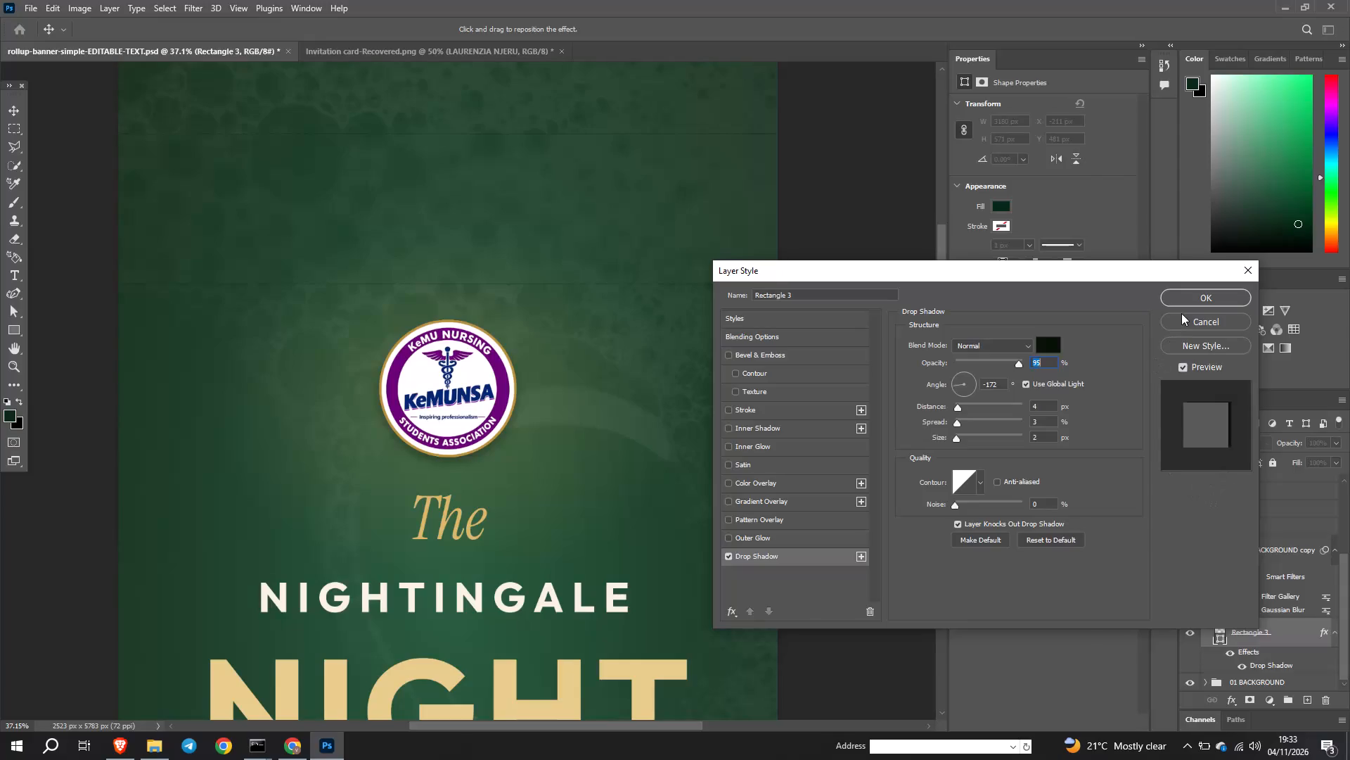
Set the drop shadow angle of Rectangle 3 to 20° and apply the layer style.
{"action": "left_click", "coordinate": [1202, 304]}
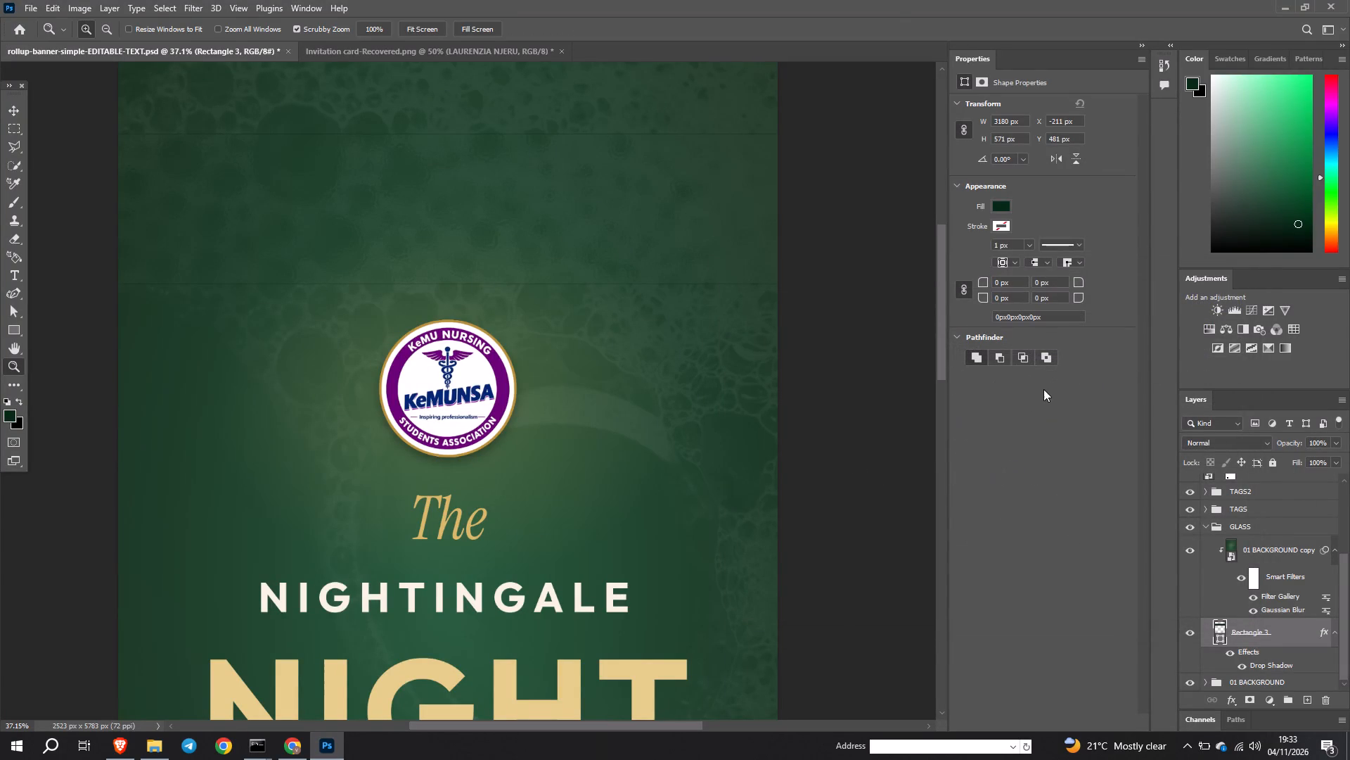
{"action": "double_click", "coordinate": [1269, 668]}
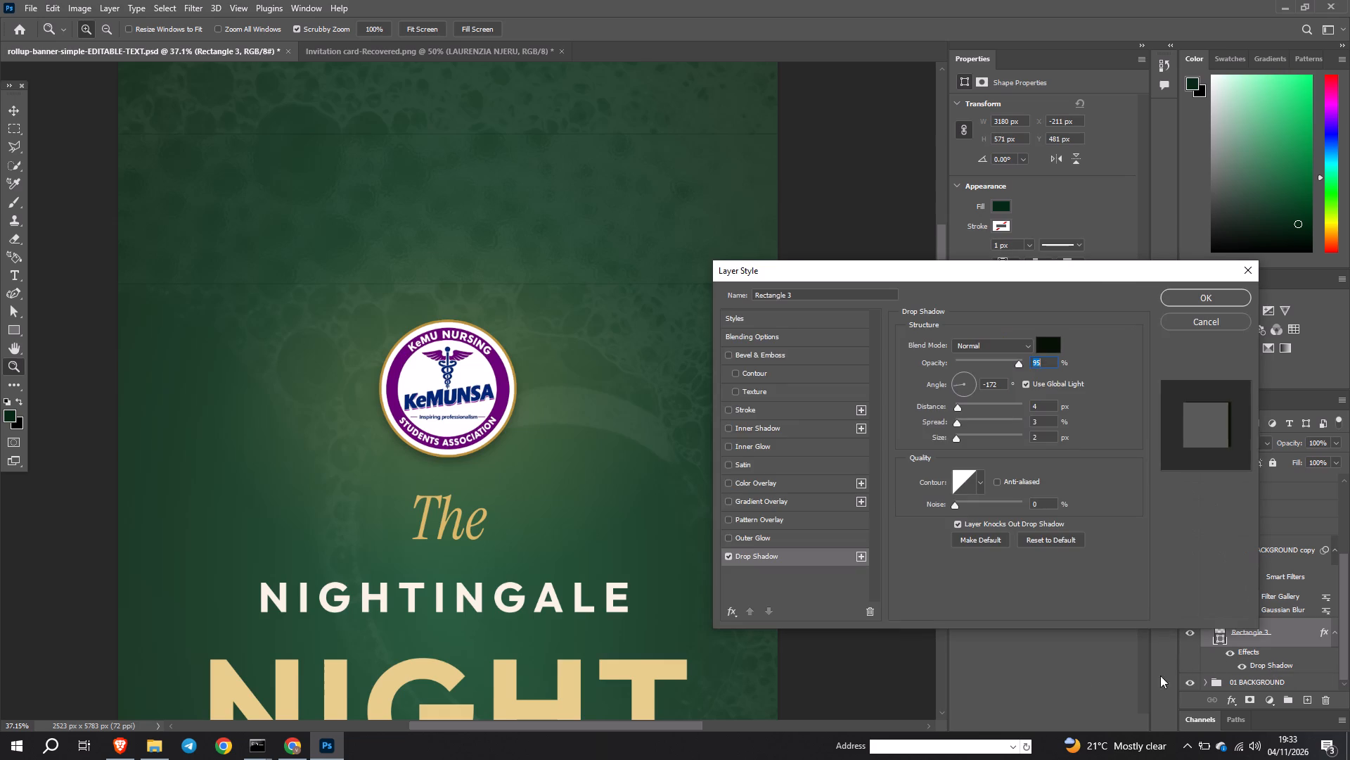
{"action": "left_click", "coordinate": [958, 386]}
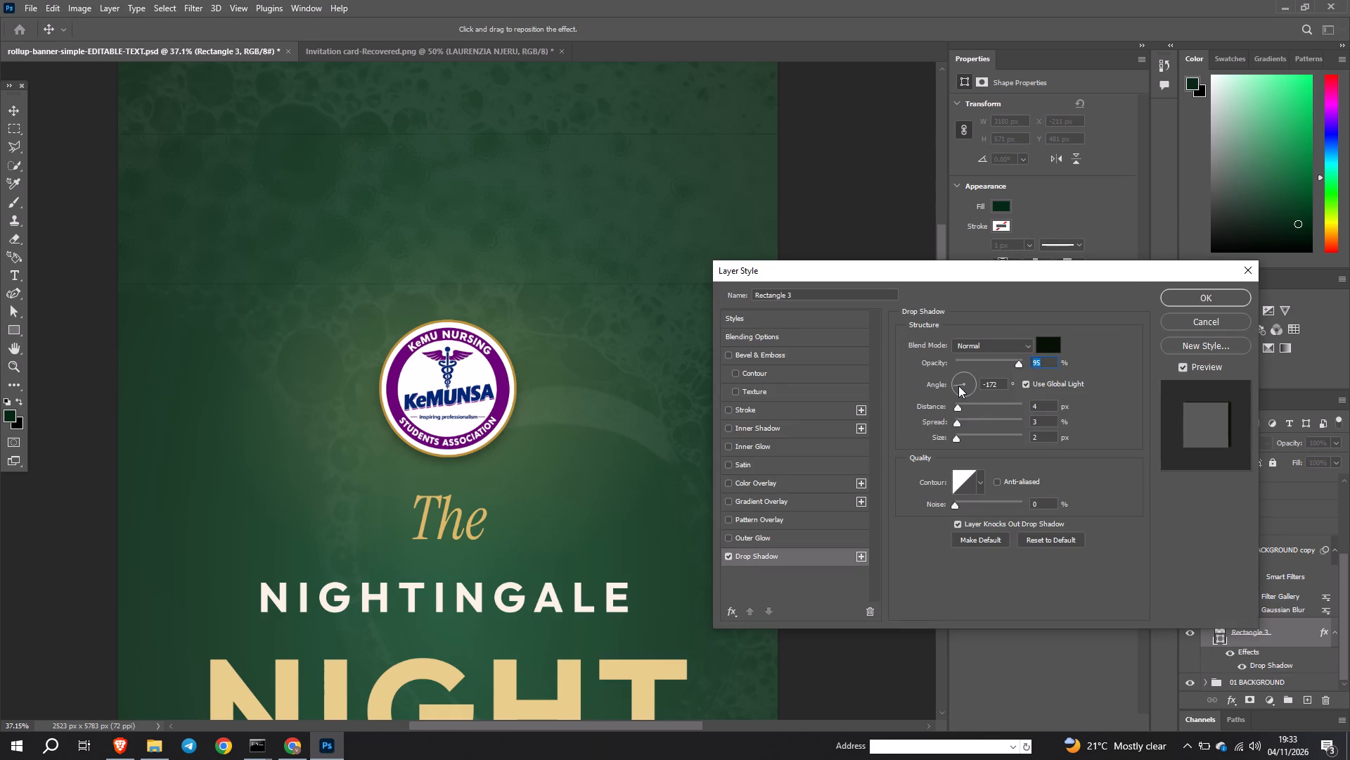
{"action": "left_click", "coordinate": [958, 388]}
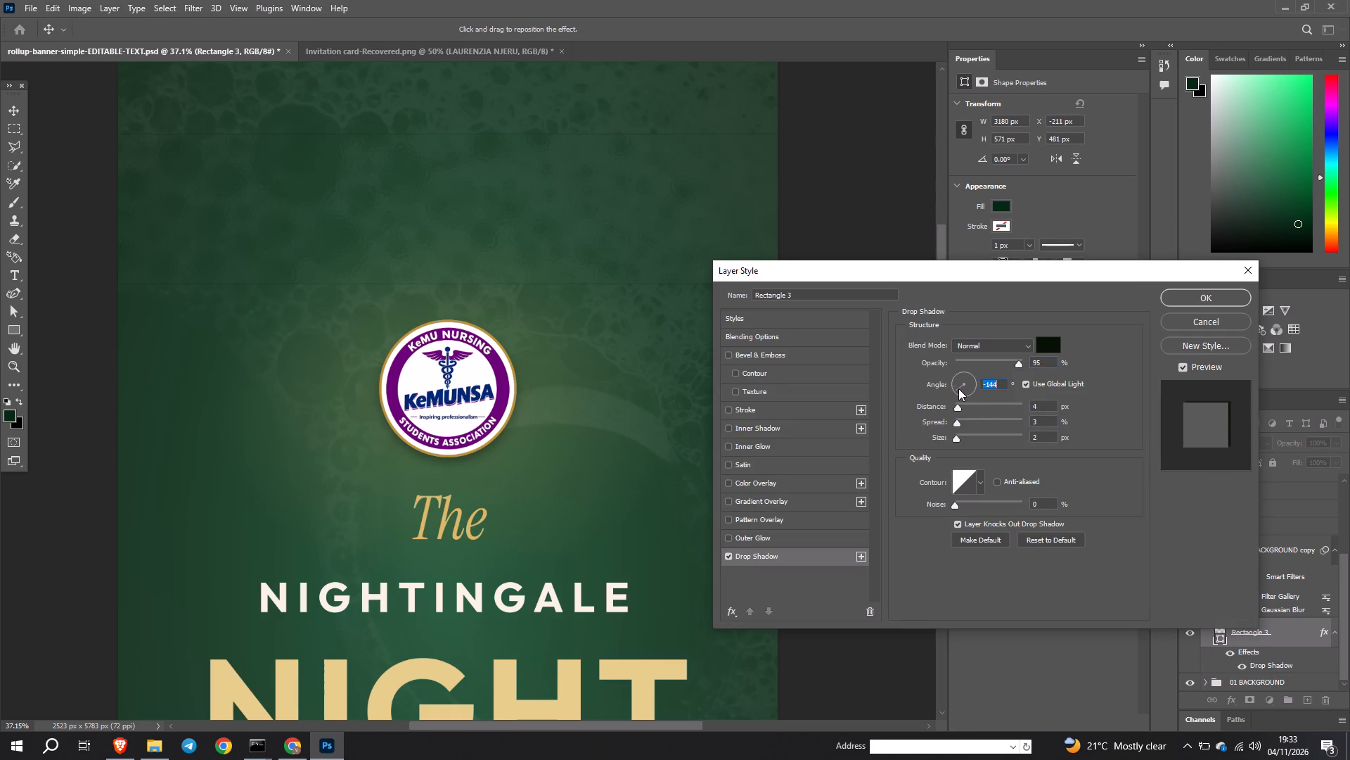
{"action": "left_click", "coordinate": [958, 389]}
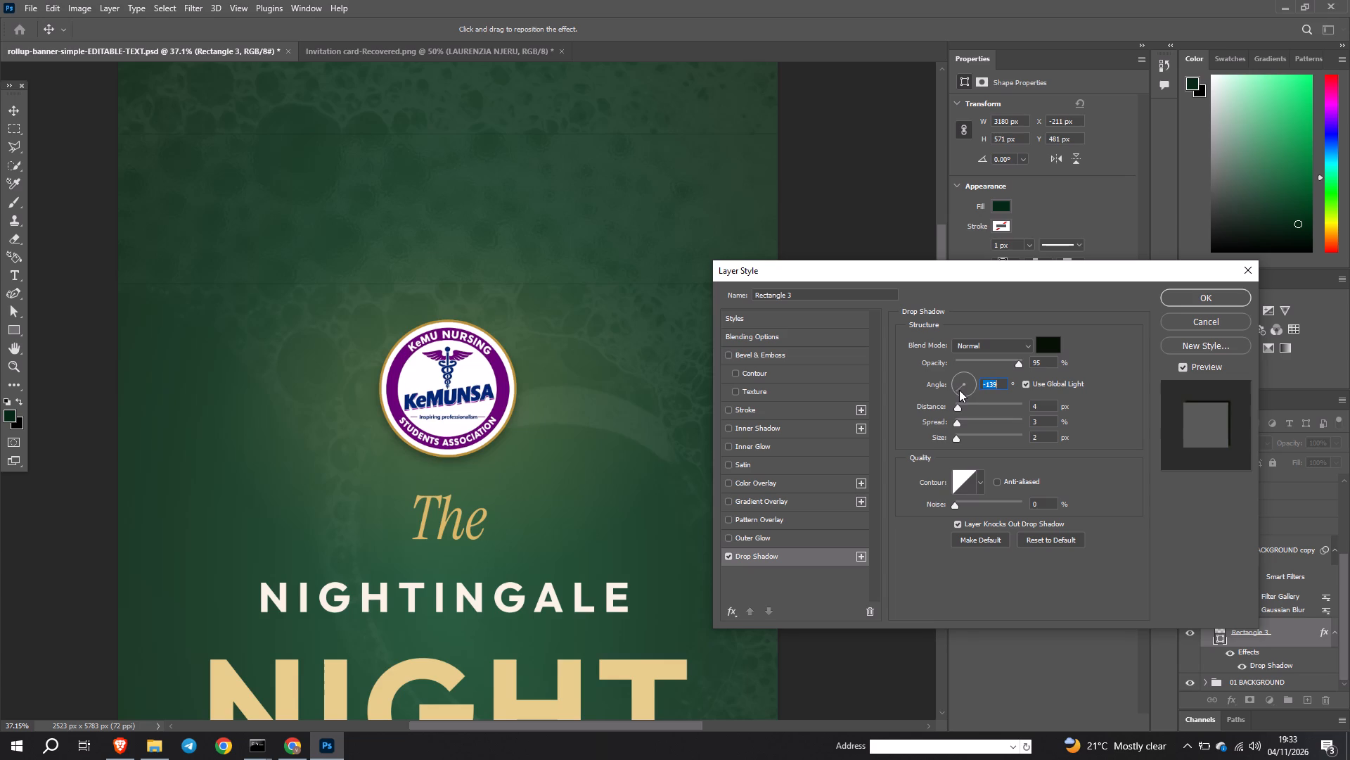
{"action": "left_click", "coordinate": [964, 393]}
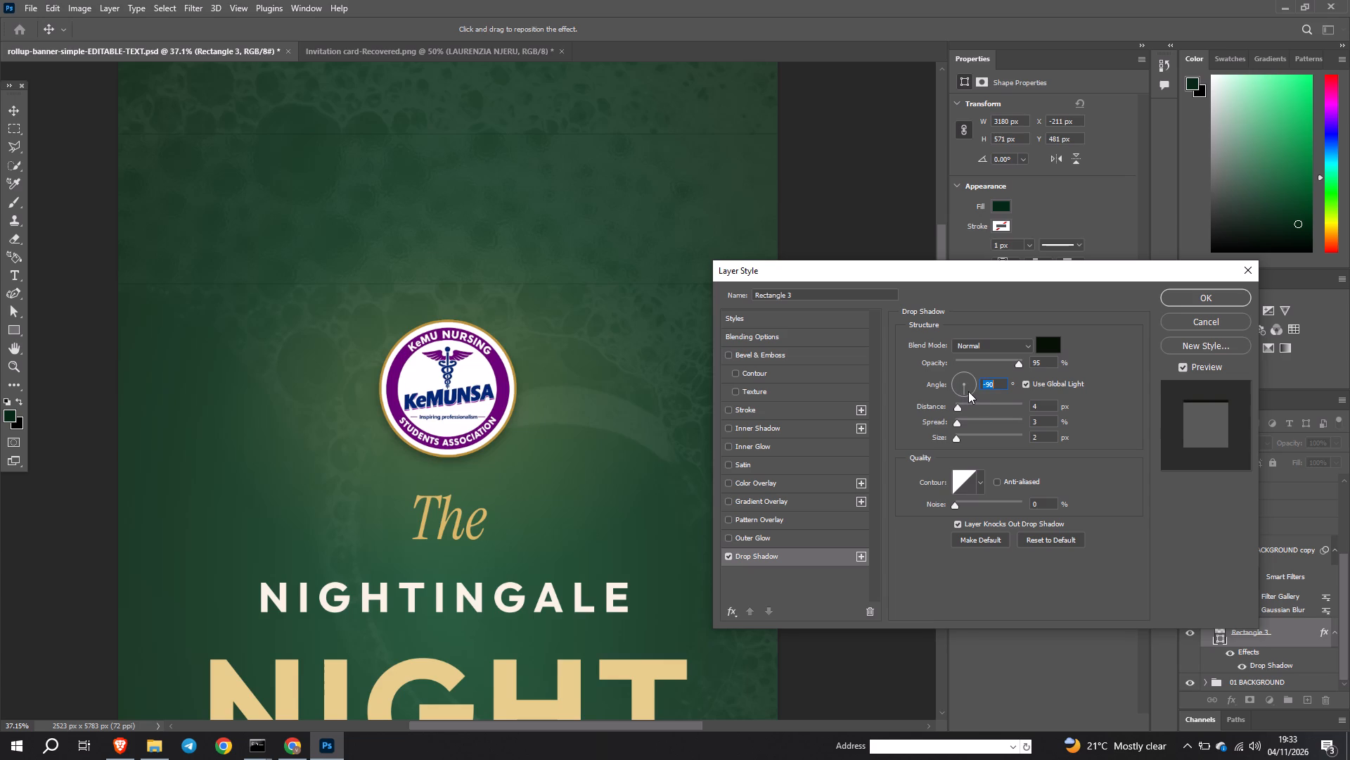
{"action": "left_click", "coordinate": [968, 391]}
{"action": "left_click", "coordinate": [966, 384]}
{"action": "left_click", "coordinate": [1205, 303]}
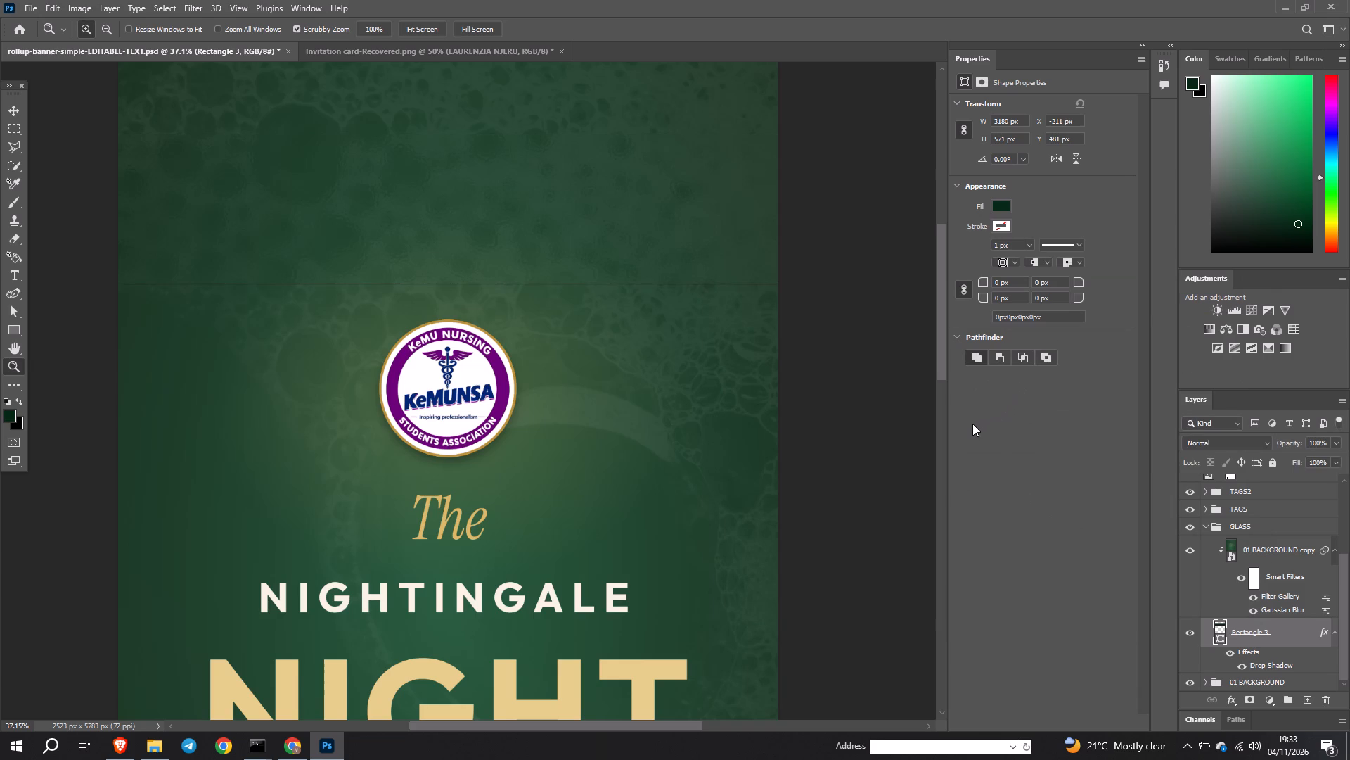
Set Rectangle 3's drop shadow to a size of 5 px and an angle of 50°, and apply the layer style.
{"action": "double_click", "coordinate": [1272, 665]}
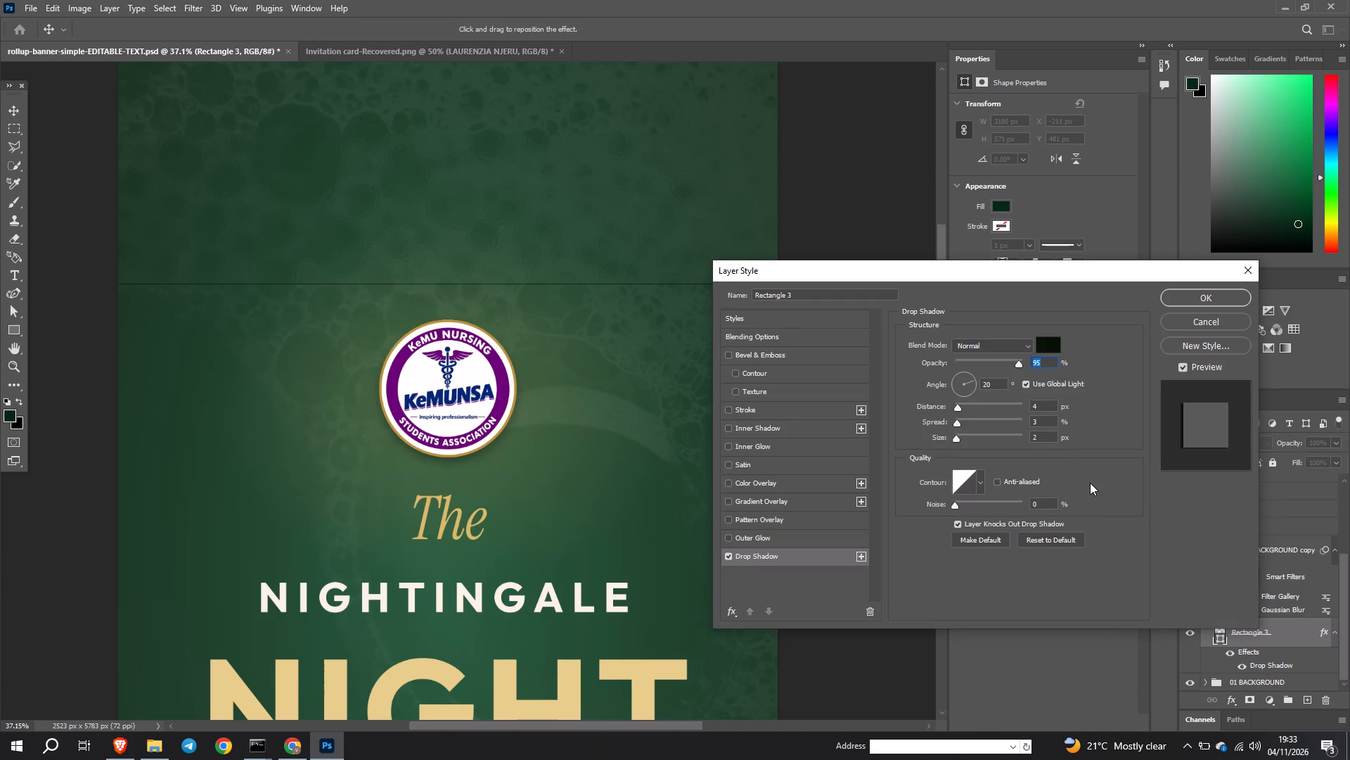
{"action": "left_click", "coordinate": [1048, 436]}
{"action": "key", "text": "Up"}
{"action": "key", "text": "Up"}
{"action": "key", "text": "Up"}
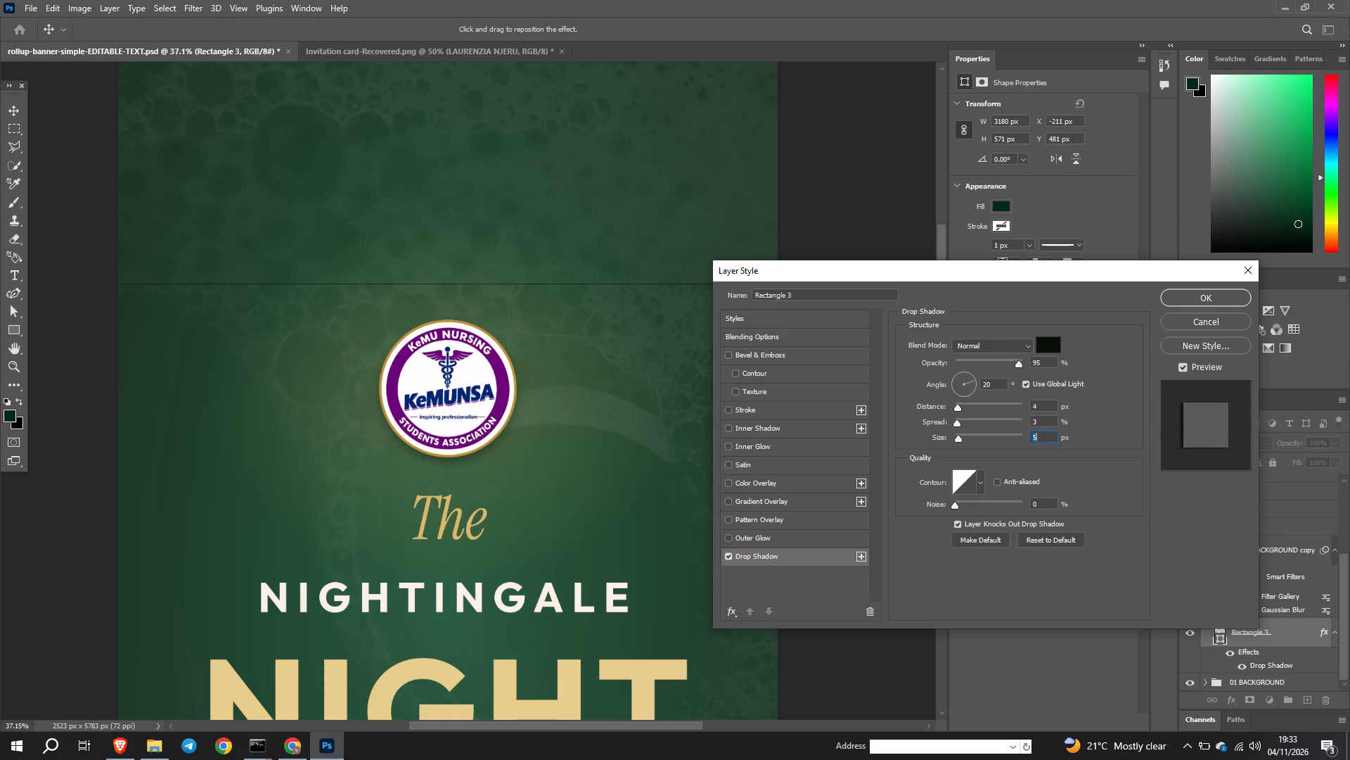
{"action": "left_click", "coordinate": [968, 379]}
{"action": "left_click", "coordinate": [1200, 298]}
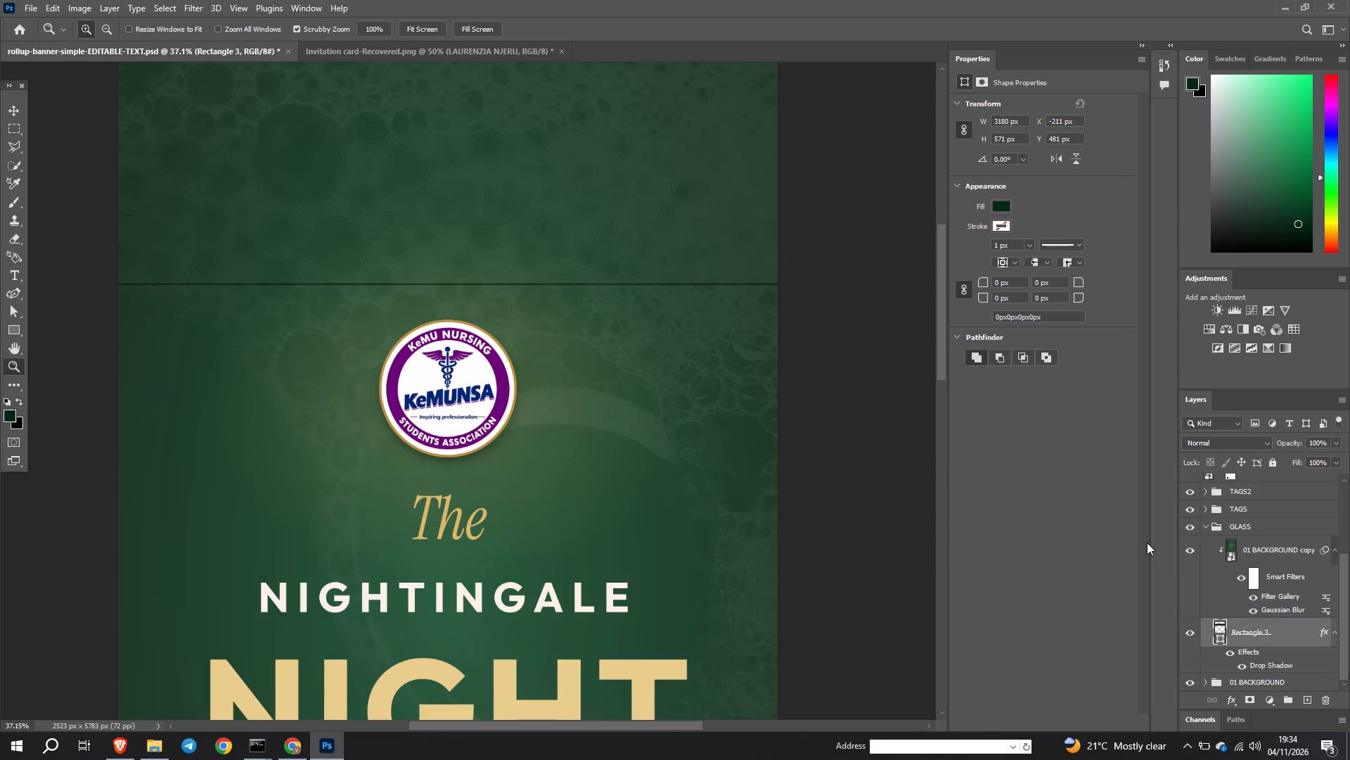
Convert Rectangle 3's drop shadow effect into a separate layer.
{"action": "double_click", "coordinate": [1264, 662]}
{"action": "left_click", "coordinate": [1191, 300]}
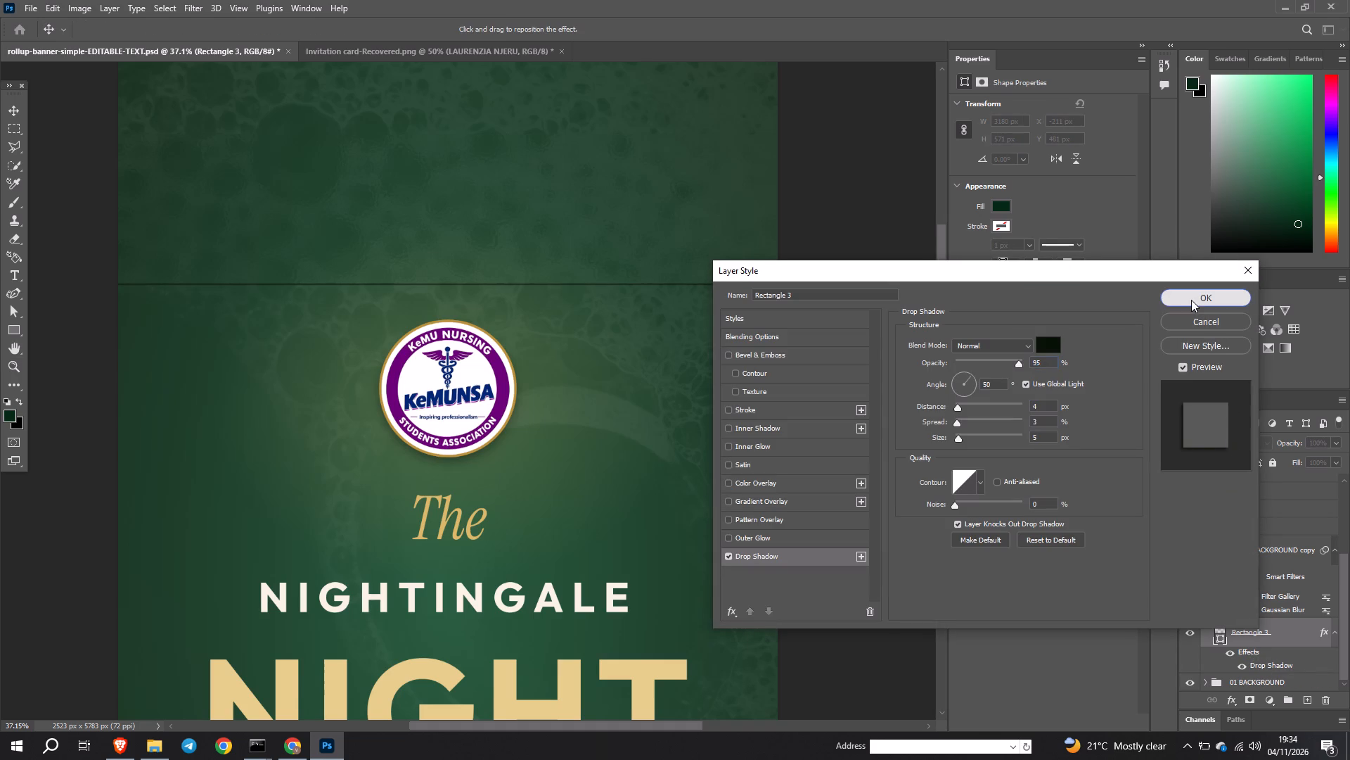
{"action": "right_click", "coordinate": [1275, 664]}
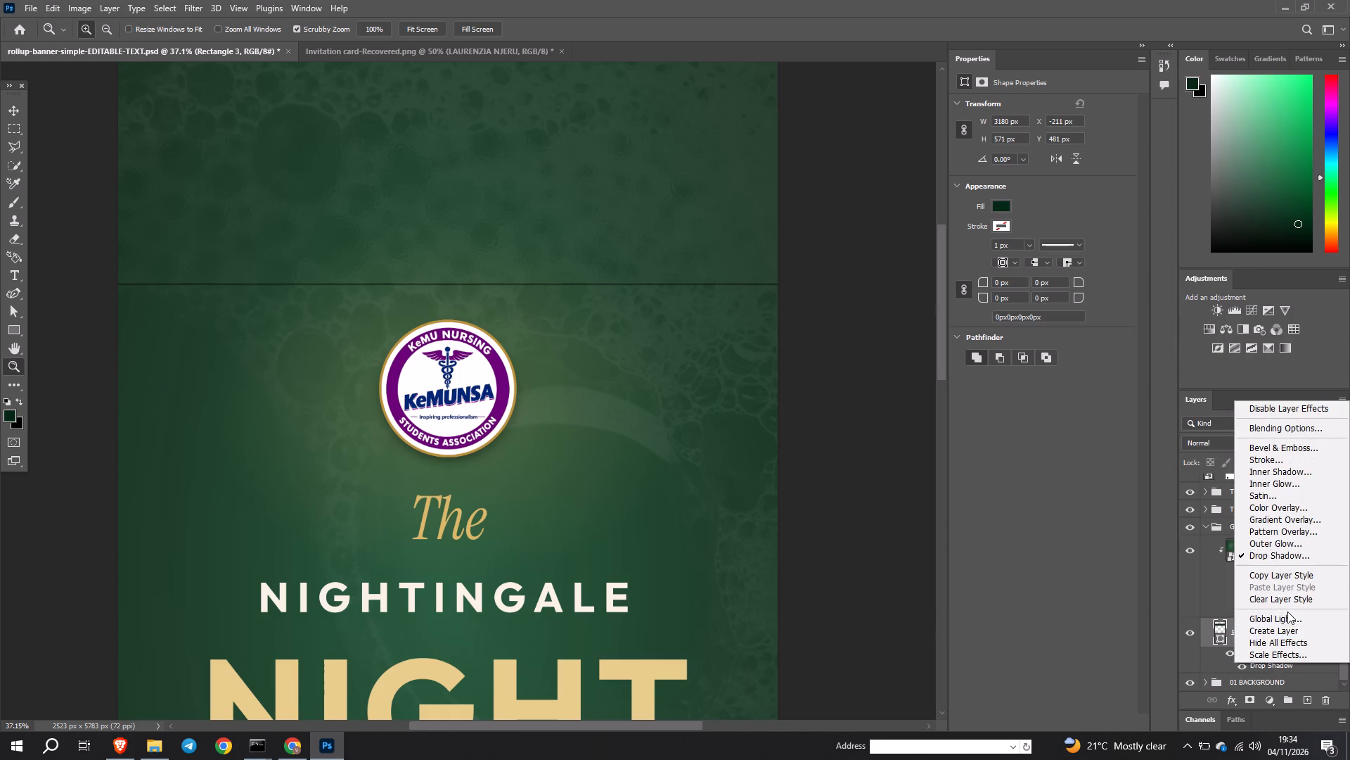
{"action": "left_click", "coordinate": [1293, 633]}
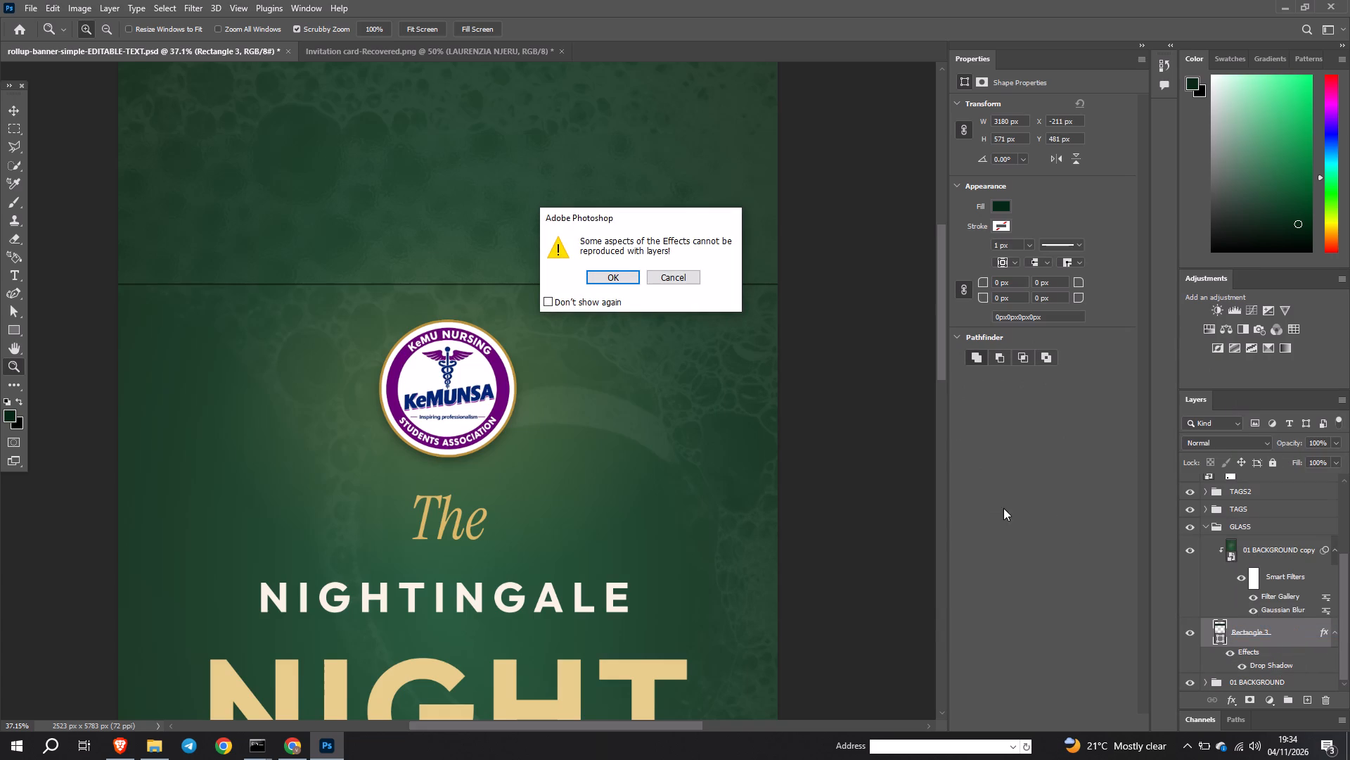
{"action": "left_click", "coordinate": [618, 277]}
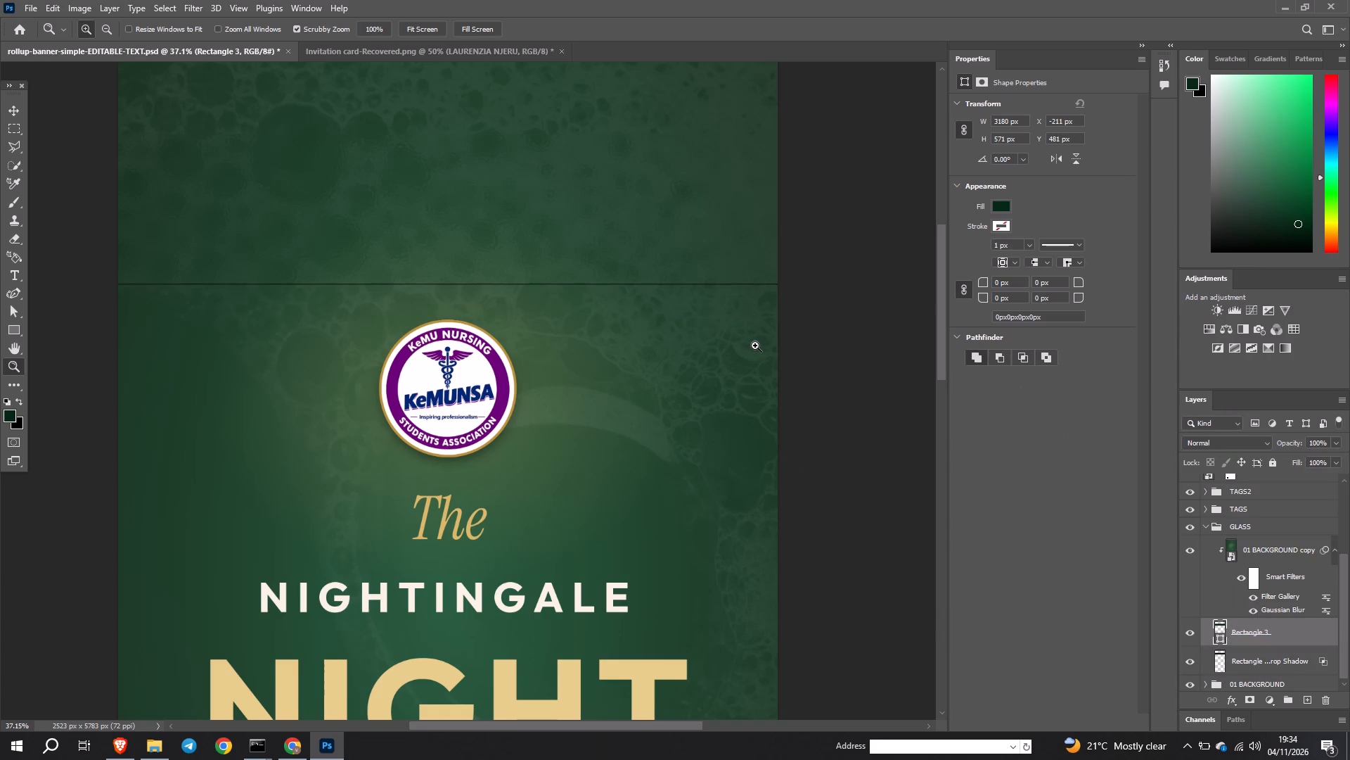
Scale the separated drop shadow layer to about 104% and position it to extend past both the upper and lower edges of the glass band.
{"action": "left_click", "coordinate": [1261, 664]}
{"action": "key", "text": "ctrl+t"}
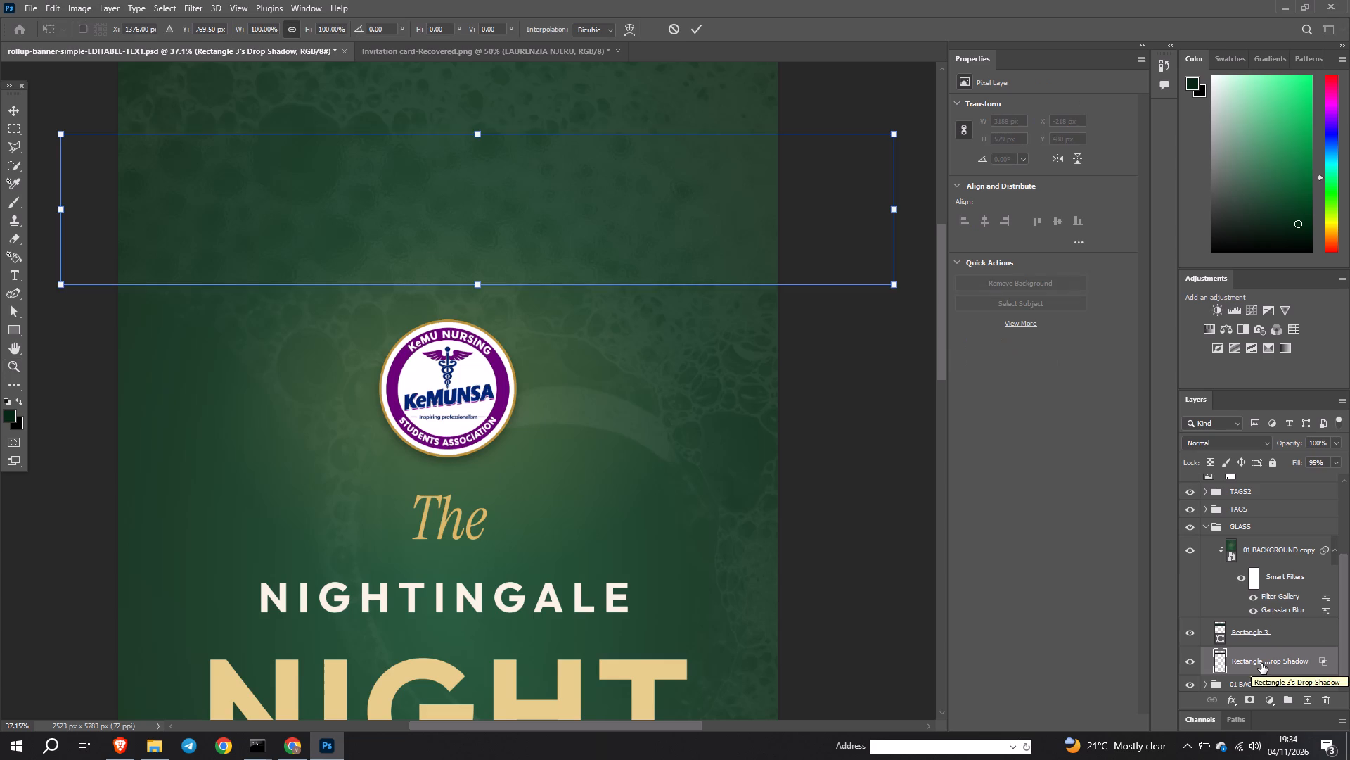
{"action": "left_click_drag", "start_coordinate": [894, 134], "coordinate": [905, 129], "text": "alt"}
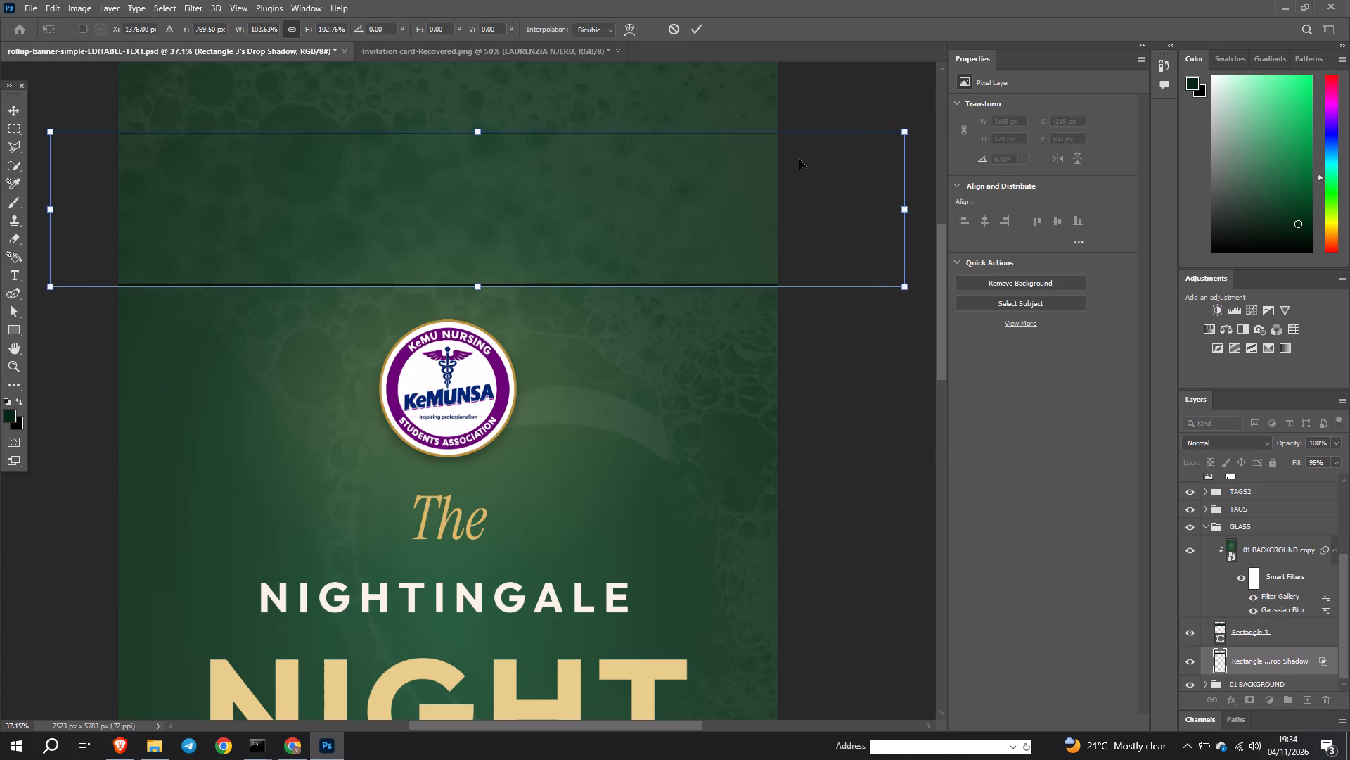
{"action": "left_click", "coordinate": [780, 168]}
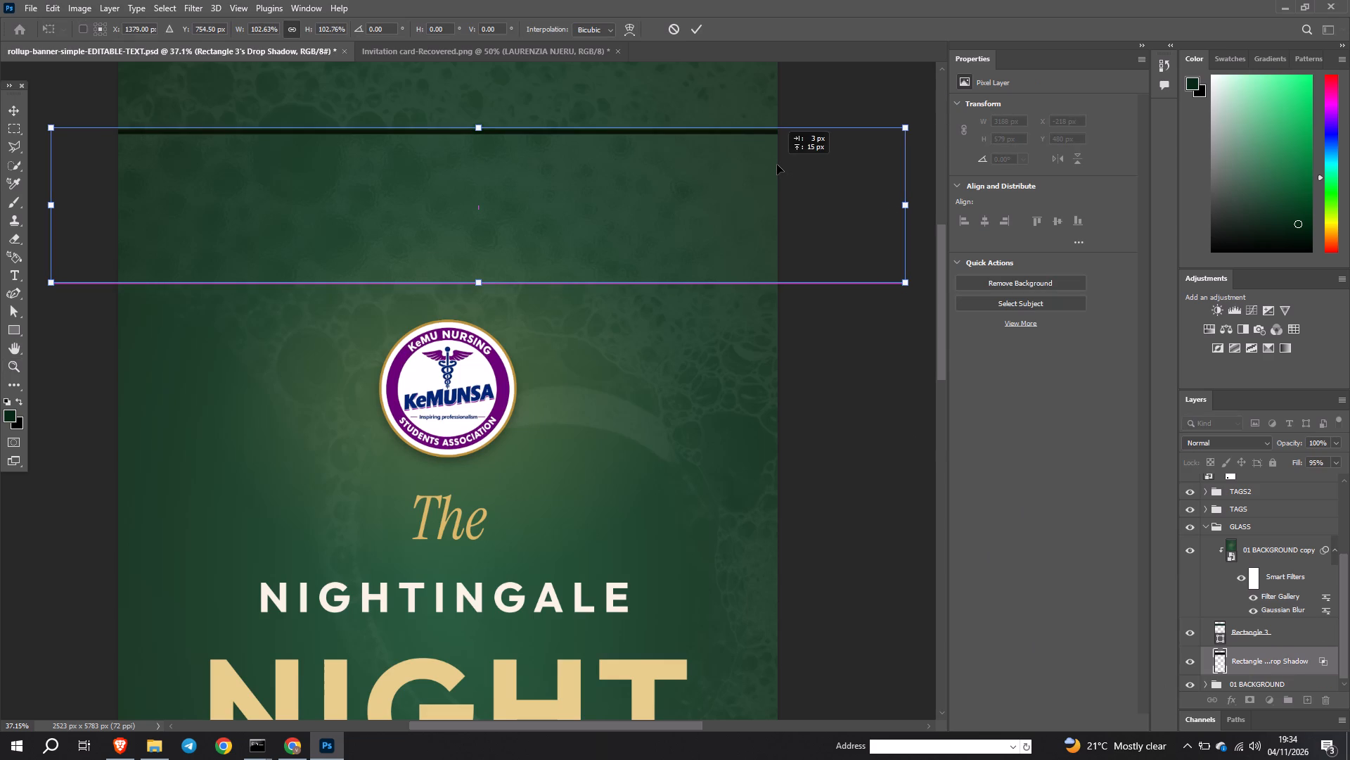
{"action": "left_click", "coordinate": [905, 125], "text": "ctrl"}
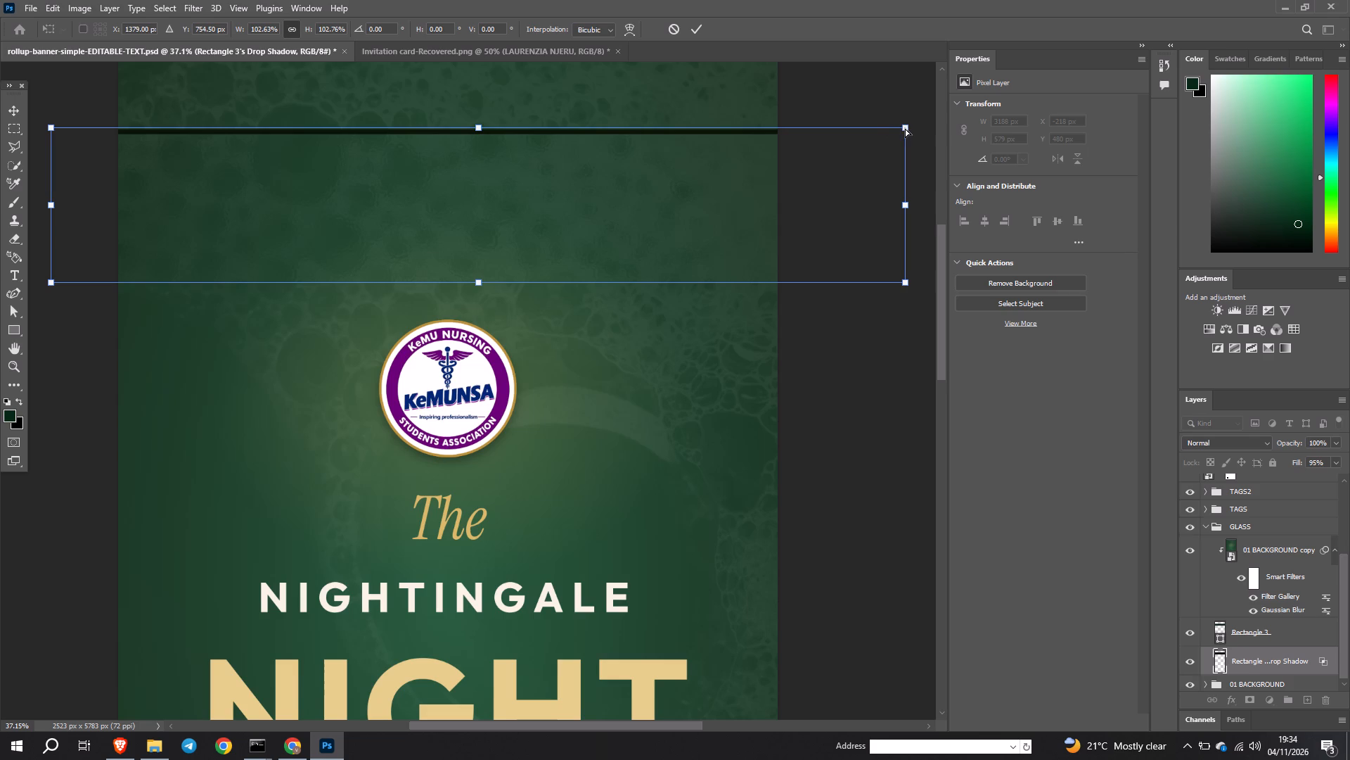
{"action": "left_click", "coordinate": [905, 128]}
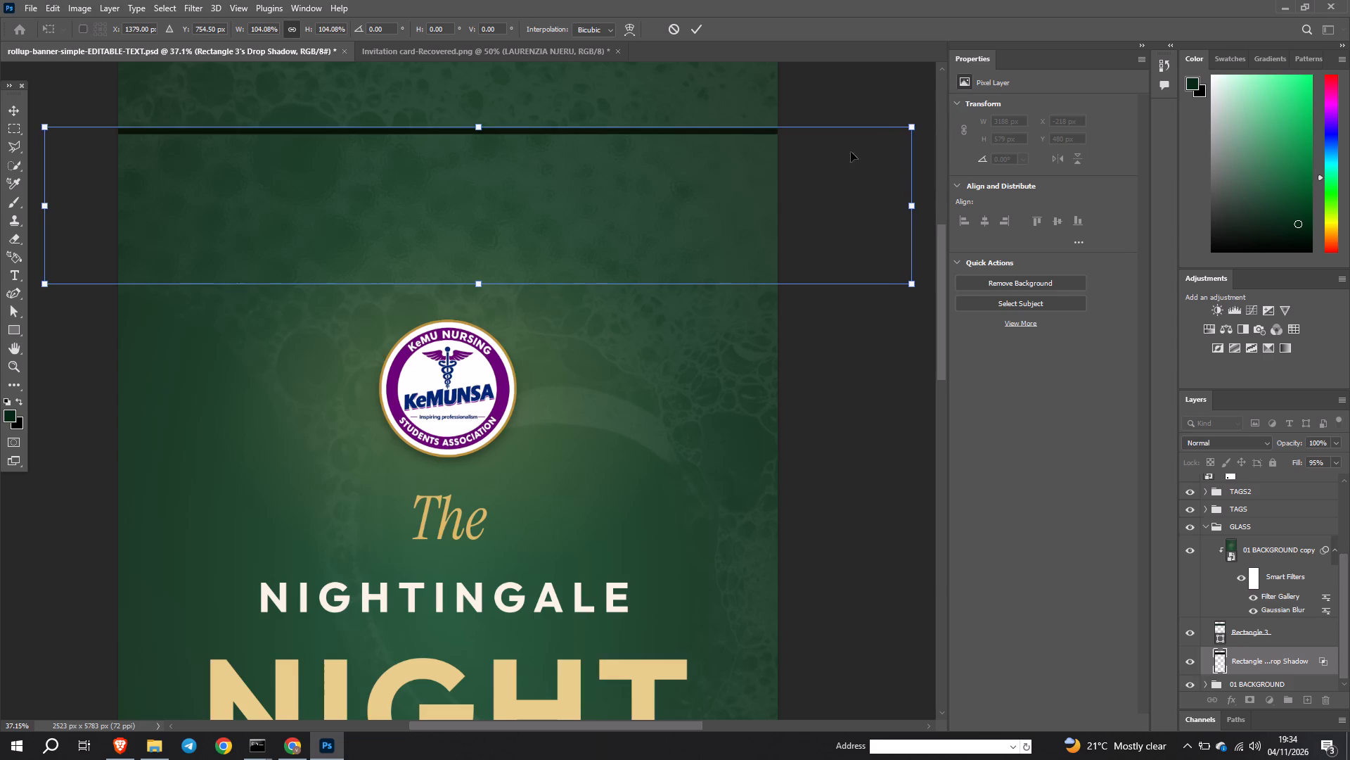
{"action": "left_click", "coordinate": [663, 169]}
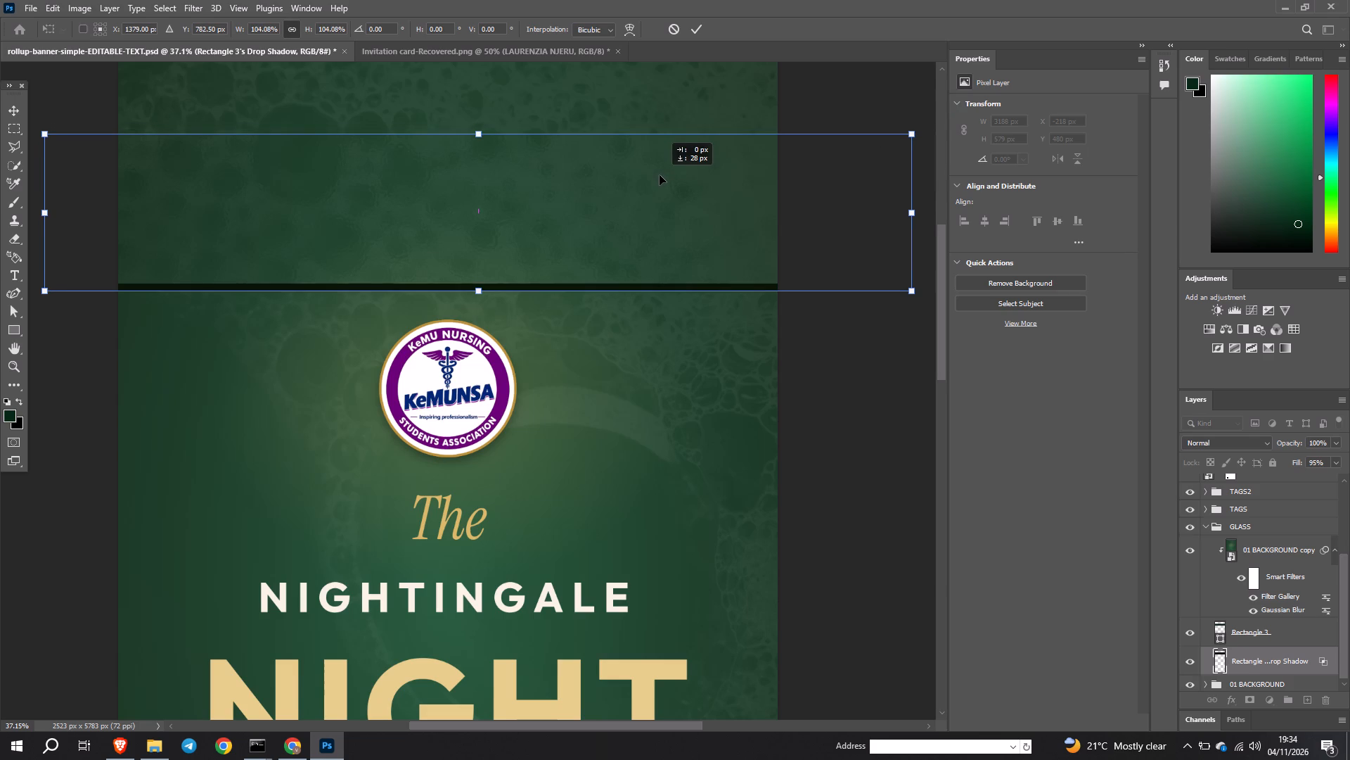
{"action": "left_click", "coordinate": [694, 26]}
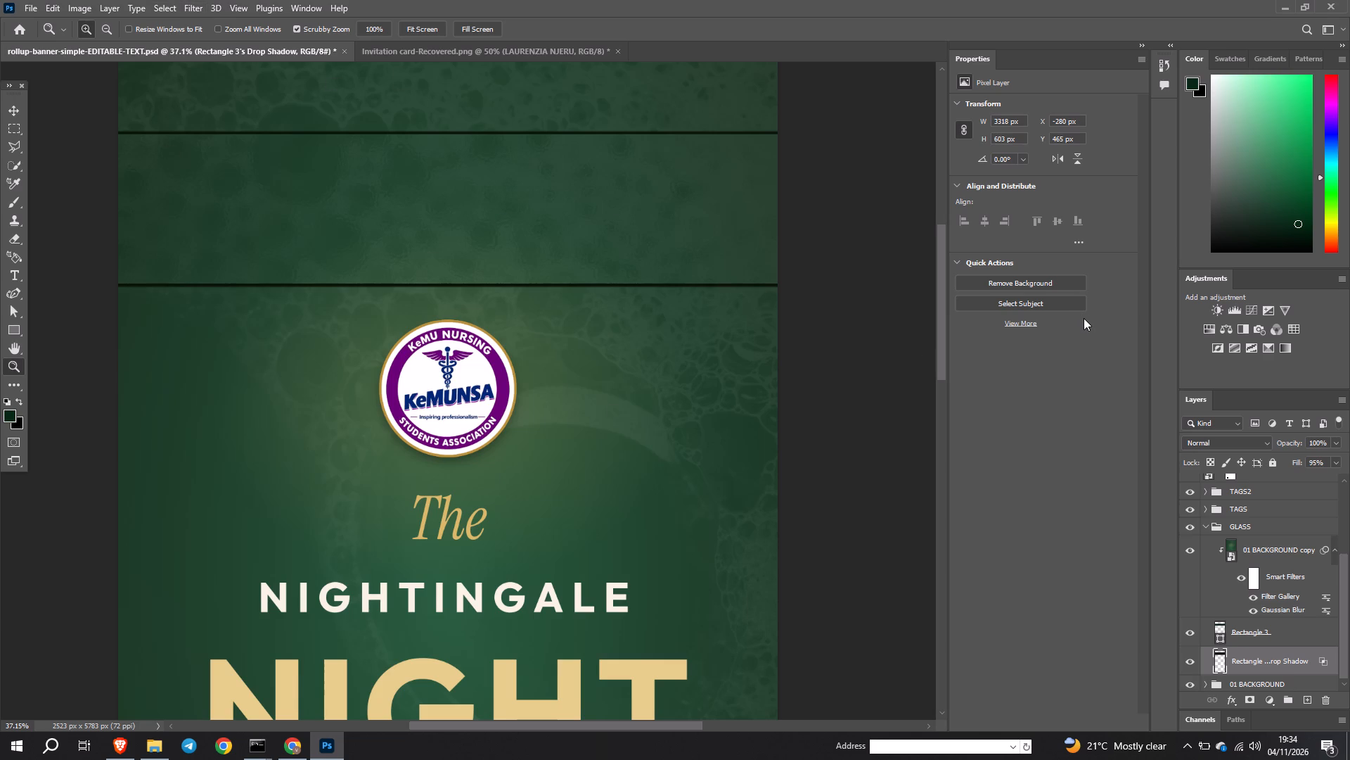
Reduce the separated drop shadow layer's opacity to 20%.
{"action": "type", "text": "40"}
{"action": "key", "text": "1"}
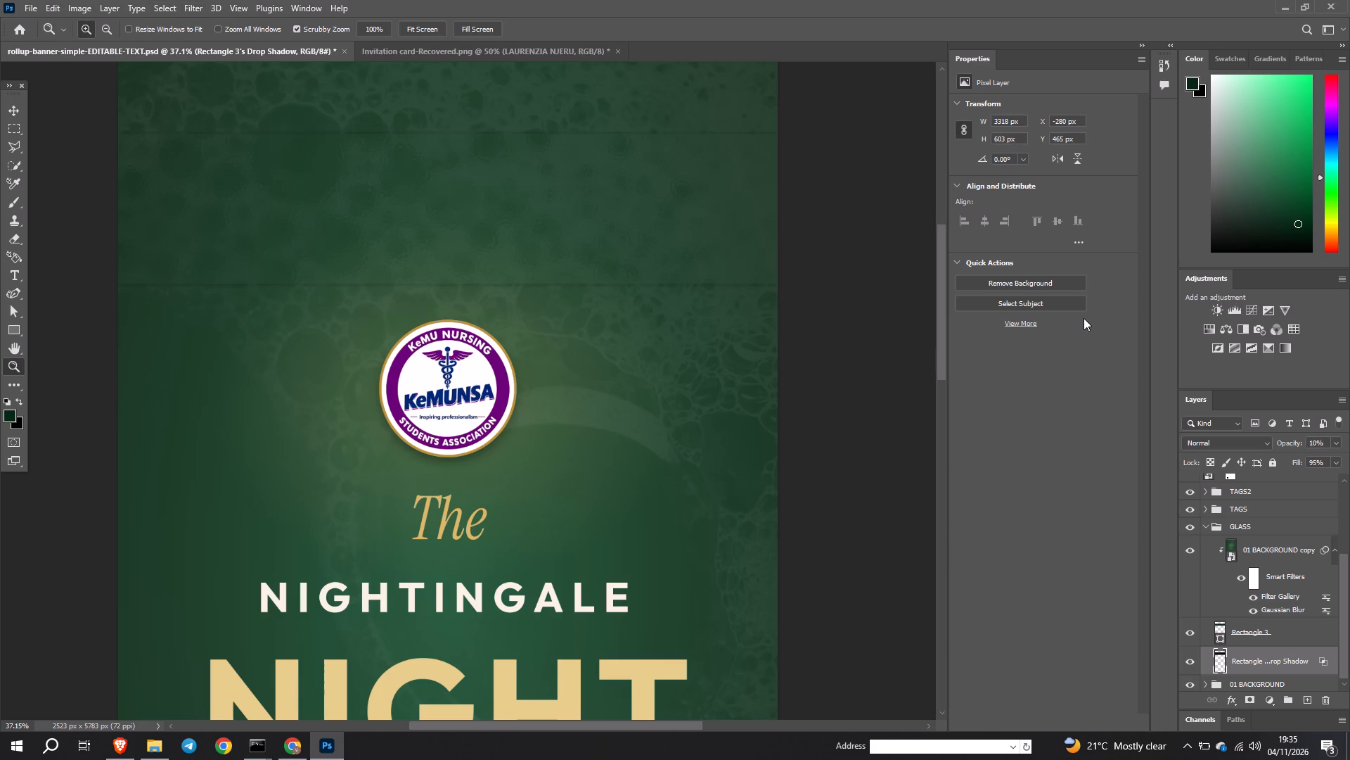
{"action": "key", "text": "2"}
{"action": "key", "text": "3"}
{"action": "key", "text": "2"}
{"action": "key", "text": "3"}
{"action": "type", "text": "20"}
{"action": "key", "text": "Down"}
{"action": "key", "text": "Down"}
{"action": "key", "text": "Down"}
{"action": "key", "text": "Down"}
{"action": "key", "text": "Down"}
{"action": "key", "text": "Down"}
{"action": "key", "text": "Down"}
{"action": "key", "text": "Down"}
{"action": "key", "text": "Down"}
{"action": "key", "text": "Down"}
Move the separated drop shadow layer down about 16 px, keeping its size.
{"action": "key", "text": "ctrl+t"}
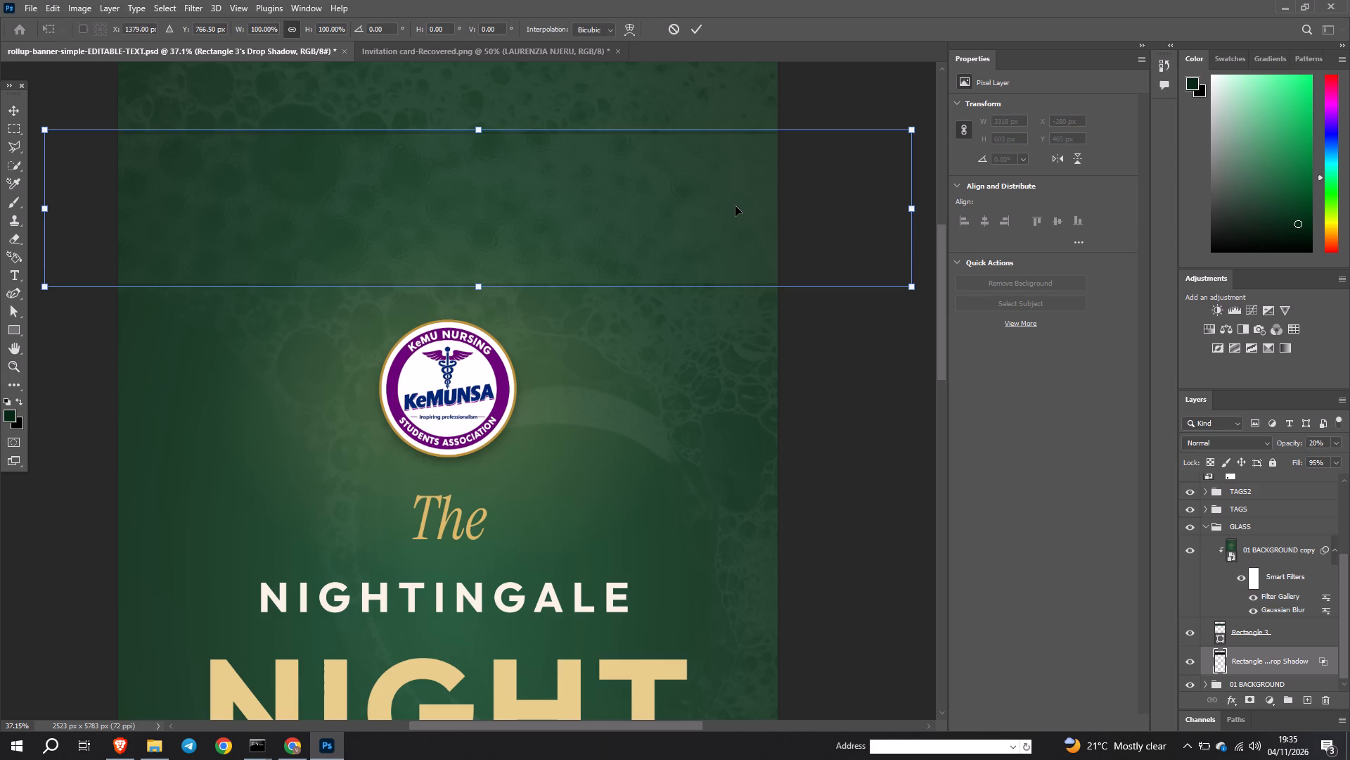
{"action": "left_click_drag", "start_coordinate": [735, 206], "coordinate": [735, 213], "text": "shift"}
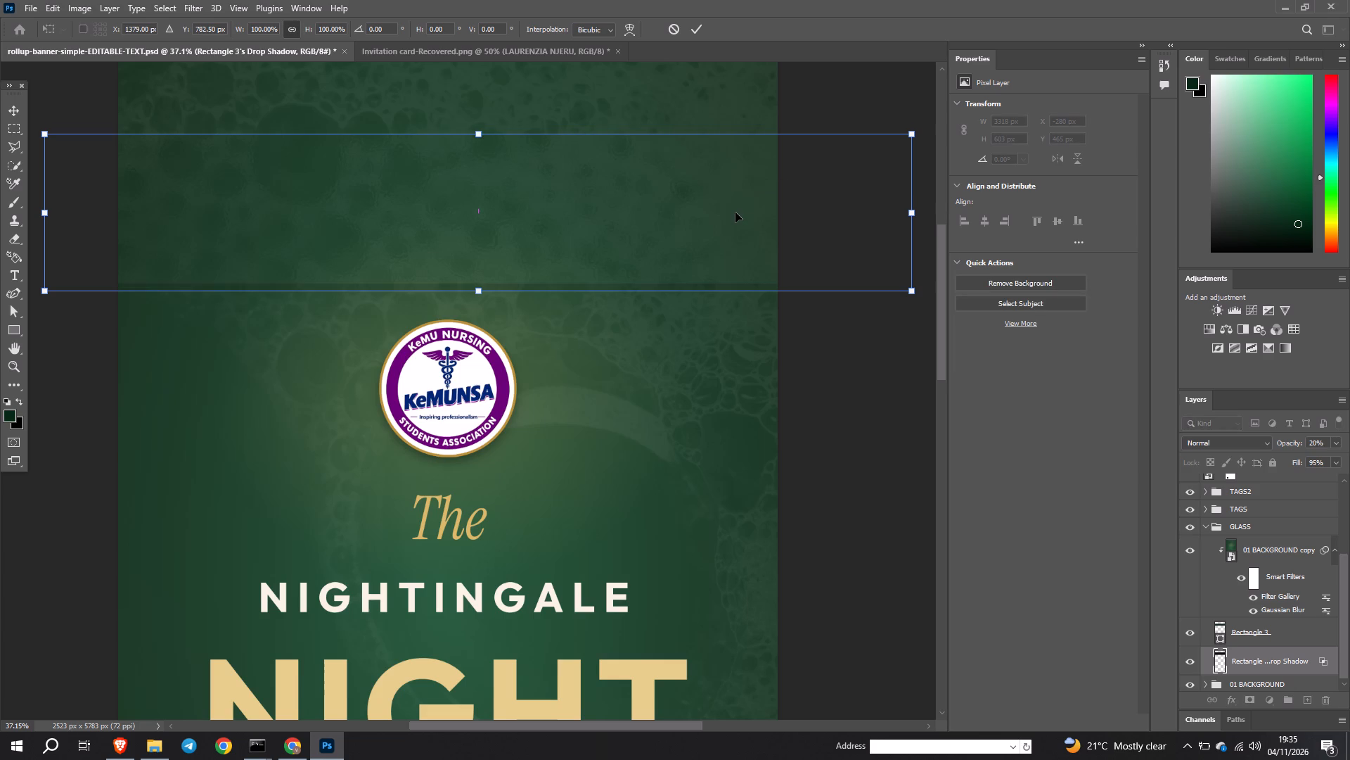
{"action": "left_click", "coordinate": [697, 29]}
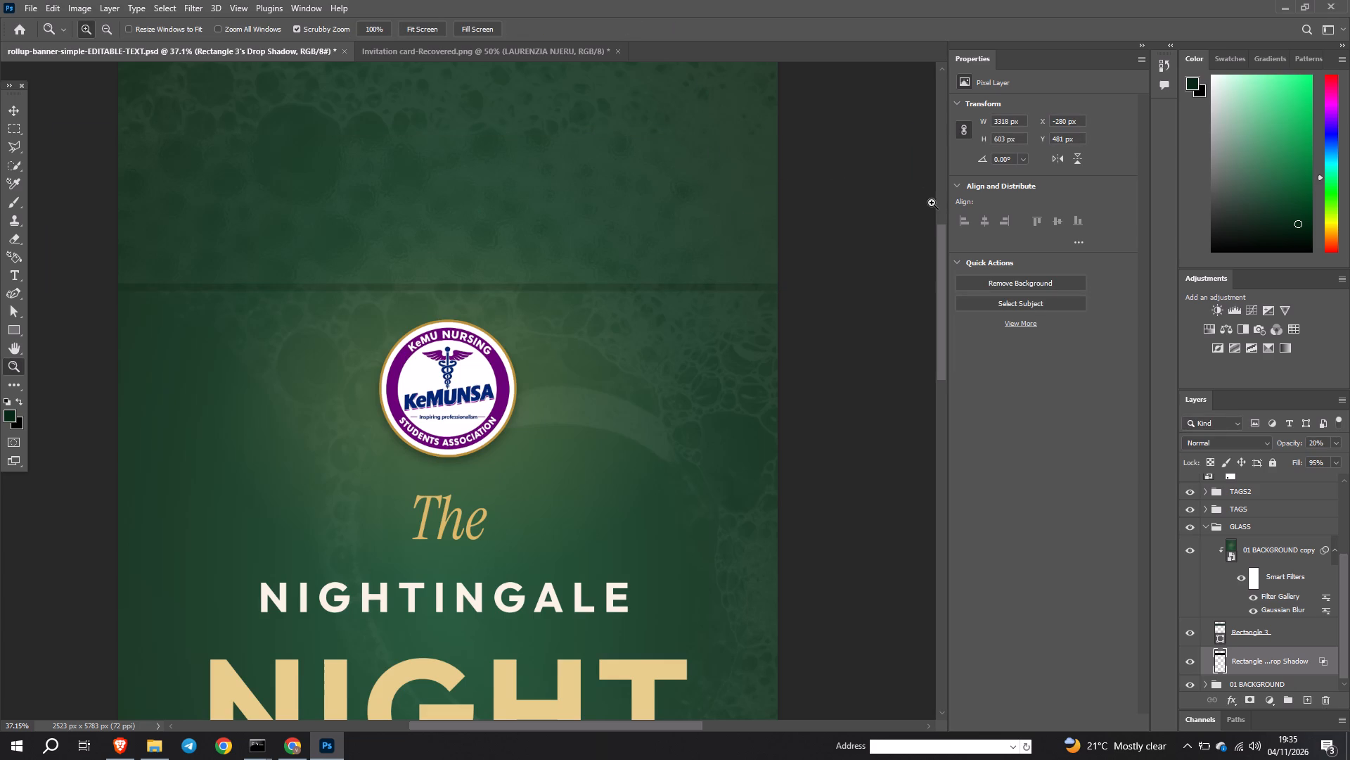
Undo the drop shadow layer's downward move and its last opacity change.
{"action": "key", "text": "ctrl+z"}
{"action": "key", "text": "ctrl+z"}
Set the separated drop shadow layer's opacity to 60% and collapse the GLASS group.
{"action": "key", "text": "6"}
{"action": "left_click", "coordinate": [1209, 528]}
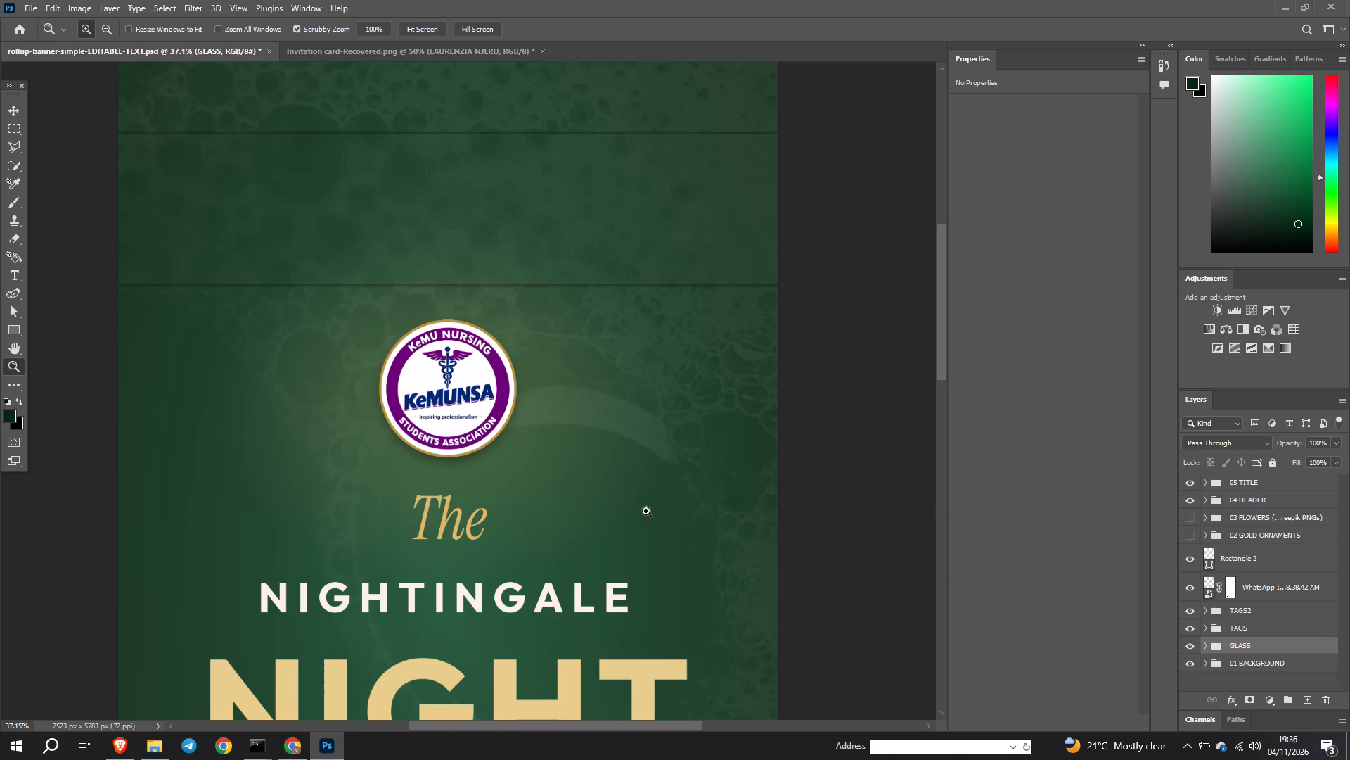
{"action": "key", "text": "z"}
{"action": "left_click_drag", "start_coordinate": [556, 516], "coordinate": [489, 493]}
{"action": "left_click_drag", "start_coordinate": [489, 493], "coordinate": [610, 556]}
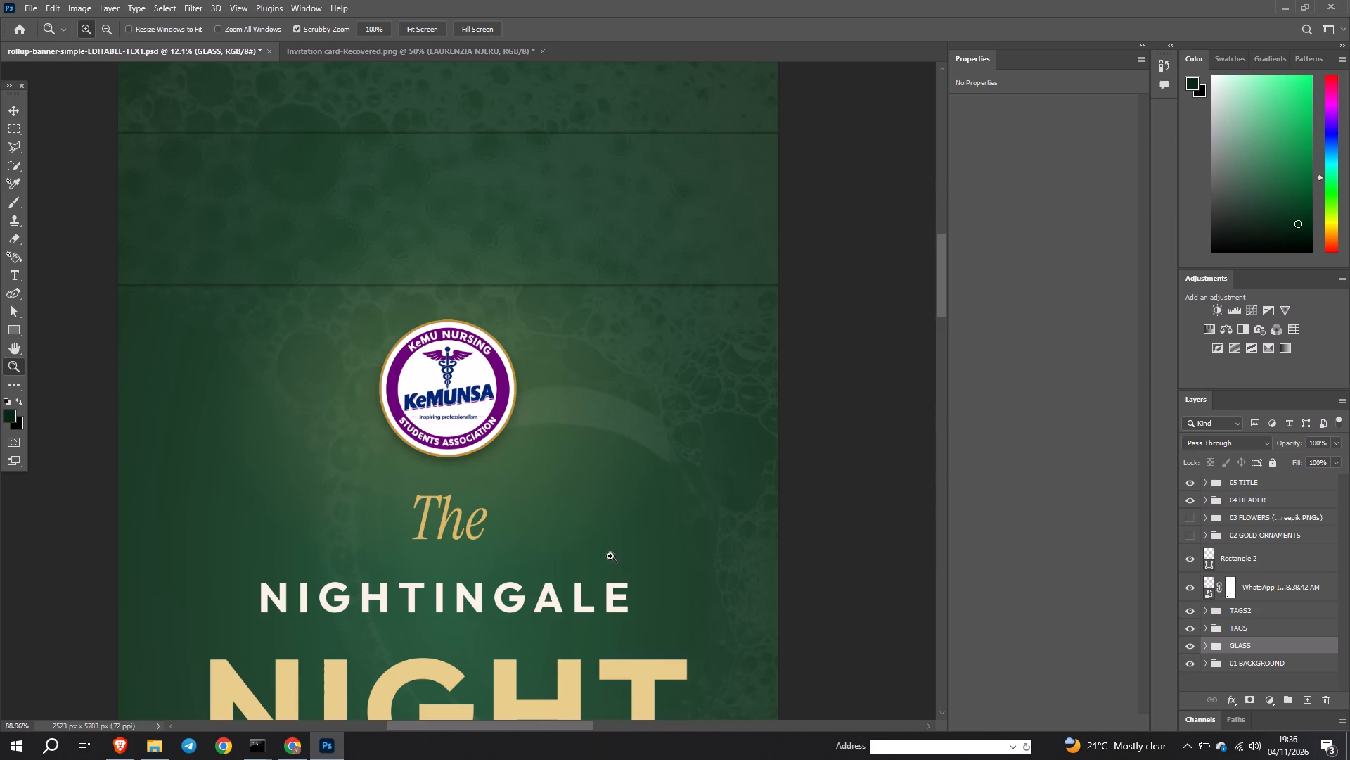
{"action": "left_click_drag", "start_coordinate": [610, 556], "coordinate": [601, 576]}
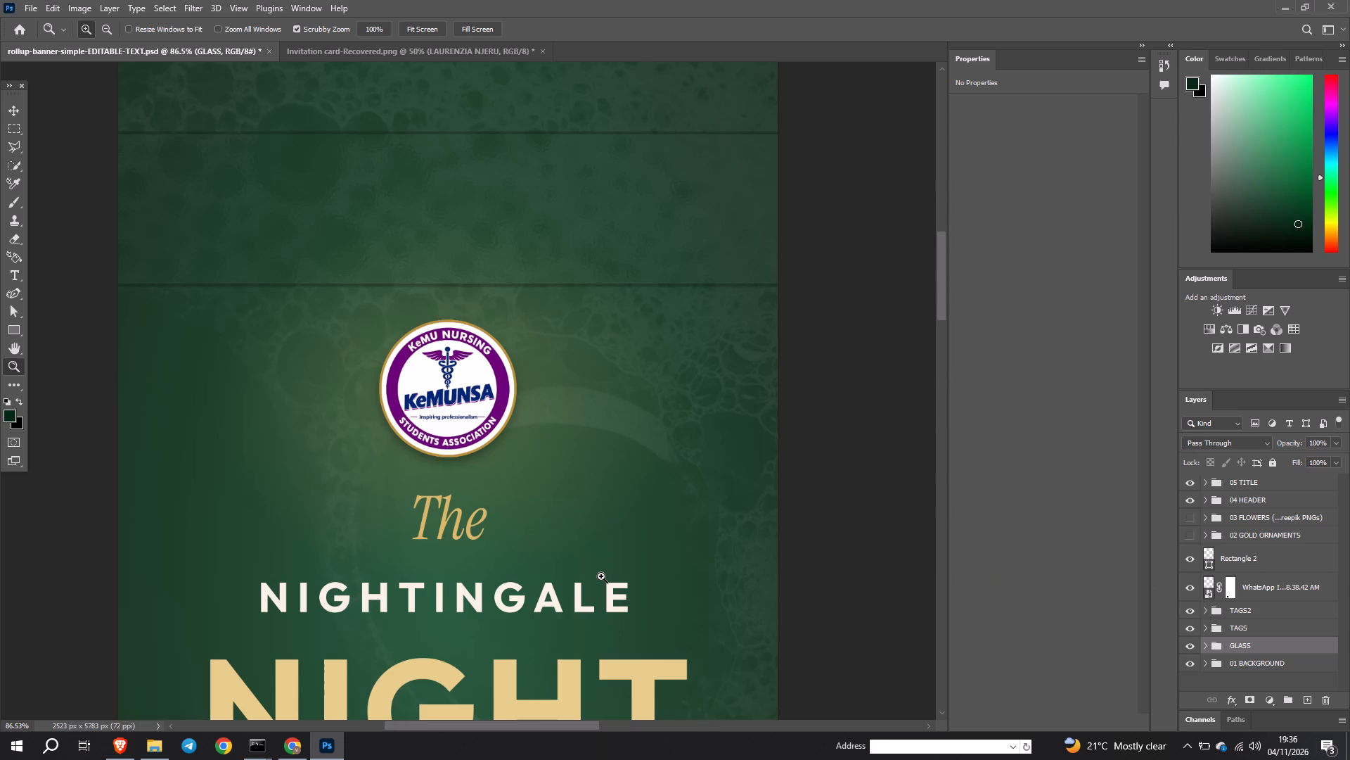
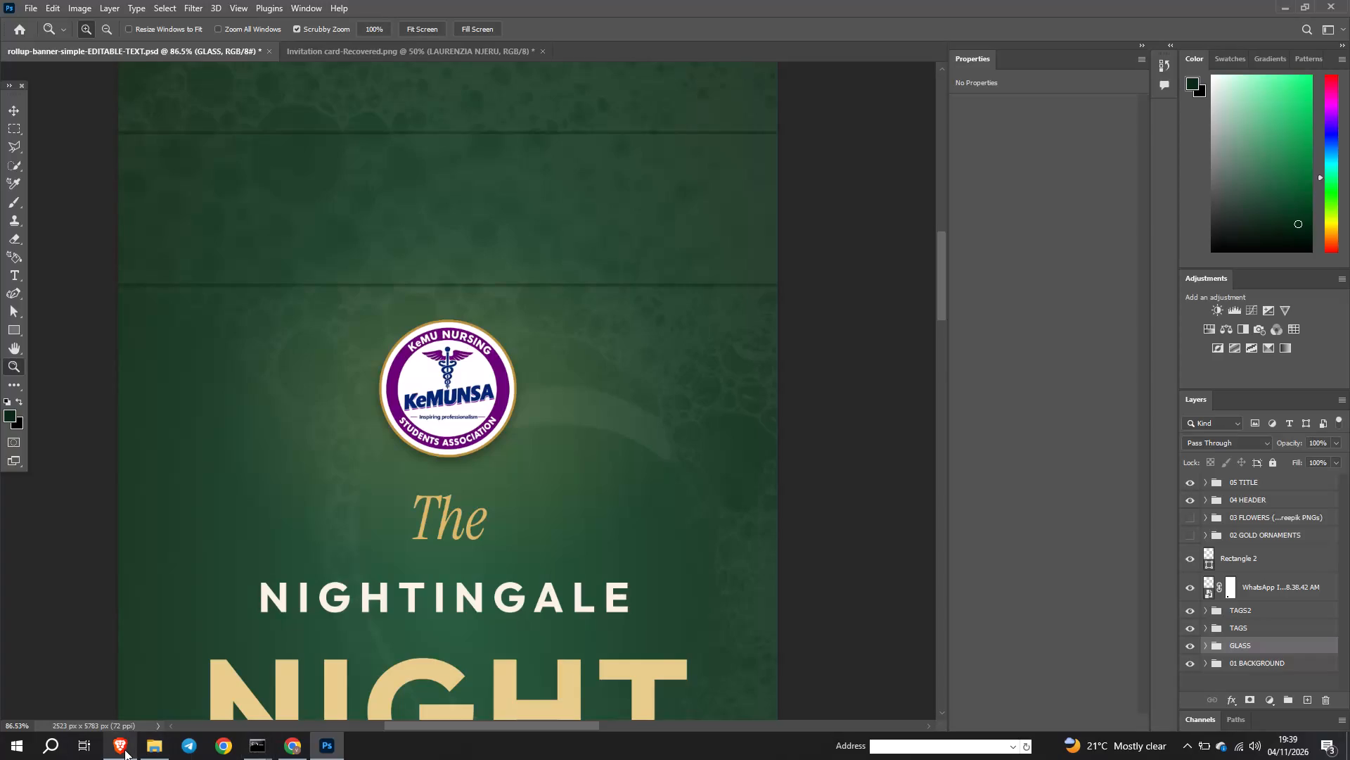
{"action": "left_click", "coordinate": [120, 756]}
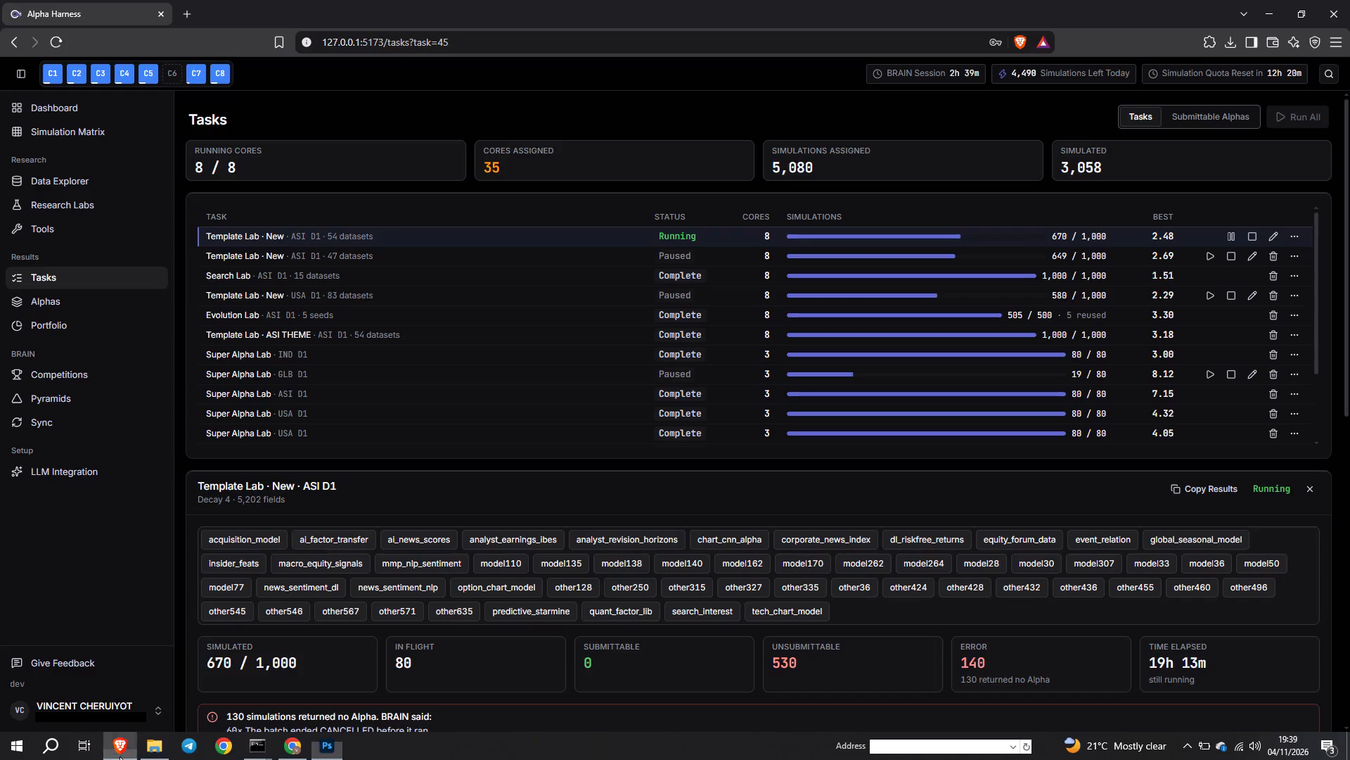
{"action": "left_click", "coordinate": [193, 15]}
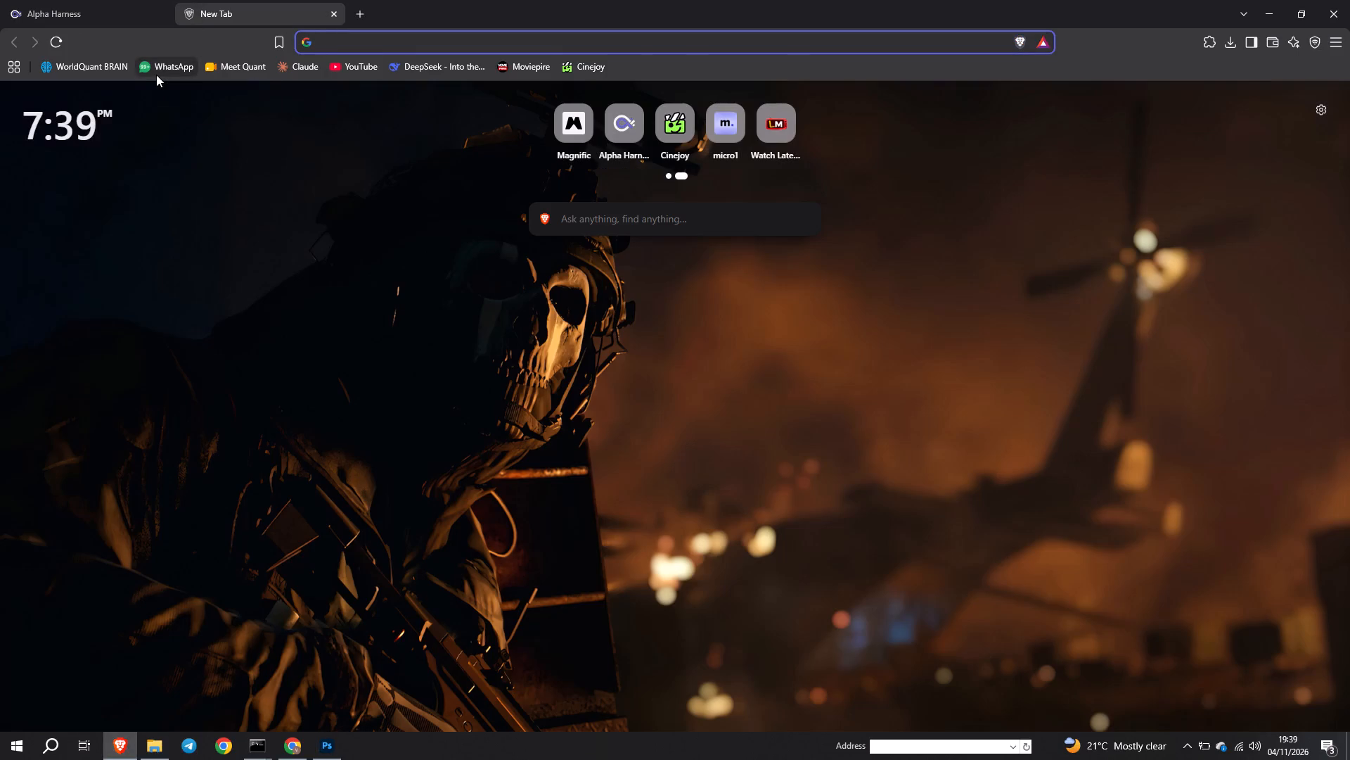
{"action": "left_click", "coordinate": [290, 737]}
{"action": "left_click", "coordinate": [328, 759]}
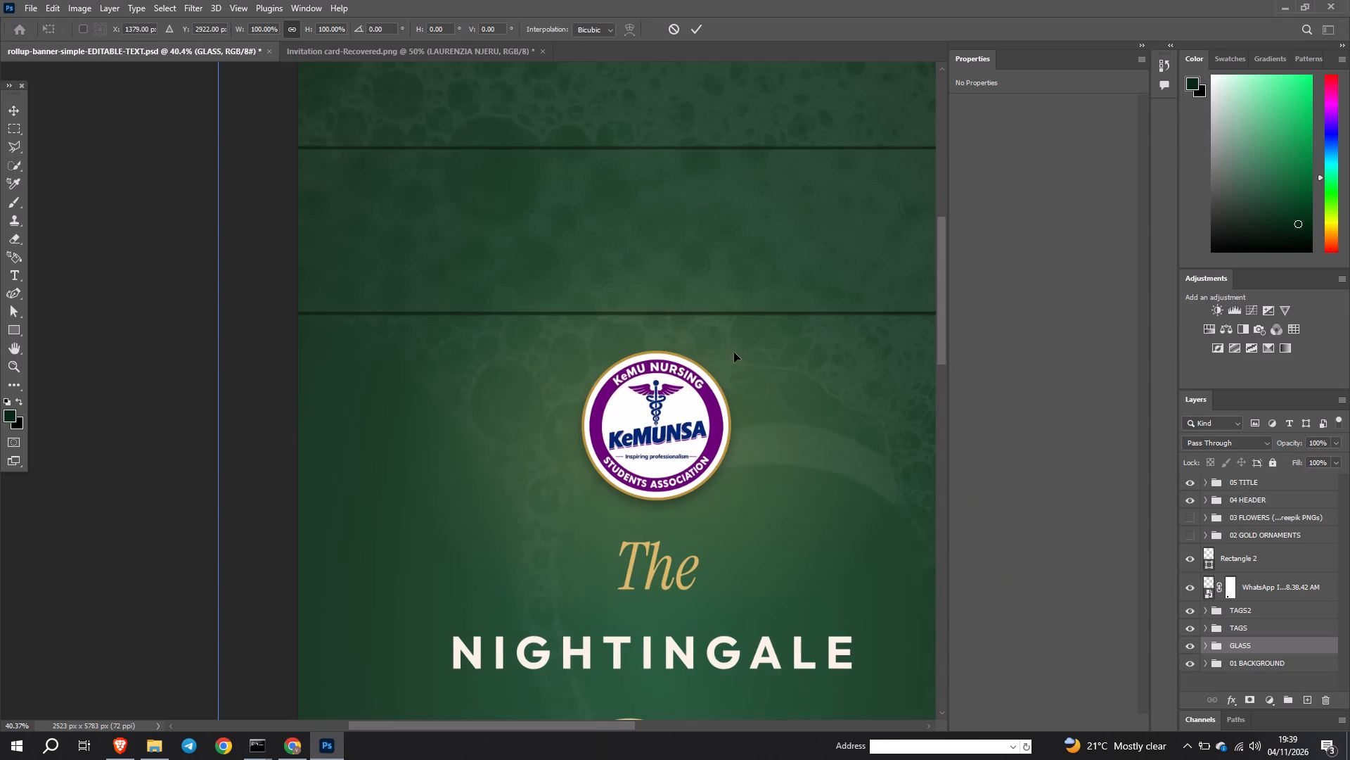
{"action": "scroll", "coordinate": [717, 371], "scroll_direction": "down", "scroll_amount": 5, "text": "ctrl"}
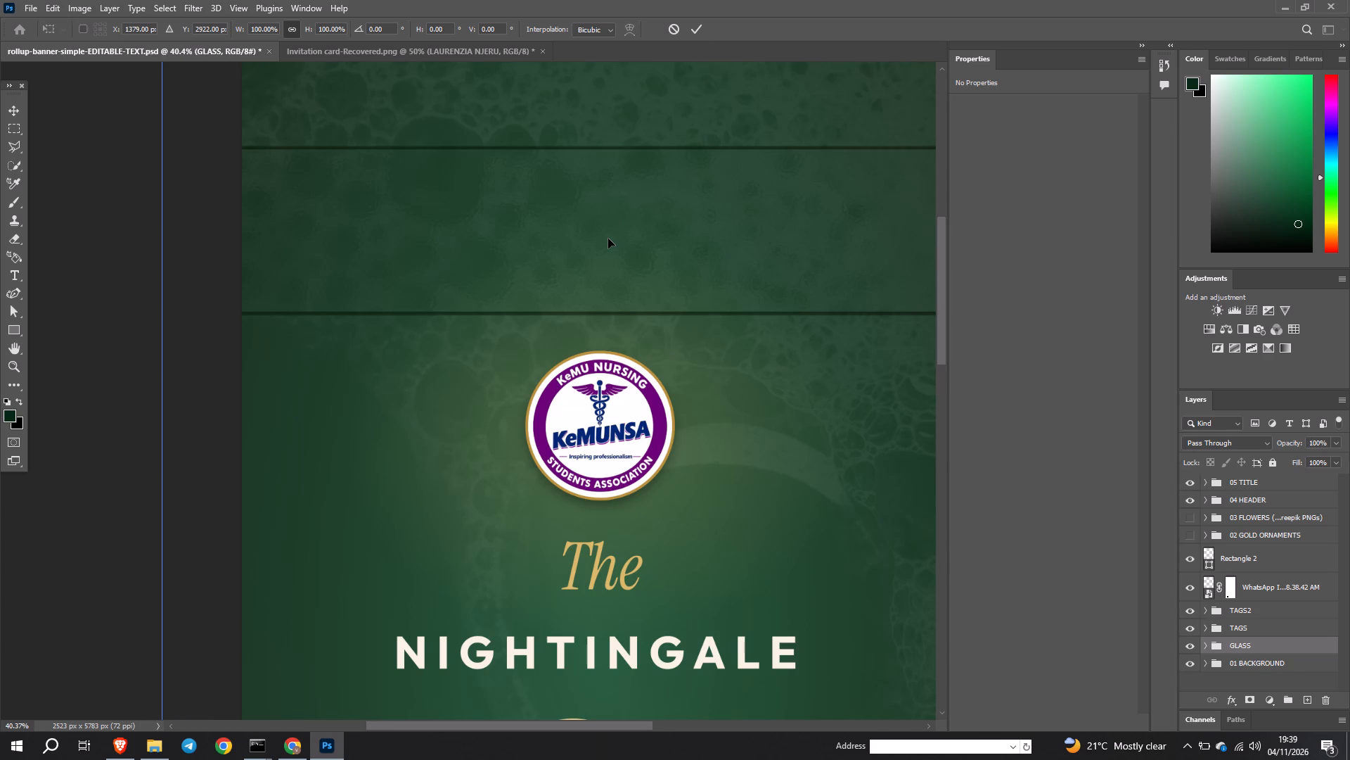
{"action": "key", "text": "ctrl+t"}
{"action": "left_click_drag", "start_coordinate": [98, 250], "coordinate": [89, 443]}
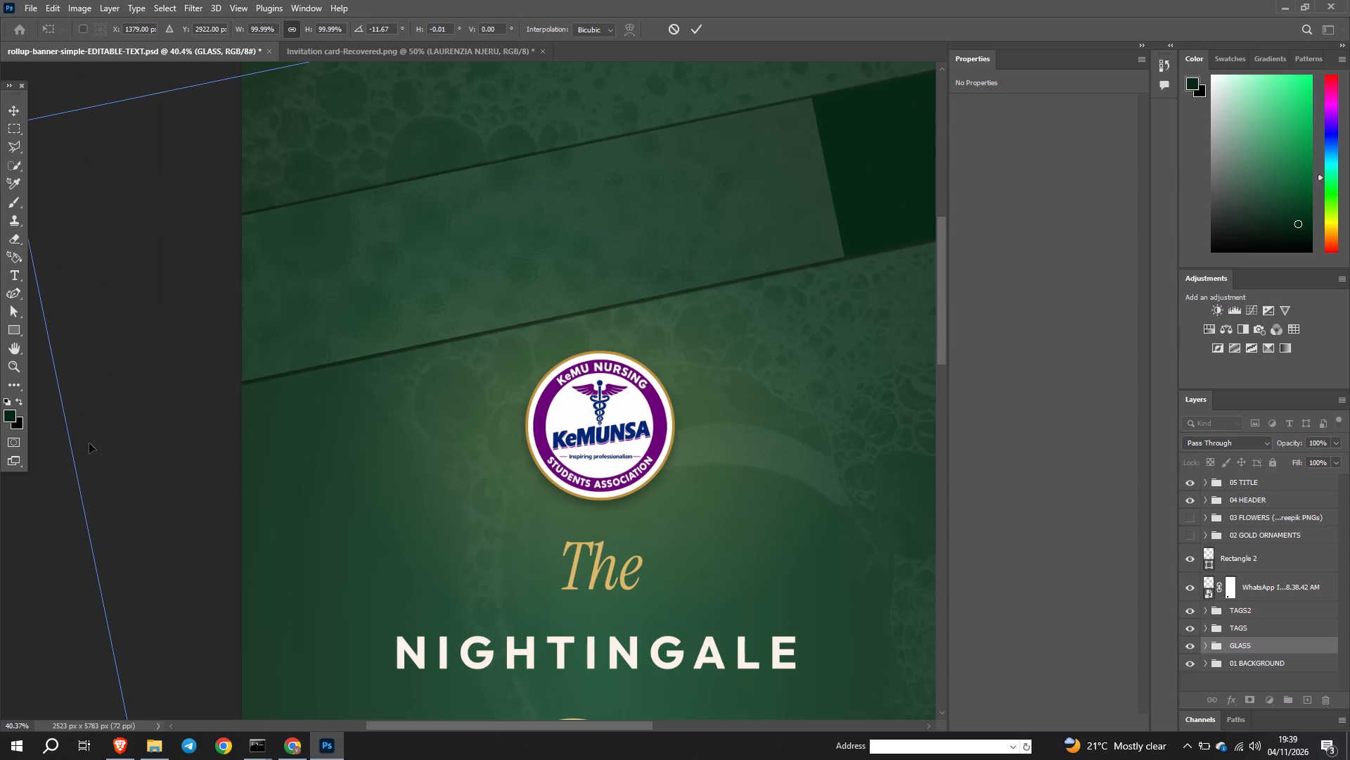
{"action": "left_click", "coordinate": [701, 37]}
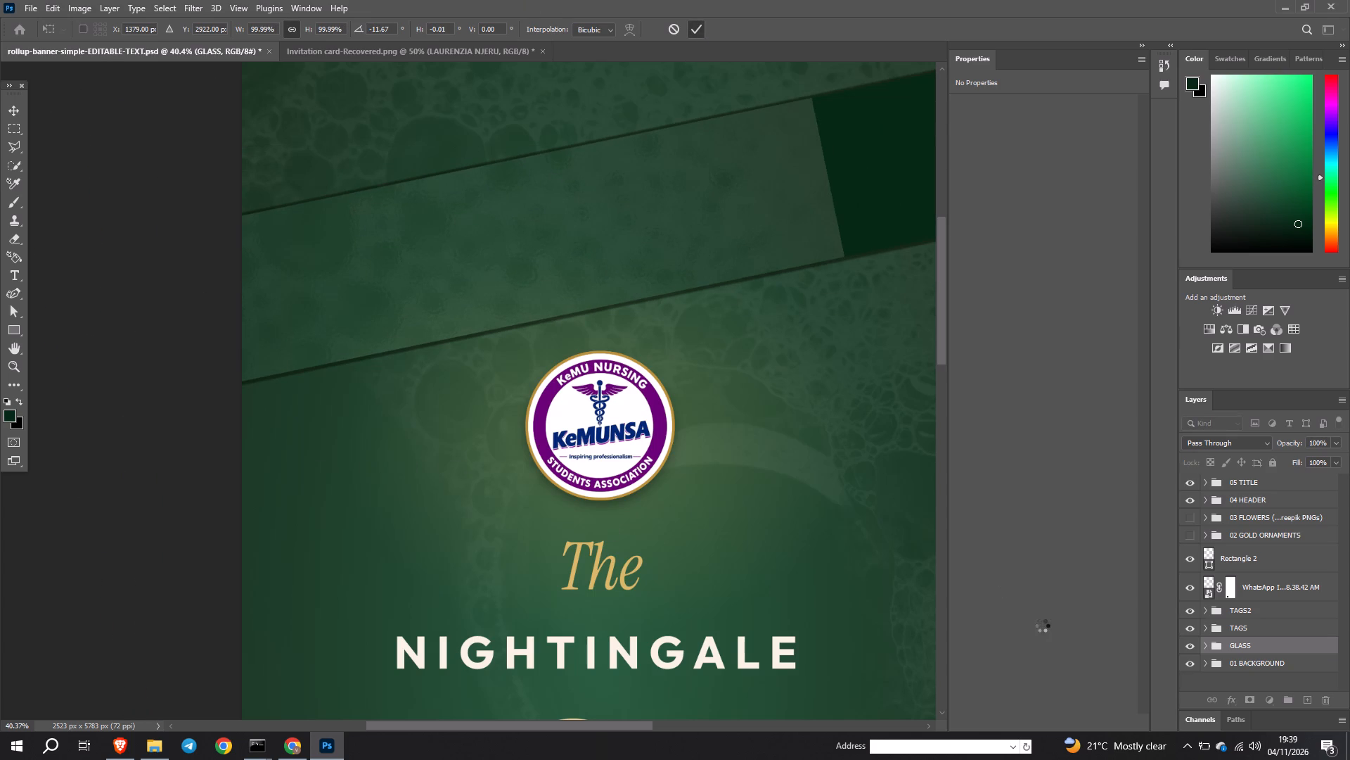
Delete the GLASS group from the banner.
{"action": "left_click", "coordinate": [1237, 652]}
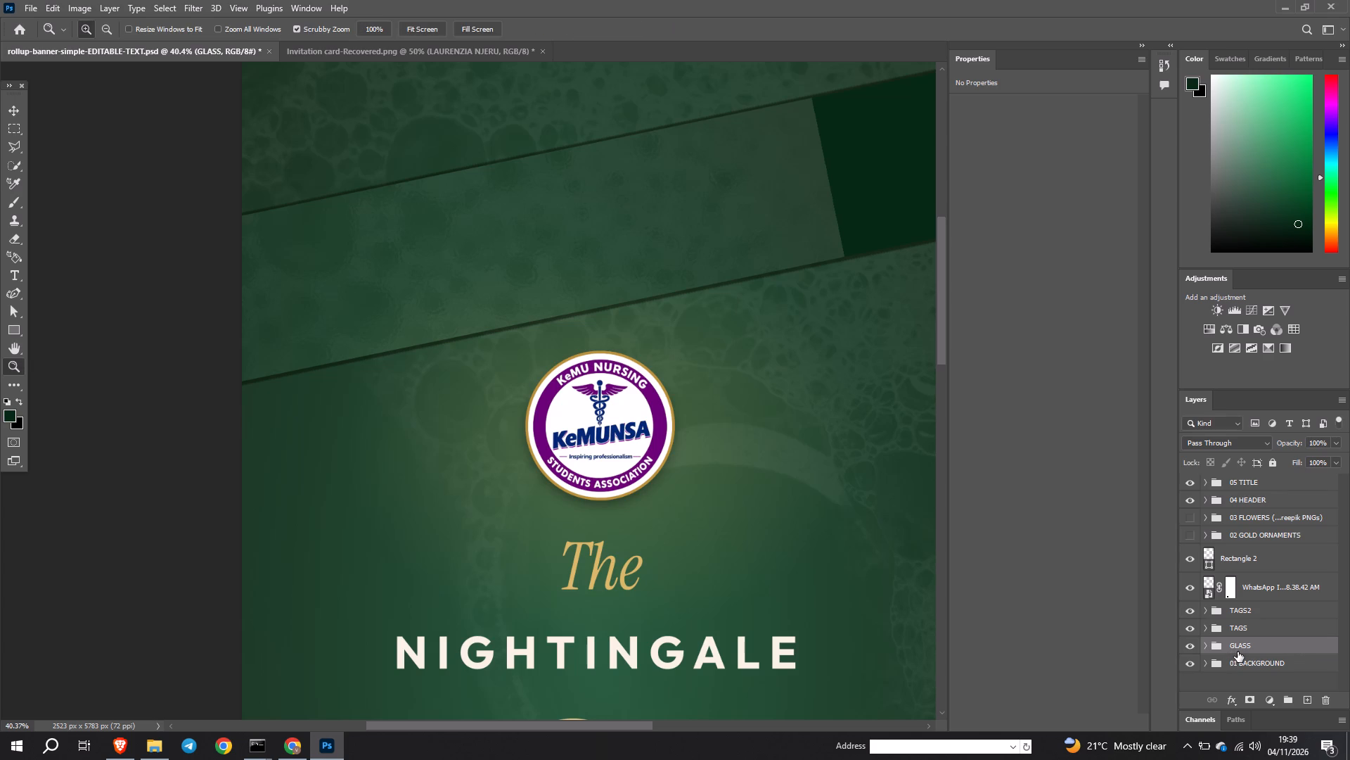
{"action": "key", "text": "Delete"}
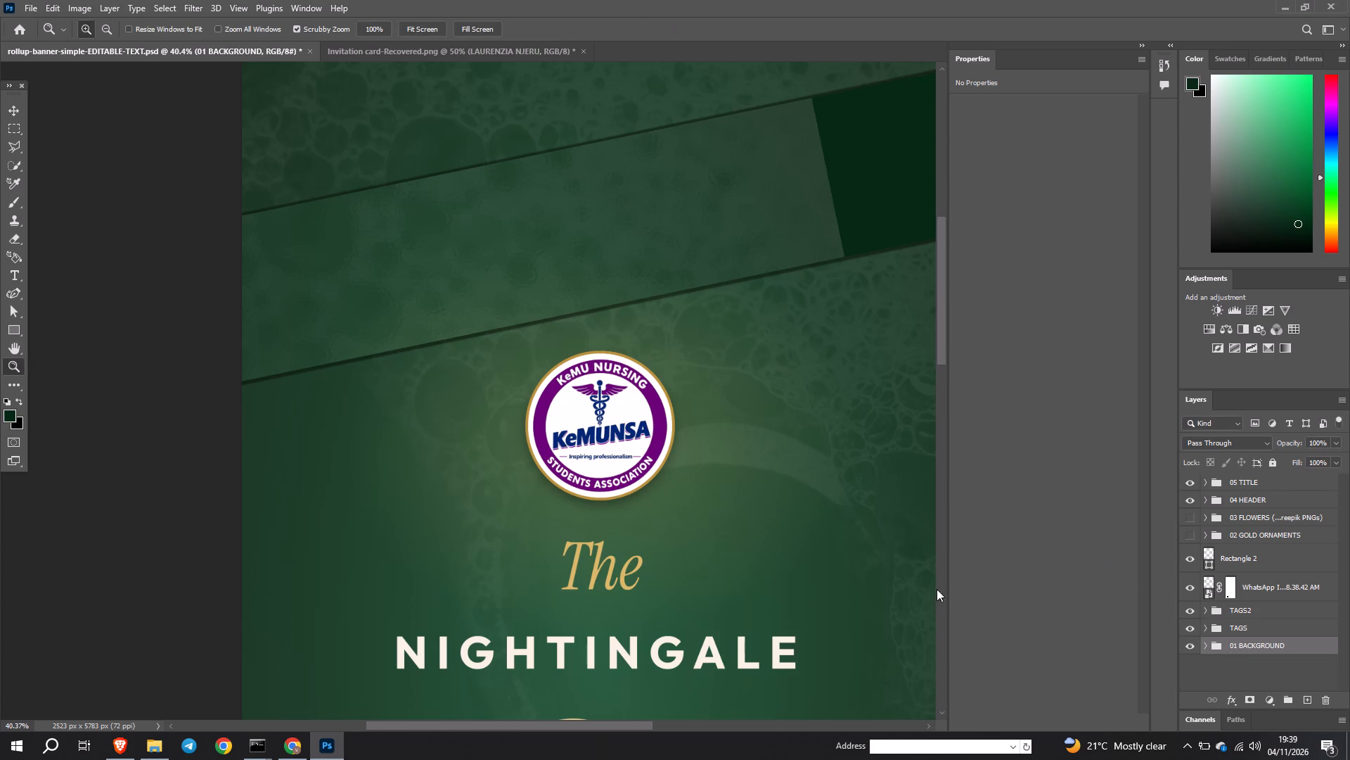
Bring up the export options for the rollup banner document.
{"action": "left_click", "coordinate": [37, 10]}
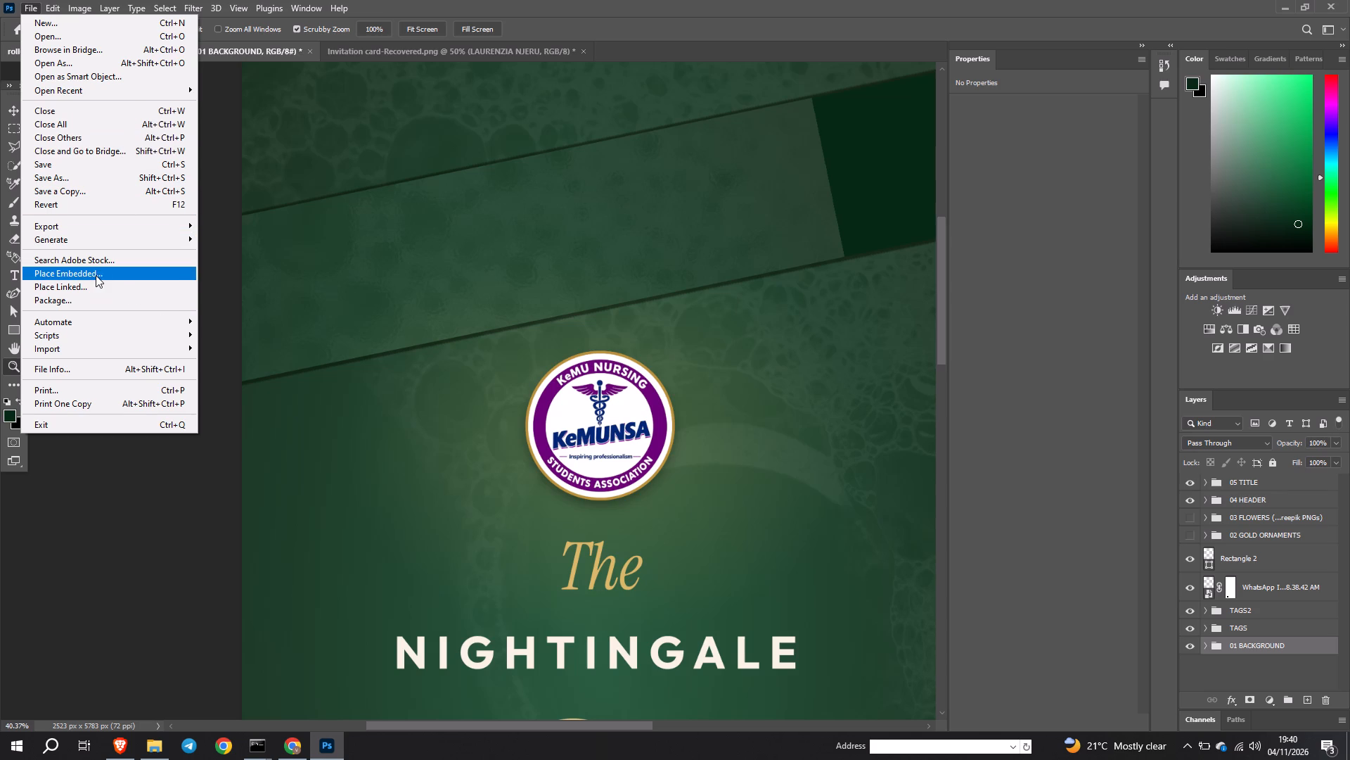
{"action": "left_click", "coordinate": [110, 226]}
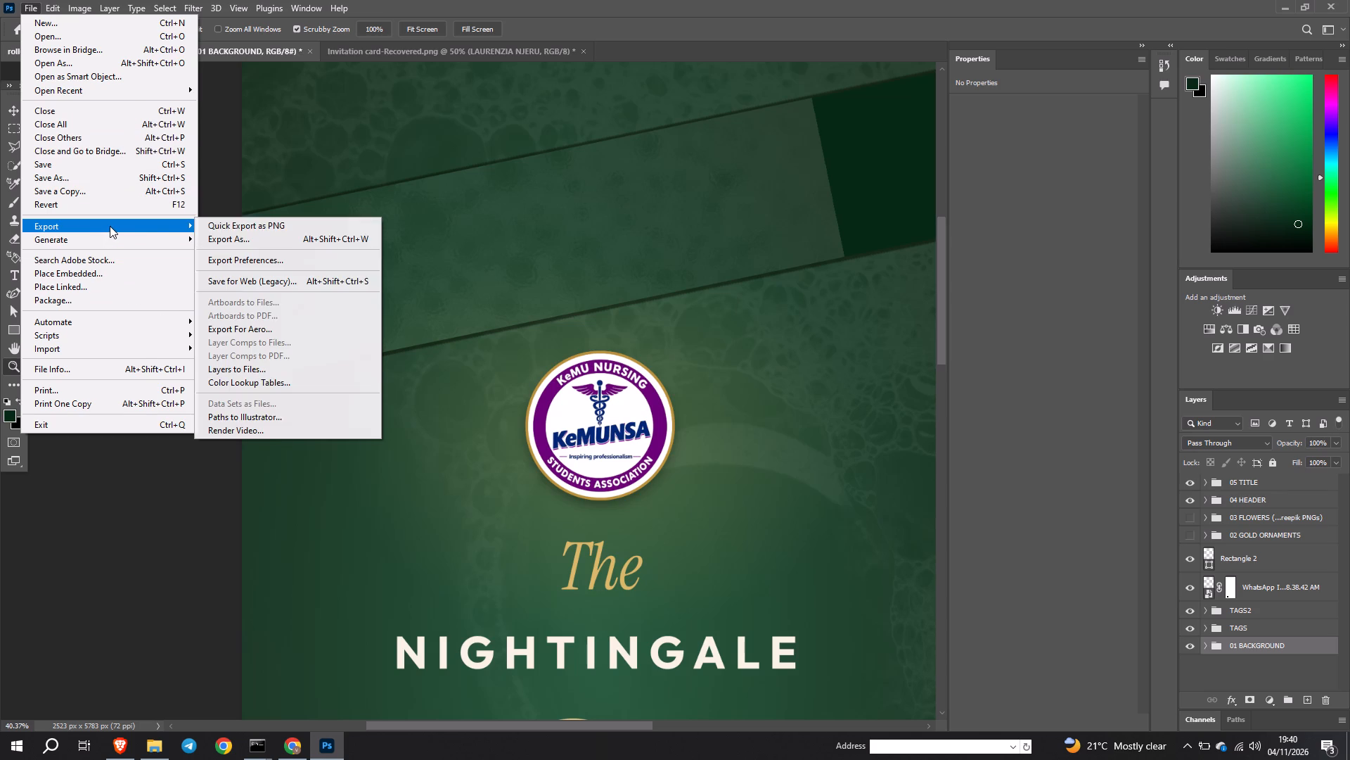
Export the banner as a PNG into the Music folder, with a file name beginning "Roll Up Banner_".
{"action": "left_click", "coordinate": [229, 220]}
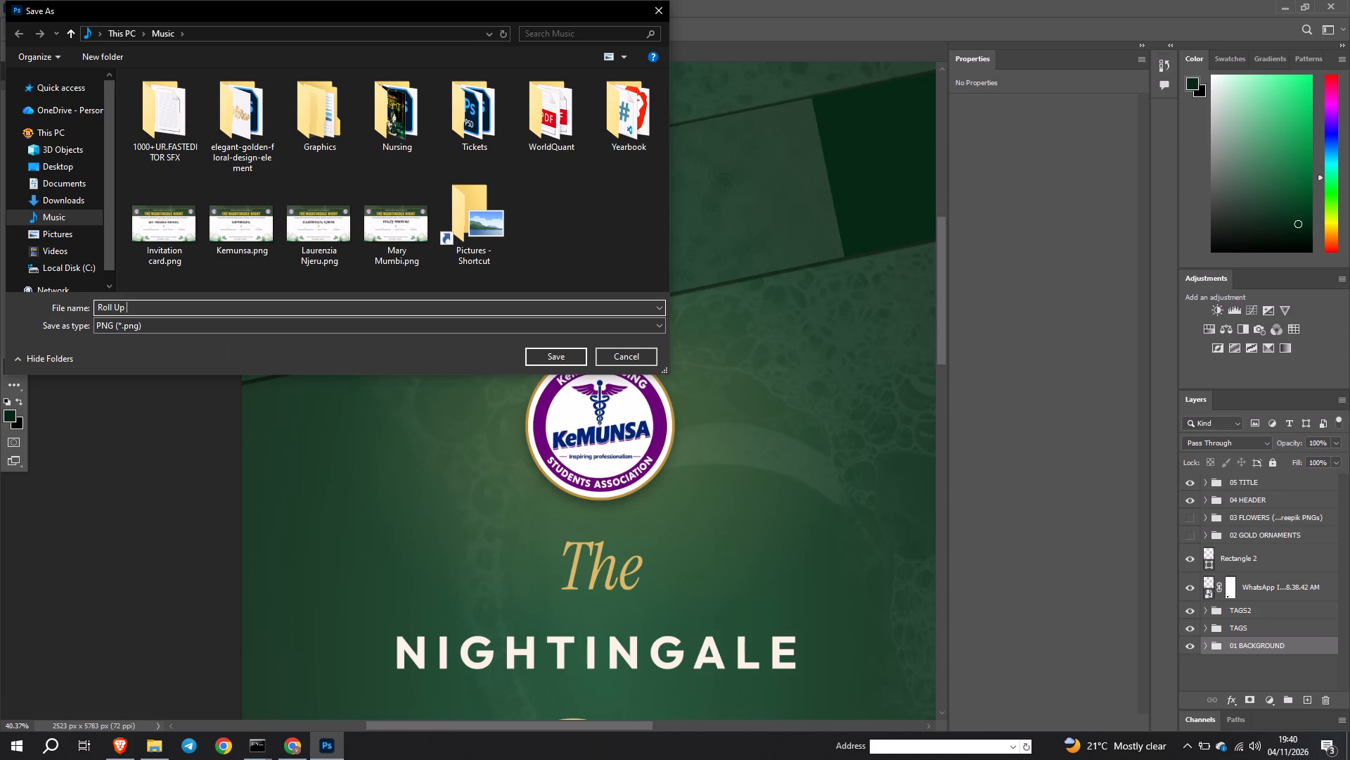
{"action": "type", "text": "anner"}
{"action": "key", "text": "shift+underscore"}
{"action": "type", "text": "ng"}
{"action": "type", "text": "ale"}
{"action": "left_click", "coordinate": [555, 360]}
Switch to the Brave browser and open WhatsApp Web from the saved bookmark.
{"action": "left_click", "coordinate": [110, 749]}
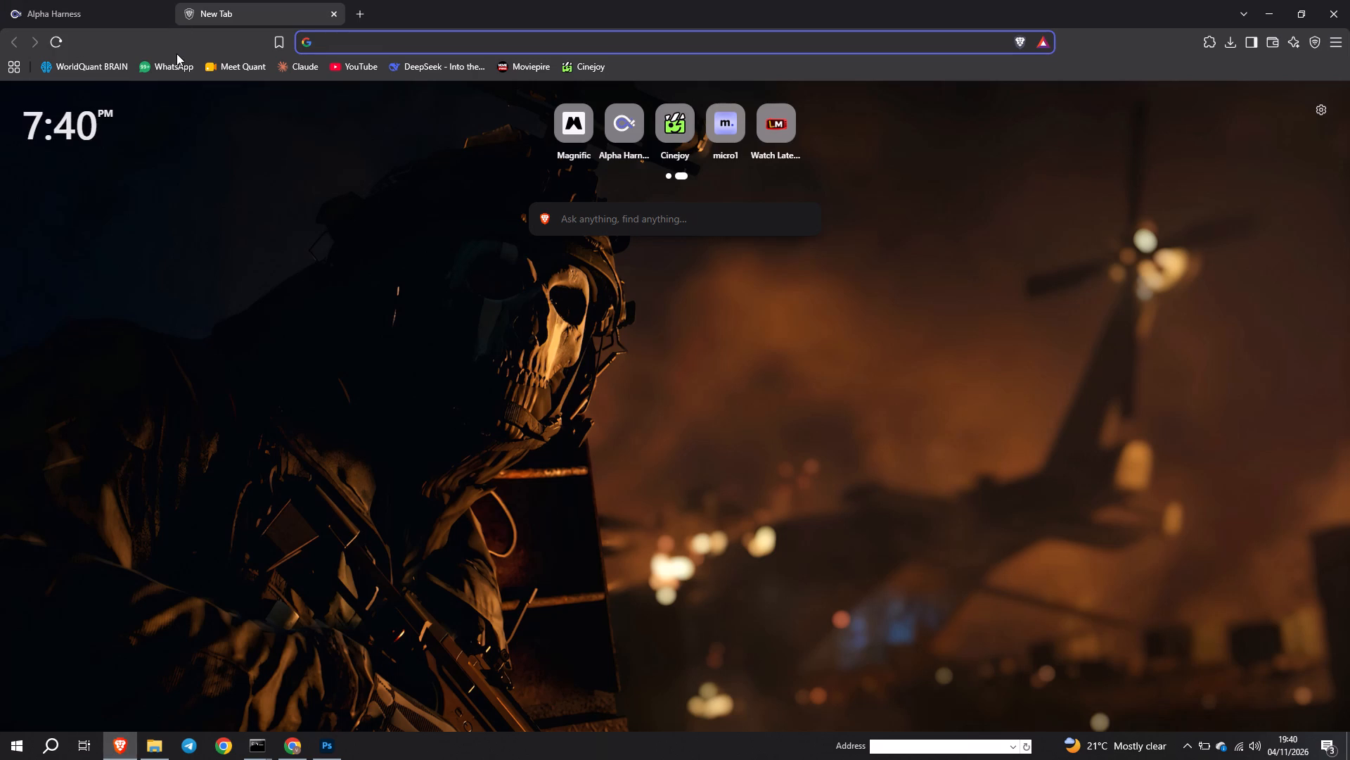
{"action": "left_click", "coordinate": [175, 53]}
{"action": "left_click", "coordinate": [176, 75]}
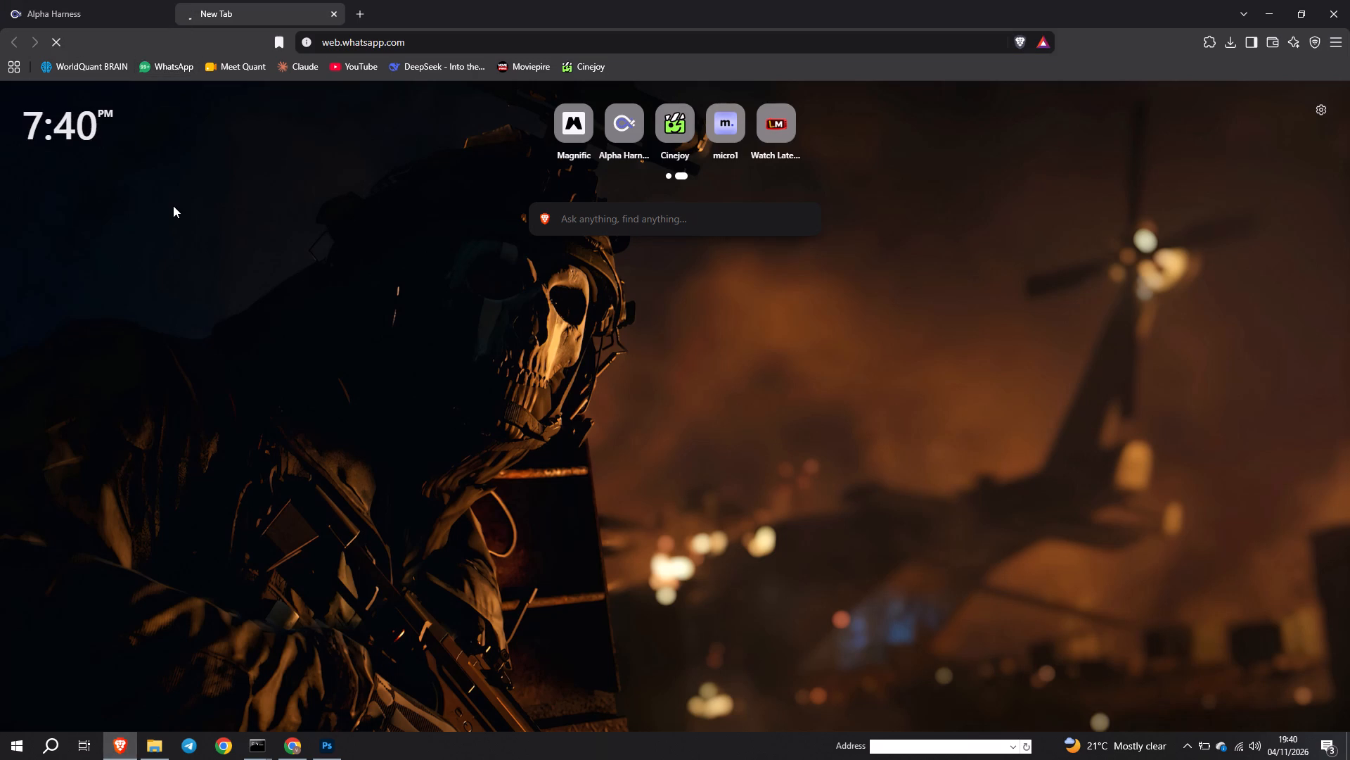